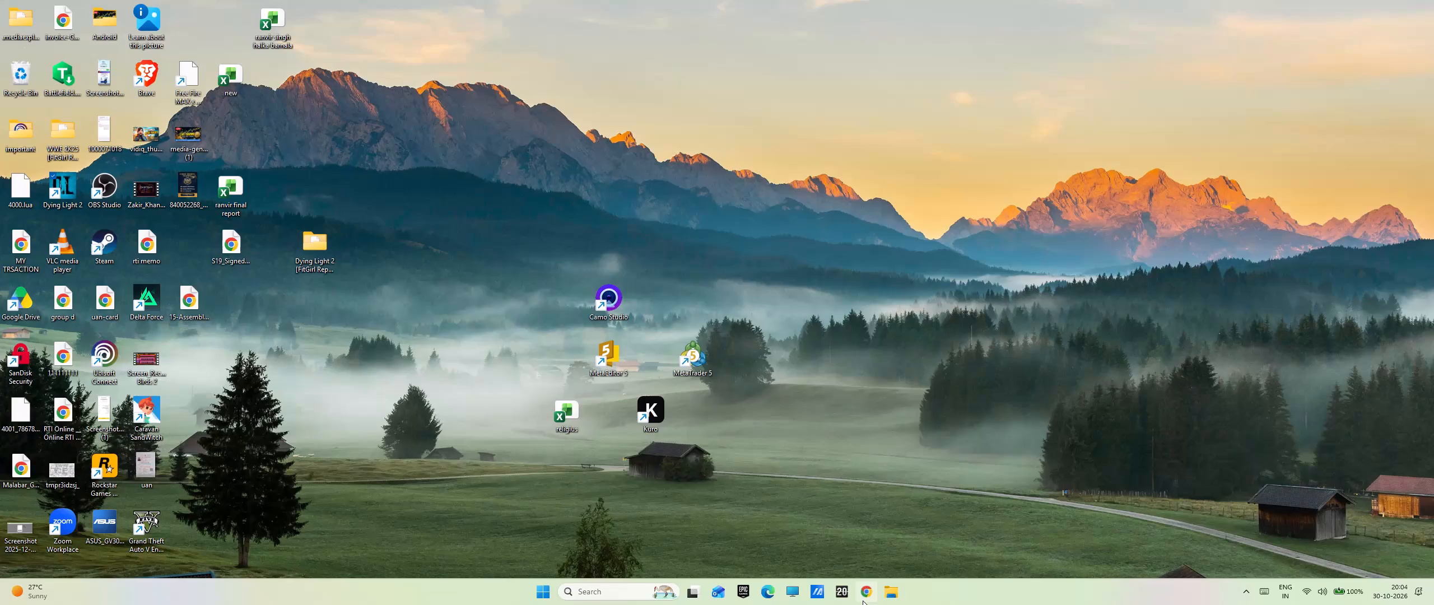
Open the browser with the personal "uk" profile and load youtube.com.
scroll(719, 357, down, 6)
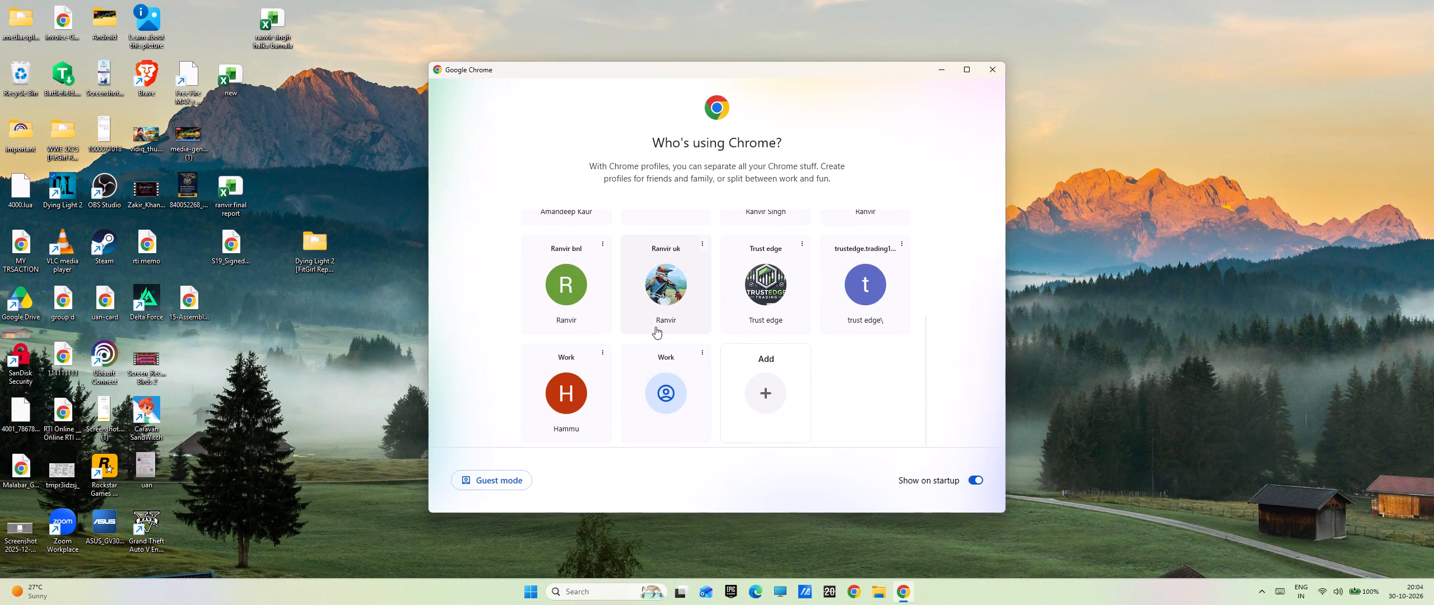
click(654, 295)
key(y)
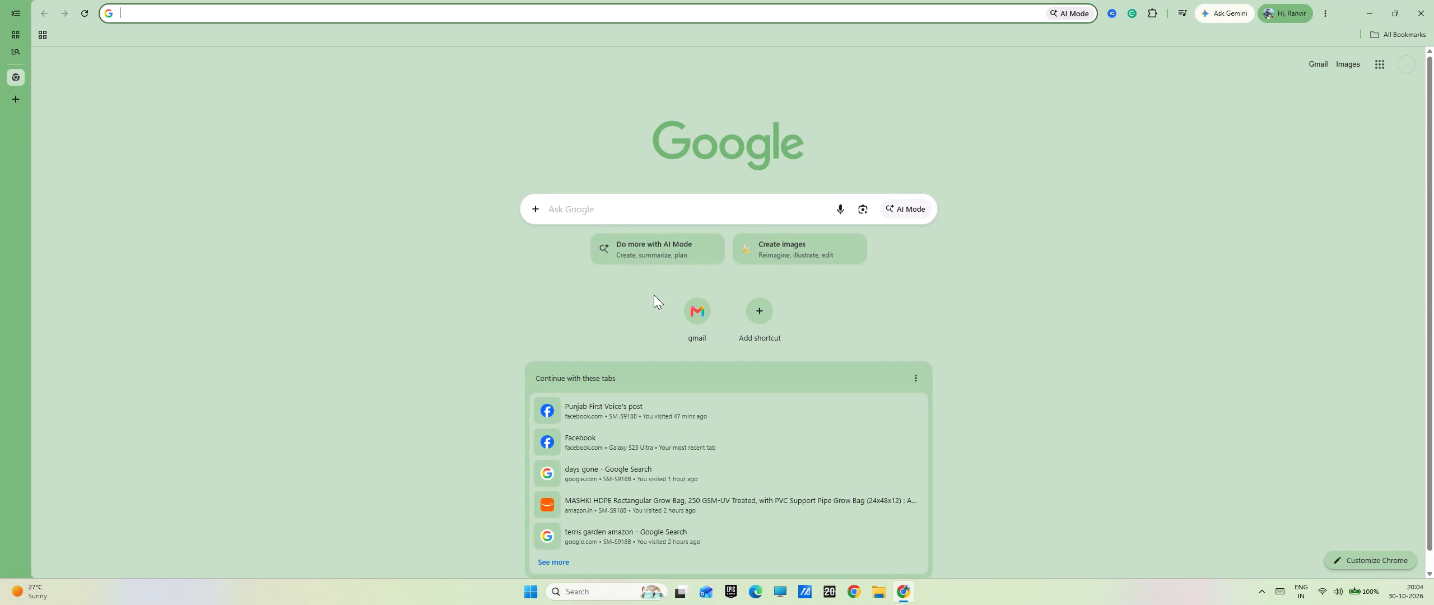
key(Return)
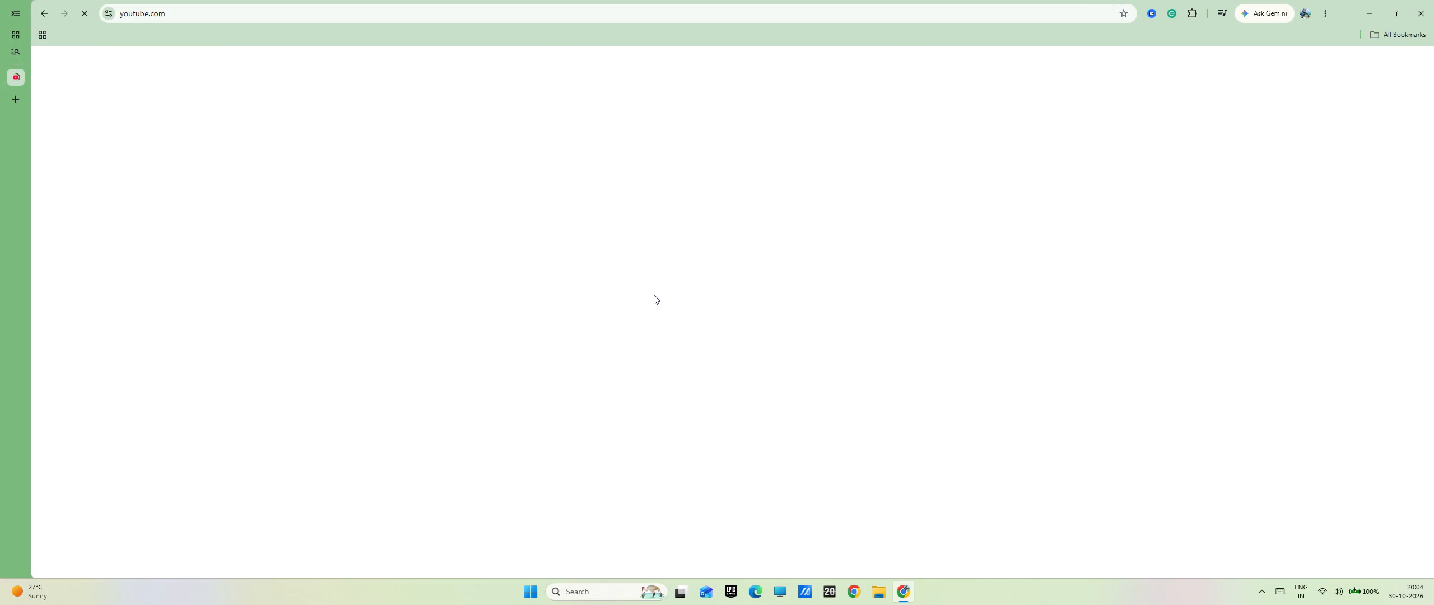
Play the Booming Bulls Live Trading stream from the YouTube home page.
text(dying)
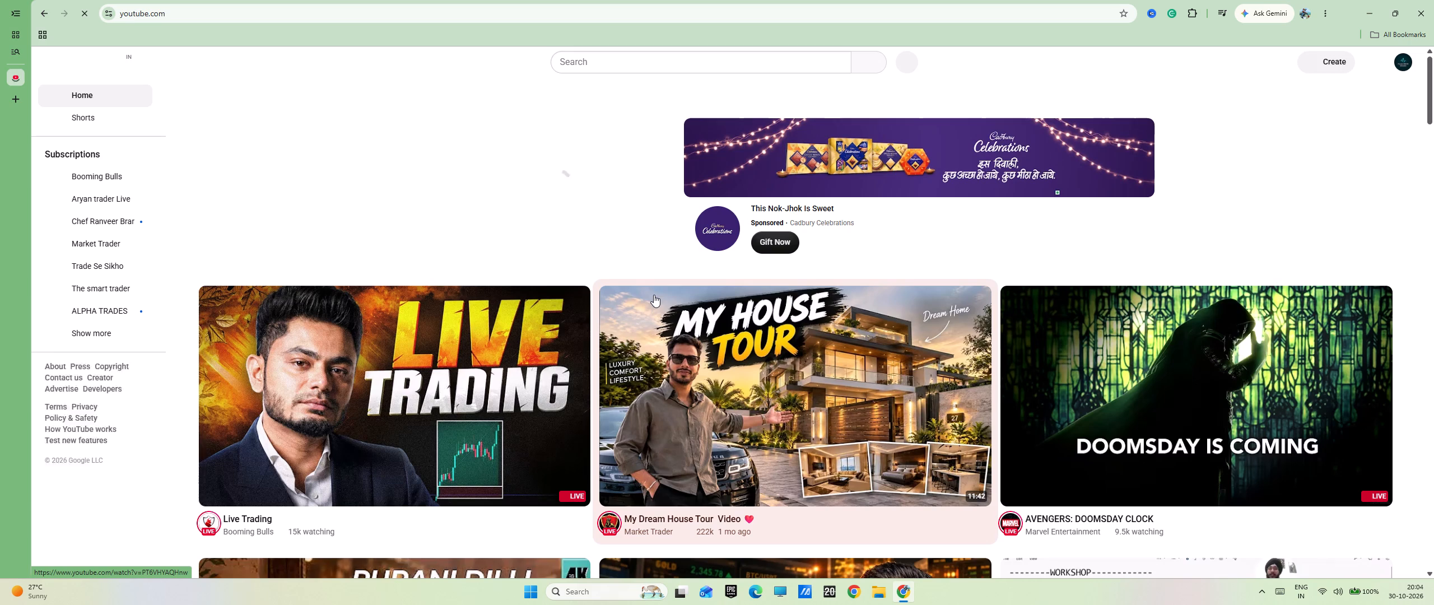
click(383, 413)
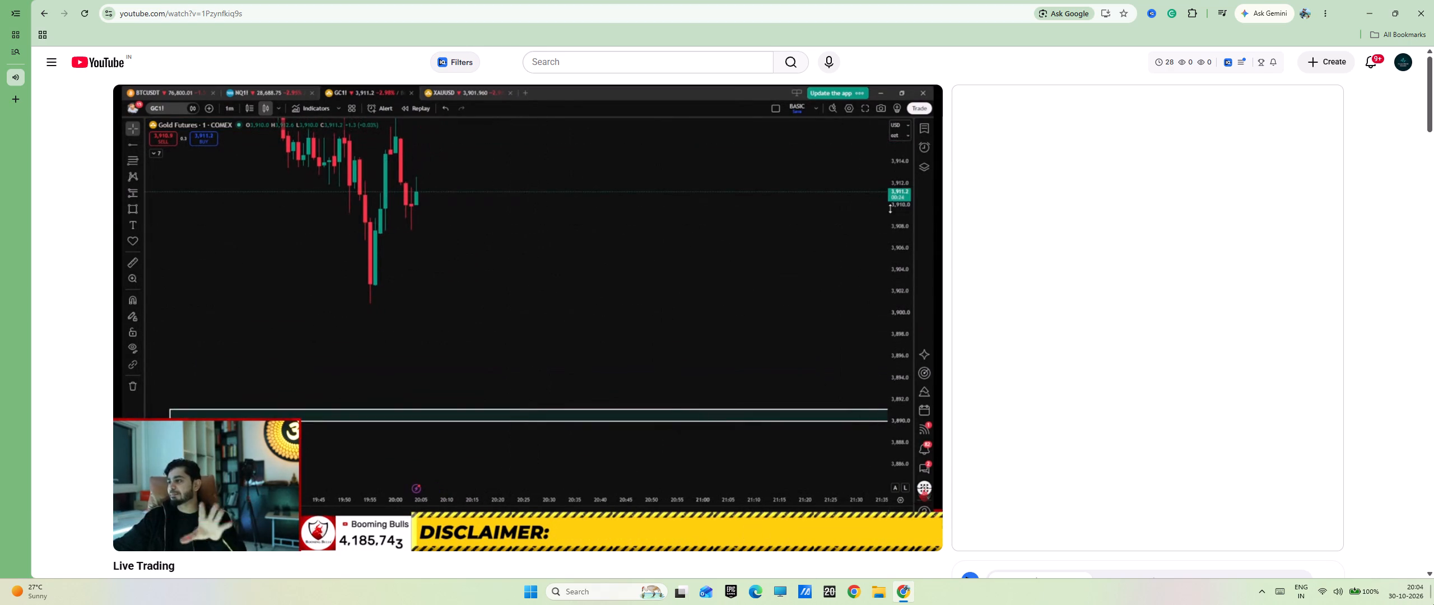
Check the system quick settings for the sound volume and connected audio device.
click(1307, 604)
click(1351, 598)
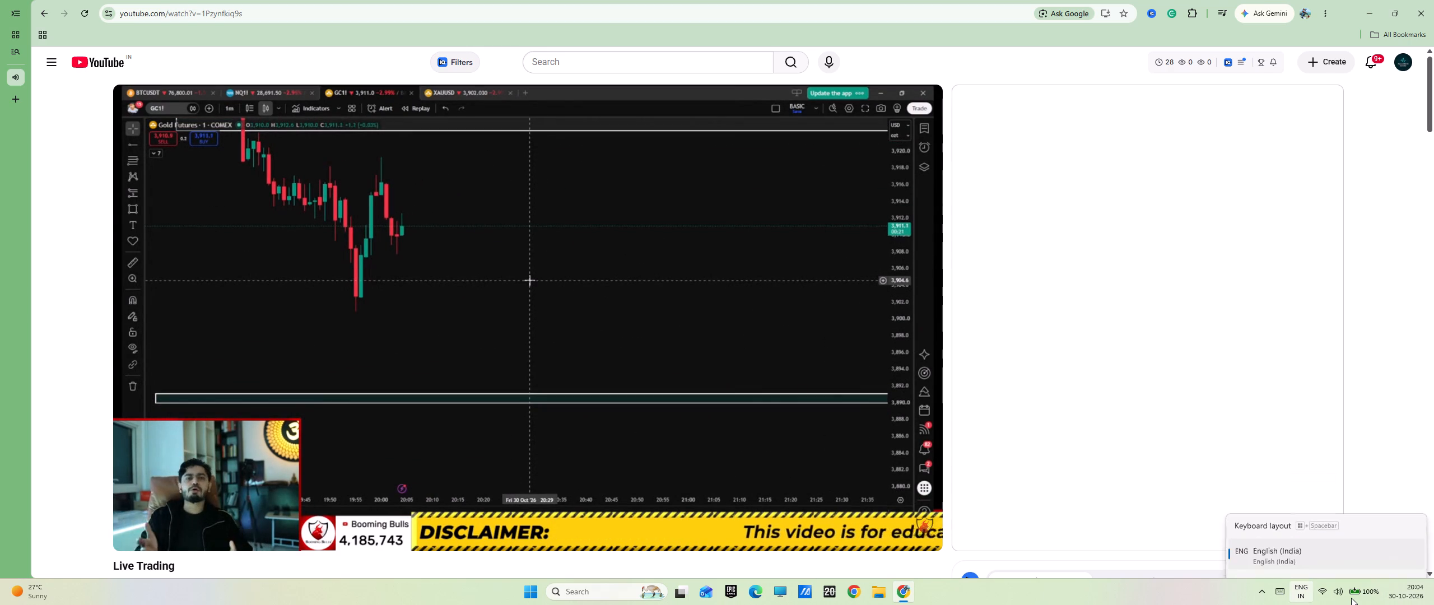
click(1348, 597)
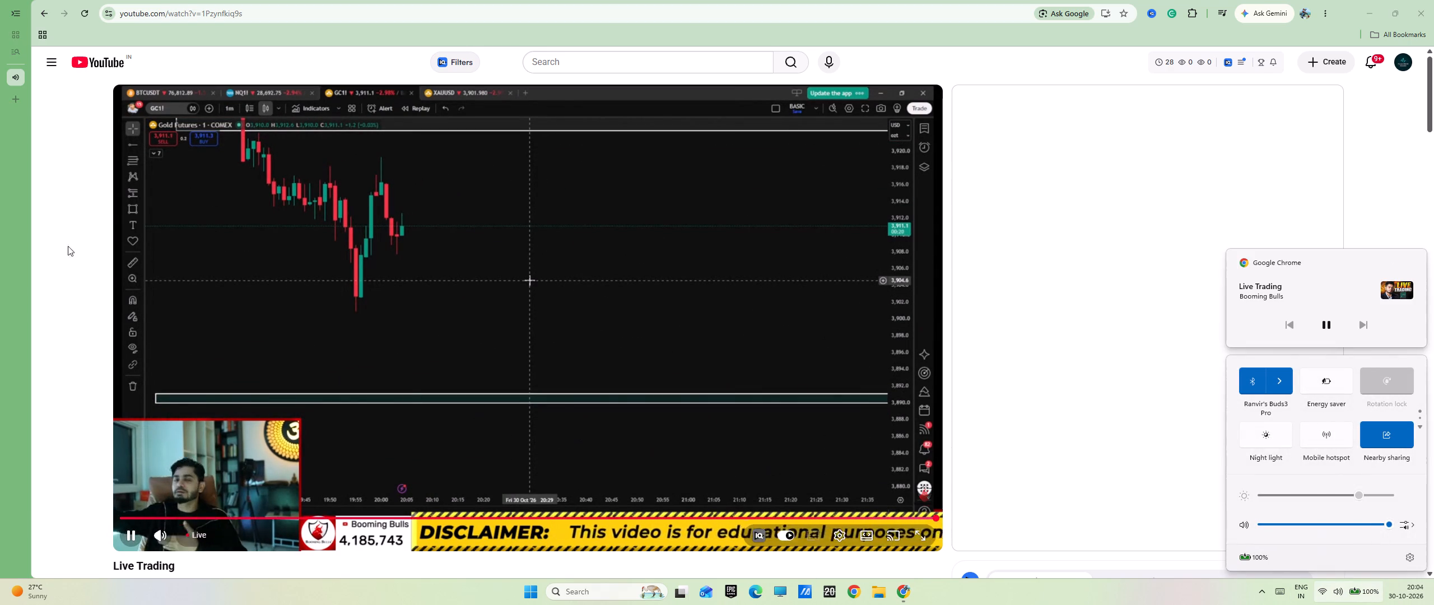
Go back through the YouTube home page and the Live Trading stream to the Booming Bulls channel's Videos list.
click(89, 63)
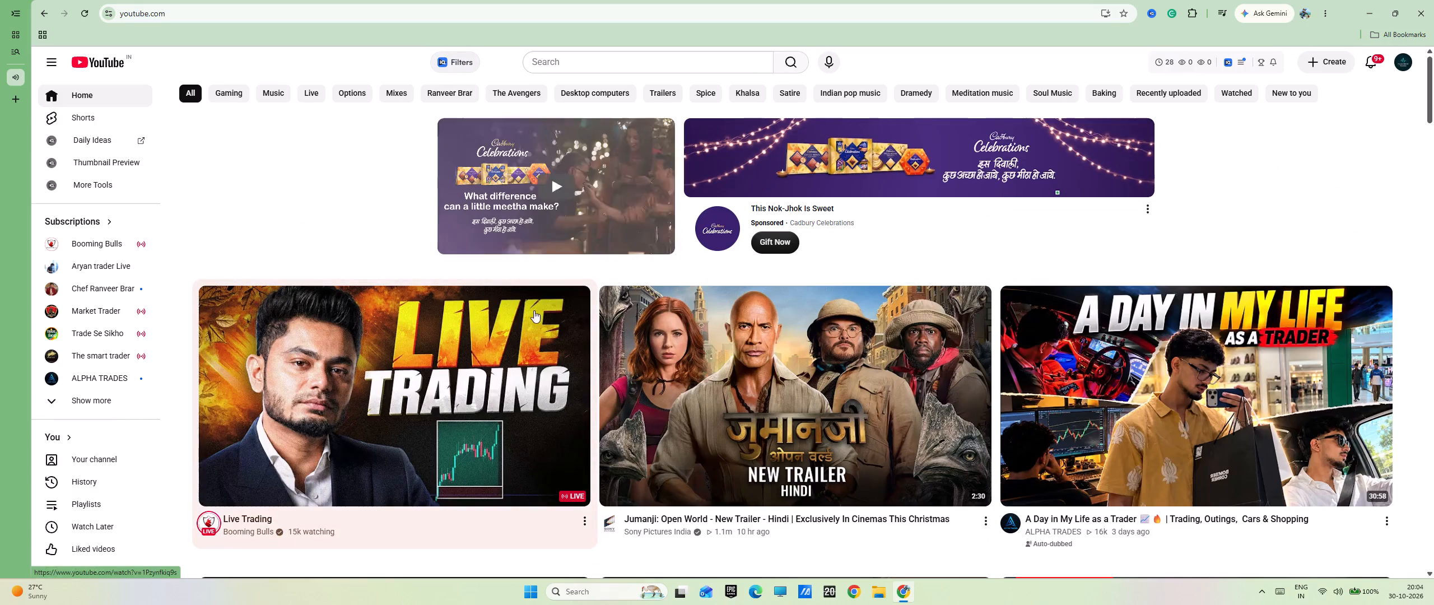
click(202, 520)
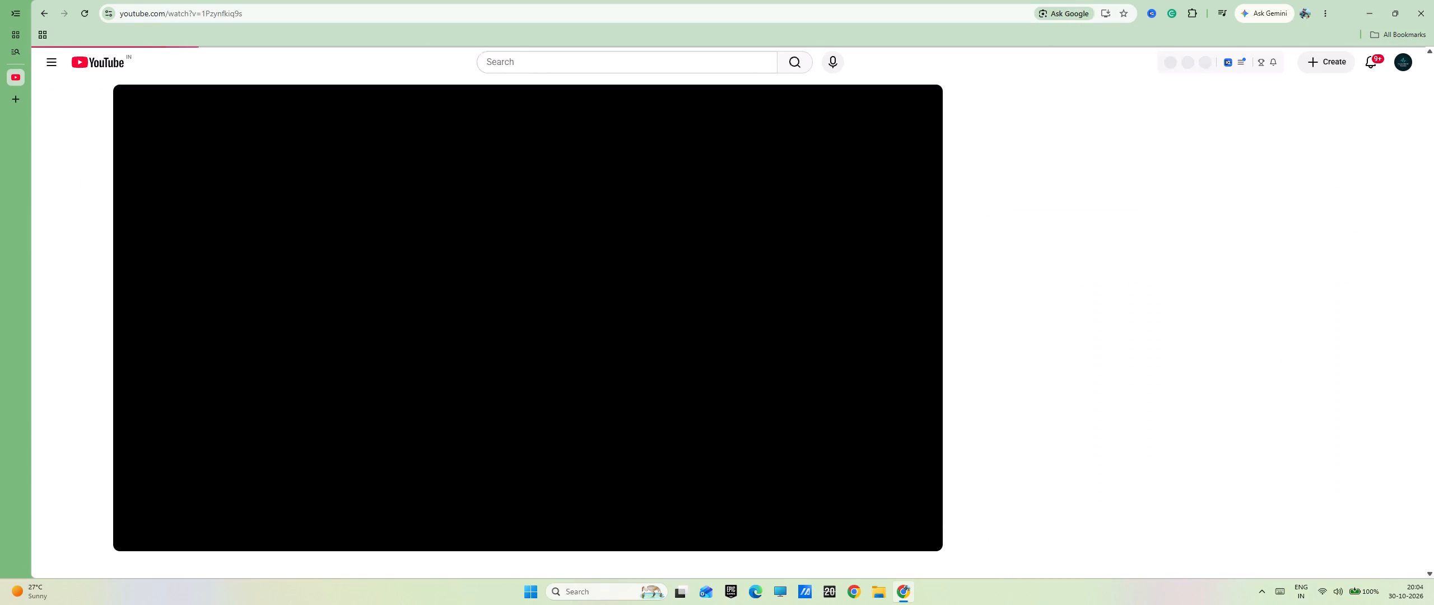
scroll(80, 452, down, 1)
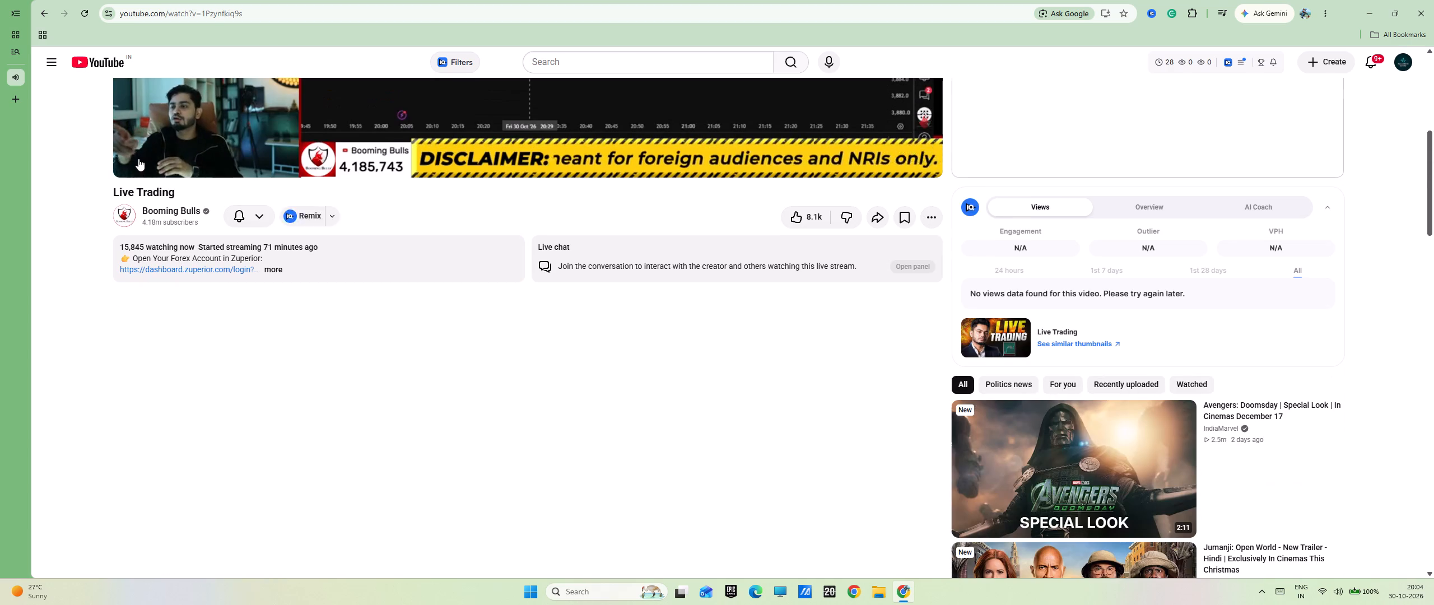
click(161, 214)
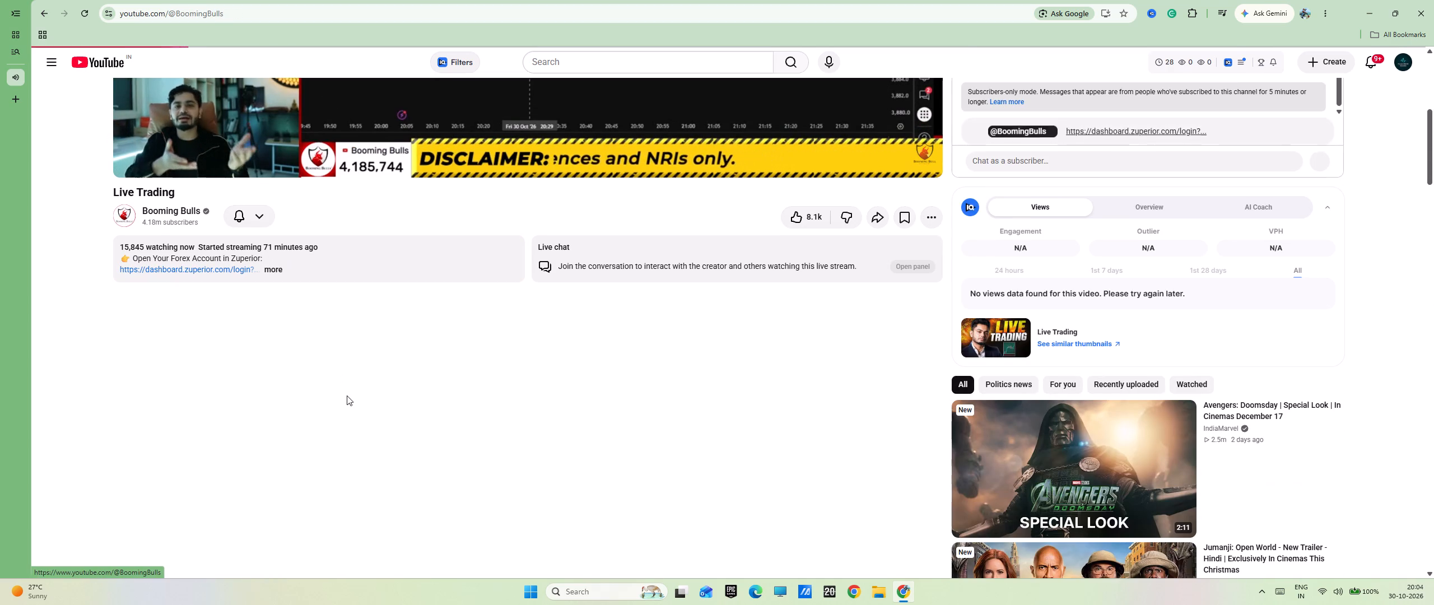
click(485, 364)
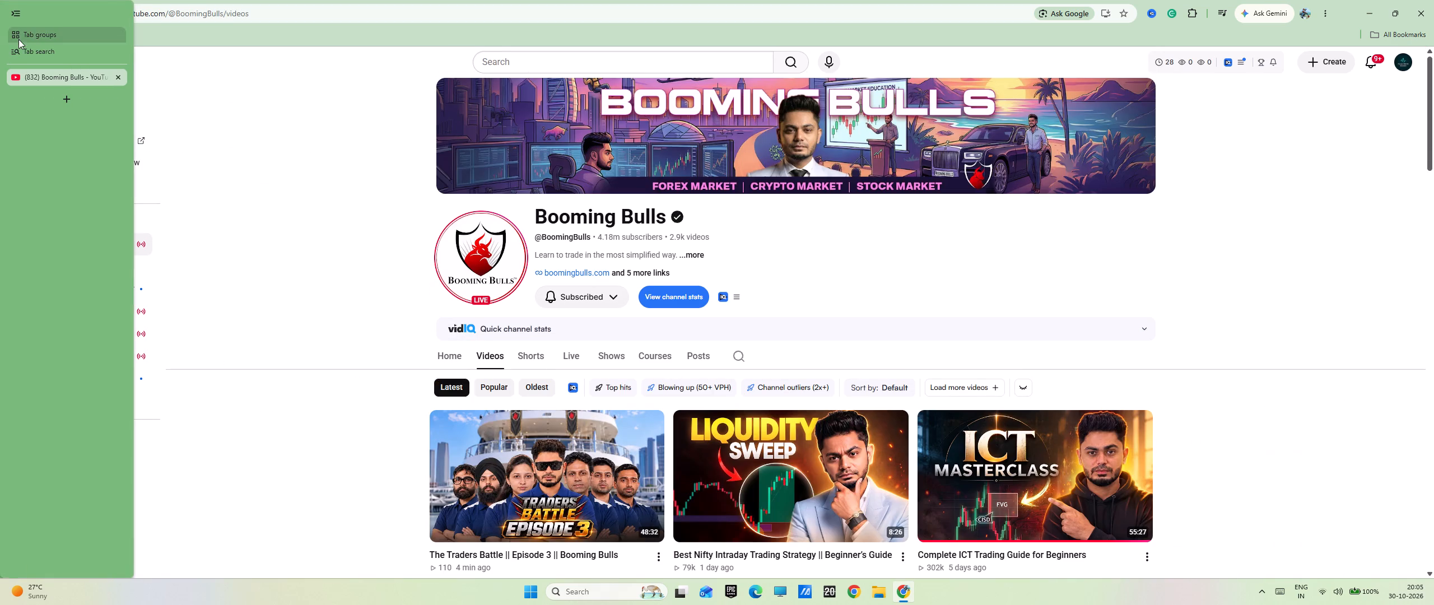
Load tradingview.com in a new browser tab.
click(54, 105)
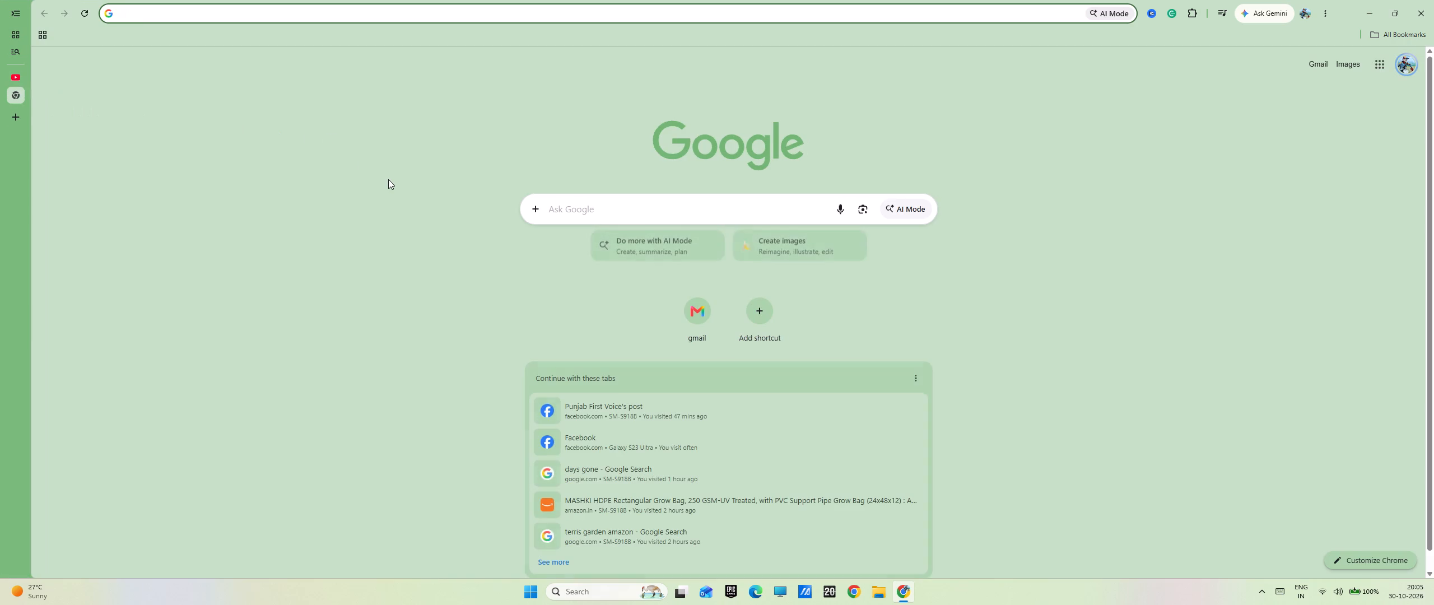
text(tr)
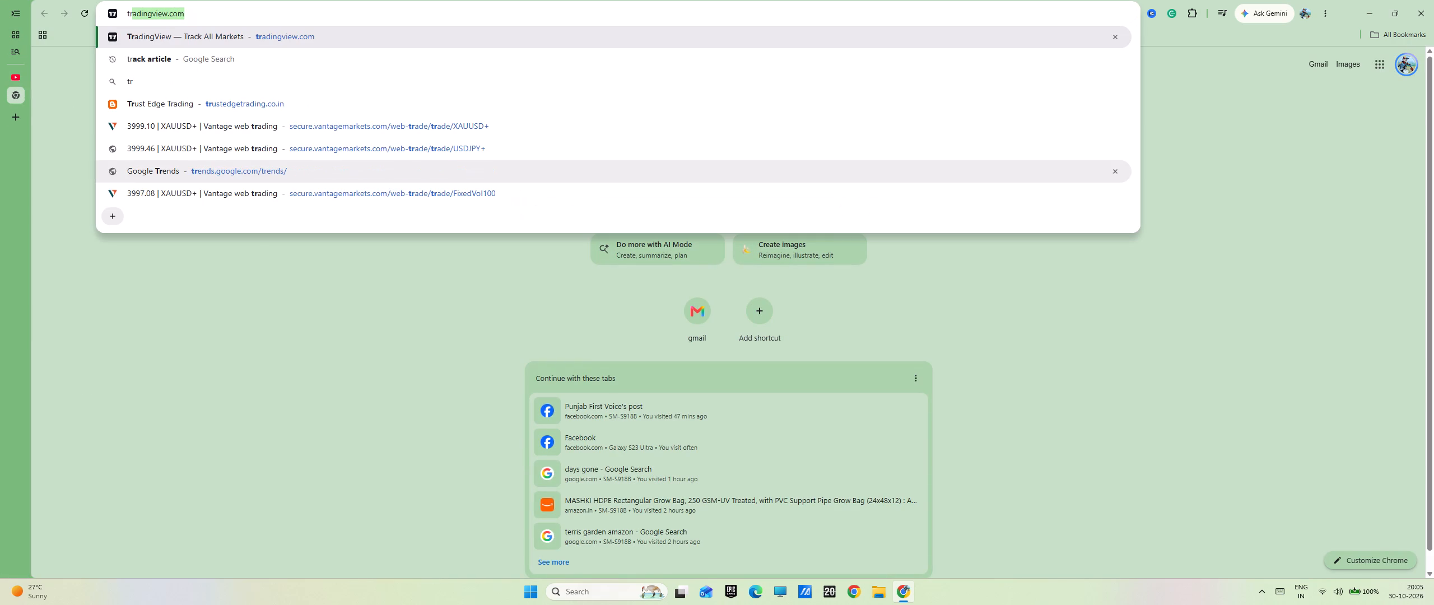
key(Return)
Play "Complete ICT Trading Guide for Beginners" from the Booming Bulls videos and skip ahead to the Previous Week High / Low slides.
click(8, 76)
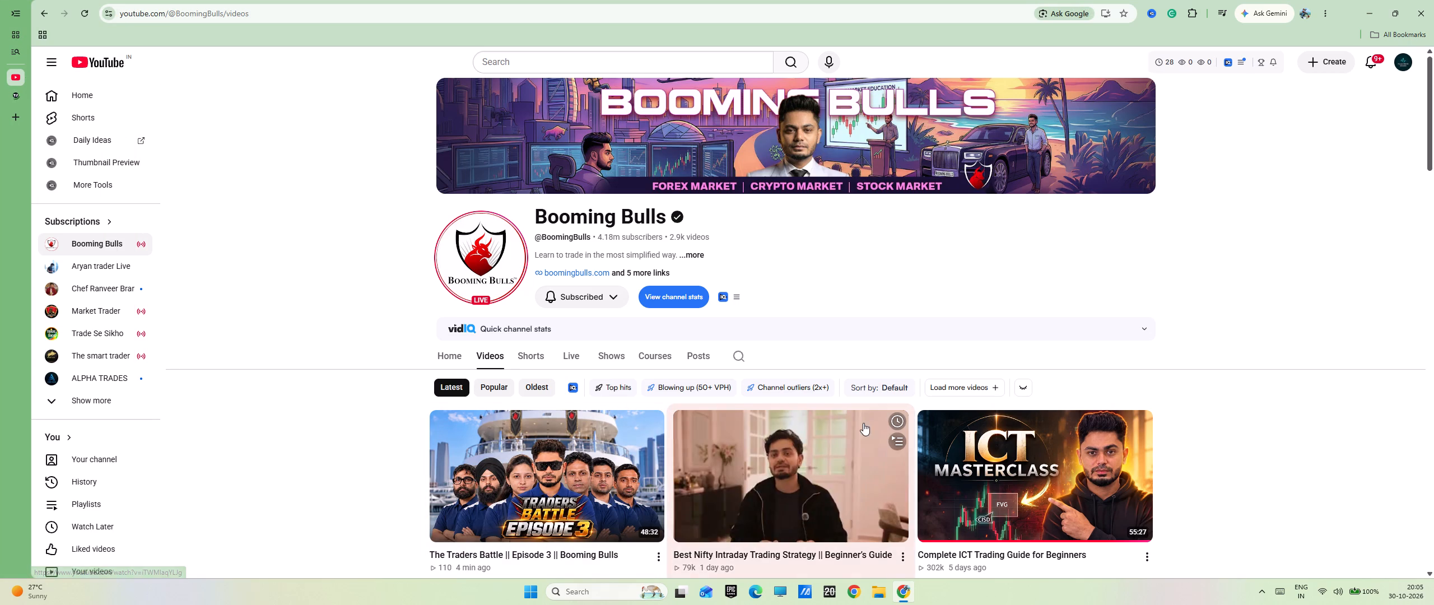
click(1016, 456)
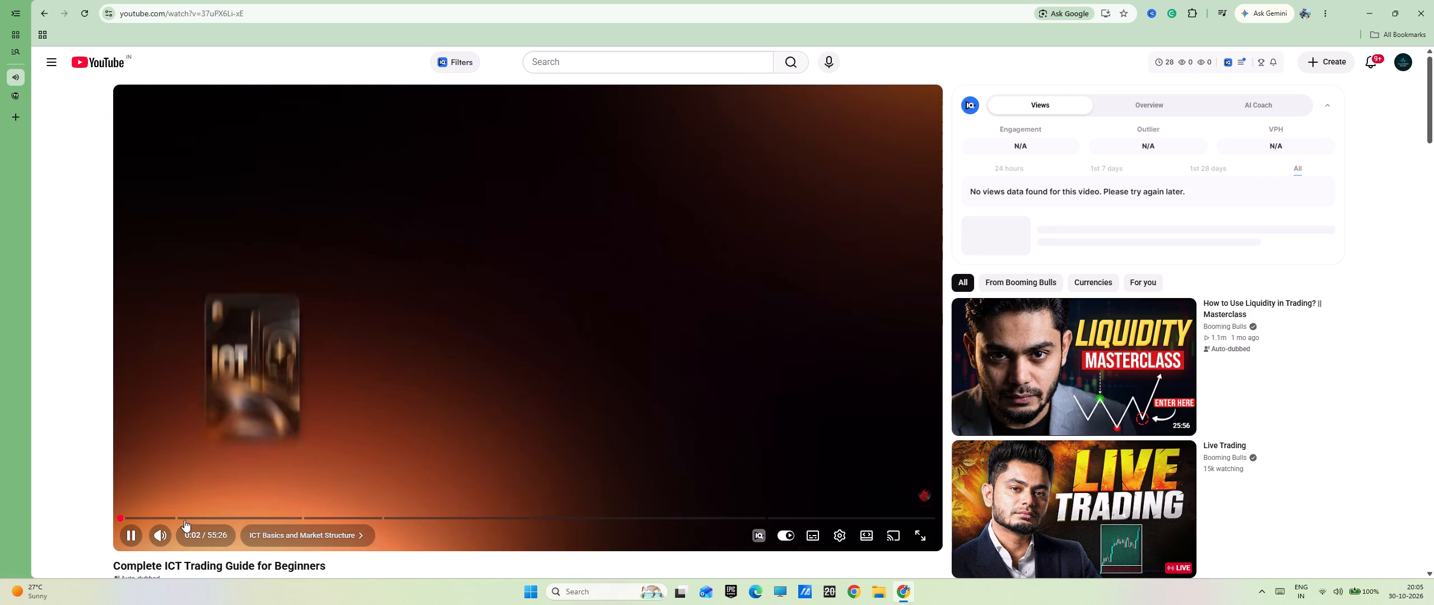
click(191, 518)
click(240, 518)
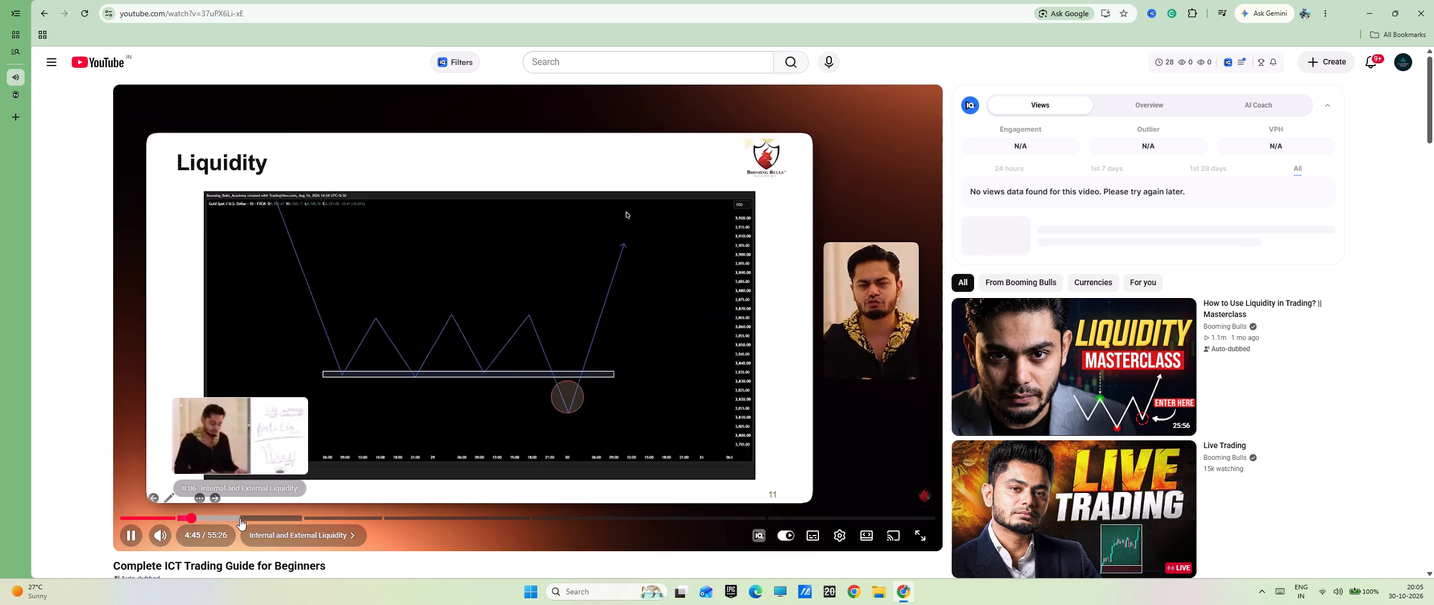
click(310, 520)
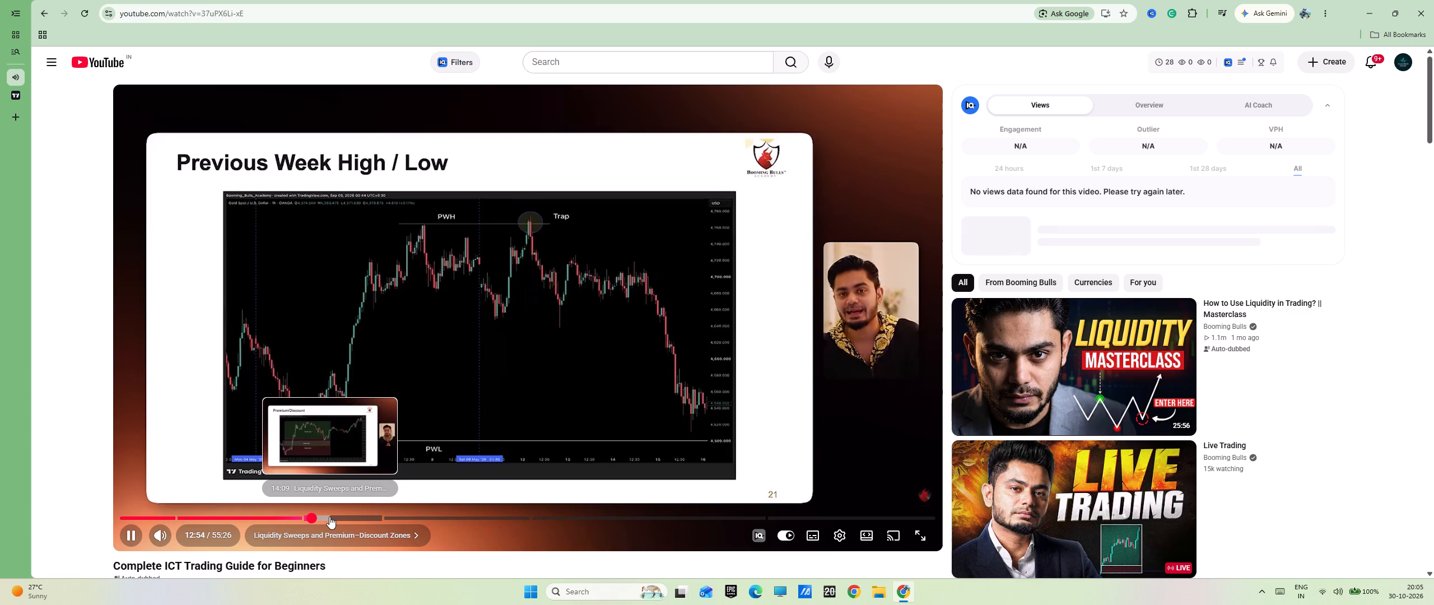
click(305, 519)
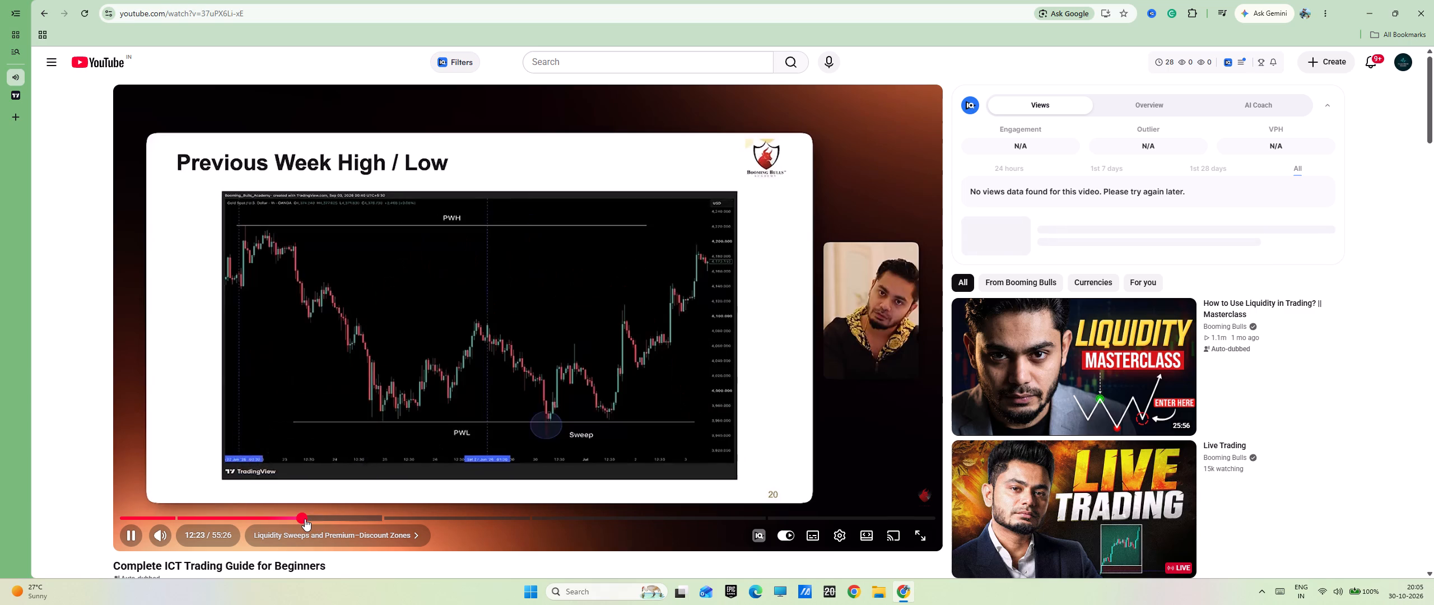
click(300, 520)
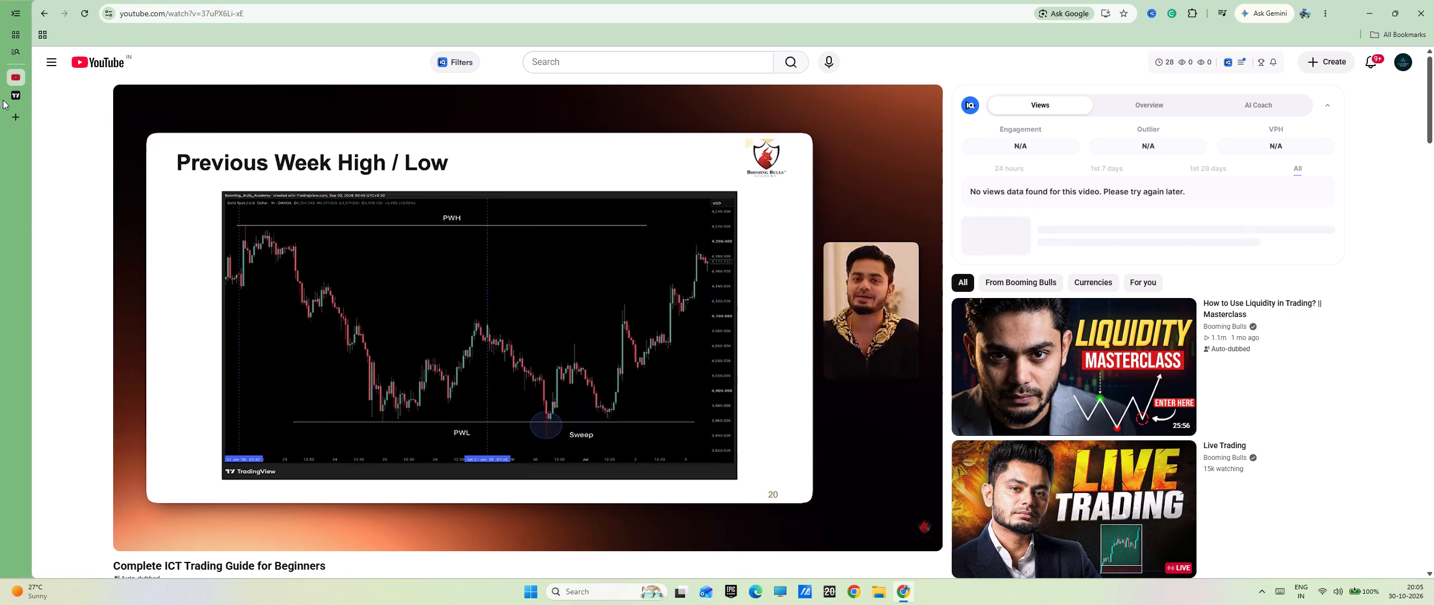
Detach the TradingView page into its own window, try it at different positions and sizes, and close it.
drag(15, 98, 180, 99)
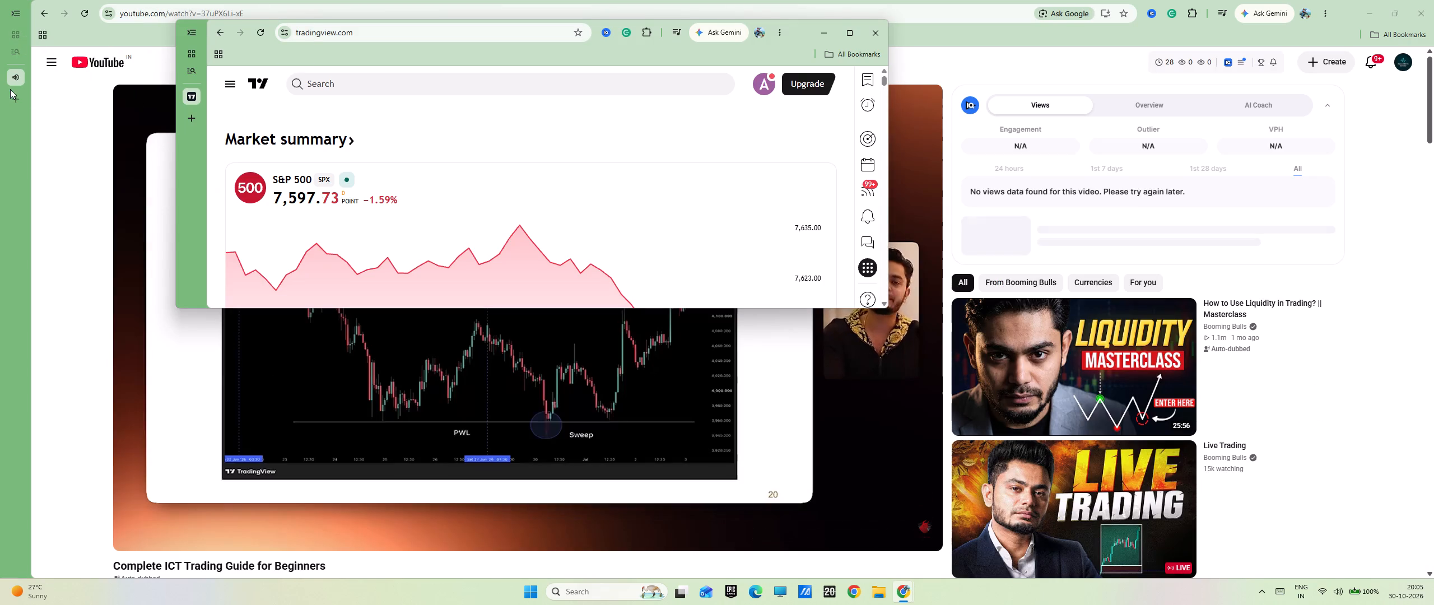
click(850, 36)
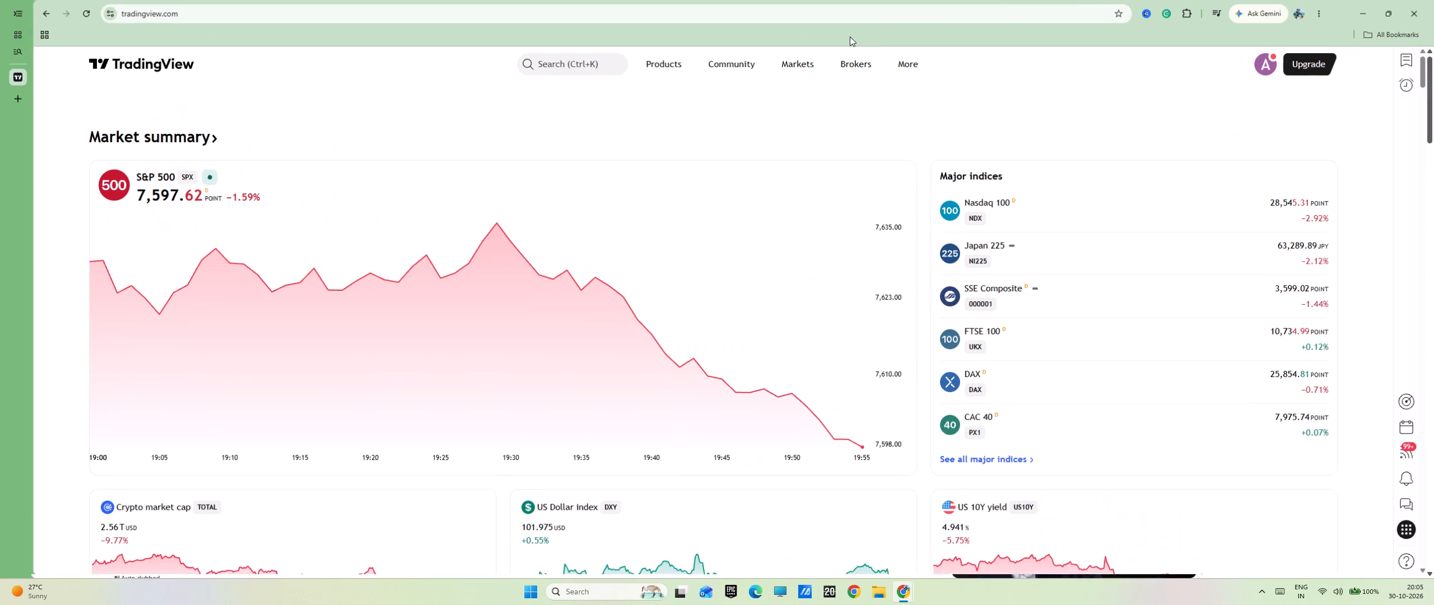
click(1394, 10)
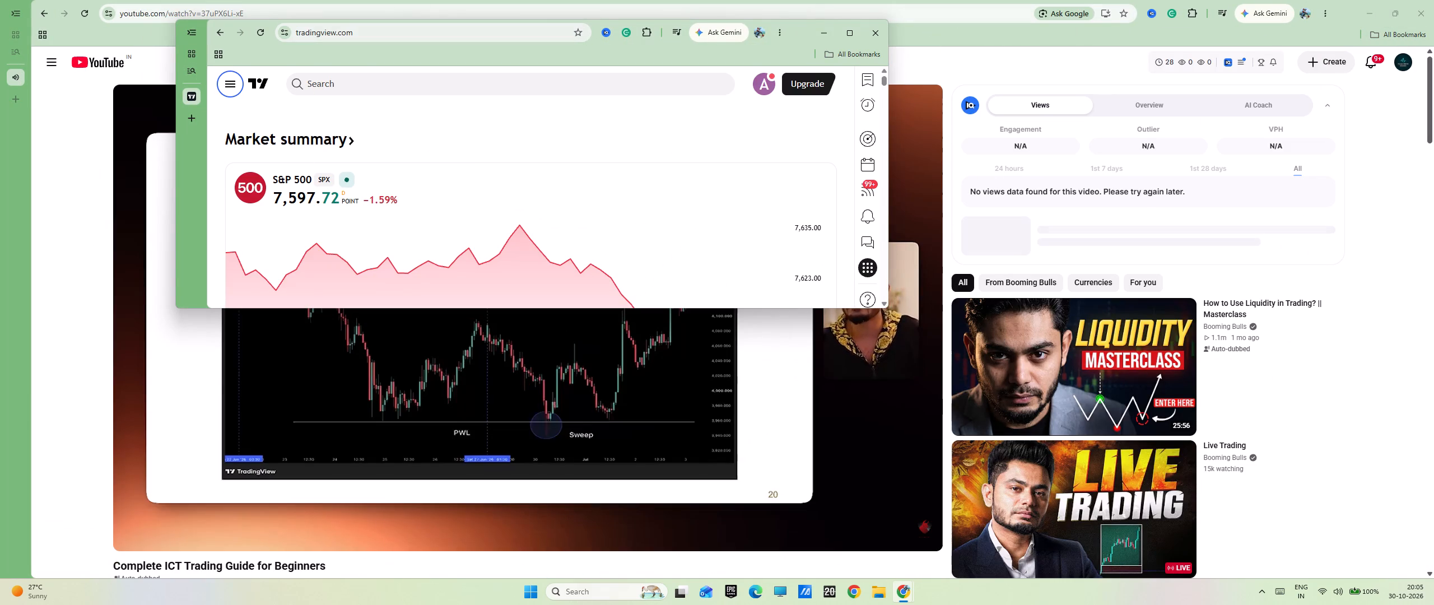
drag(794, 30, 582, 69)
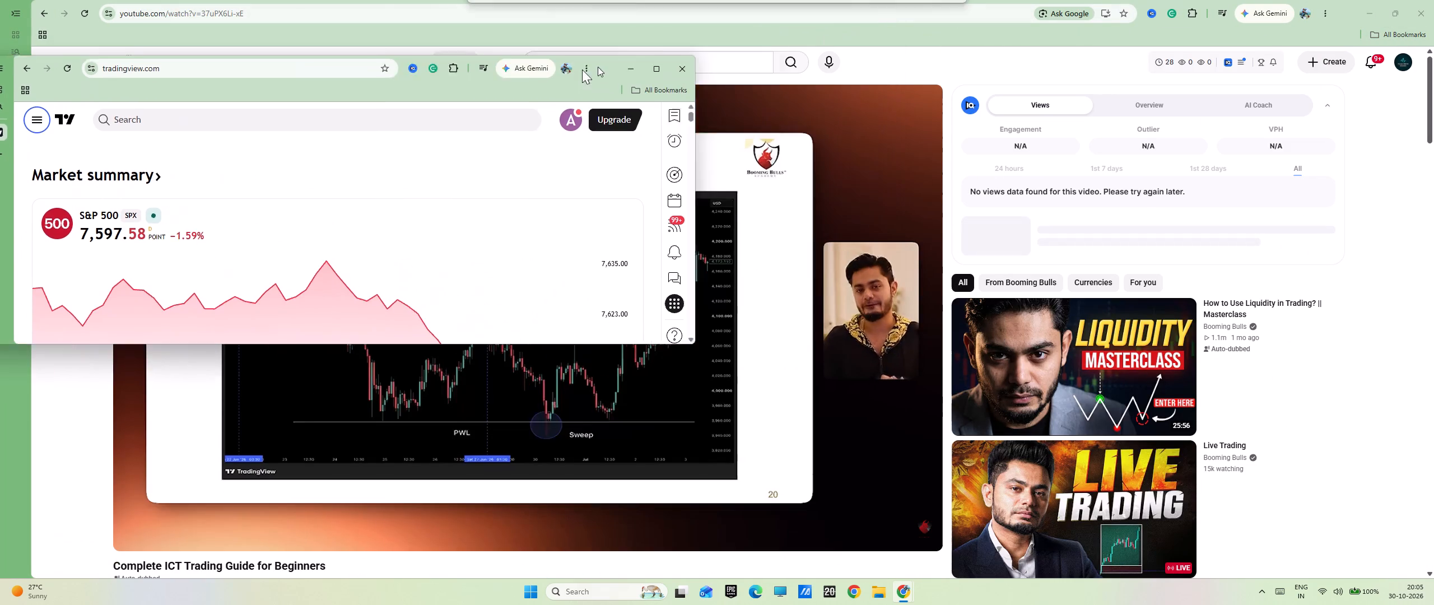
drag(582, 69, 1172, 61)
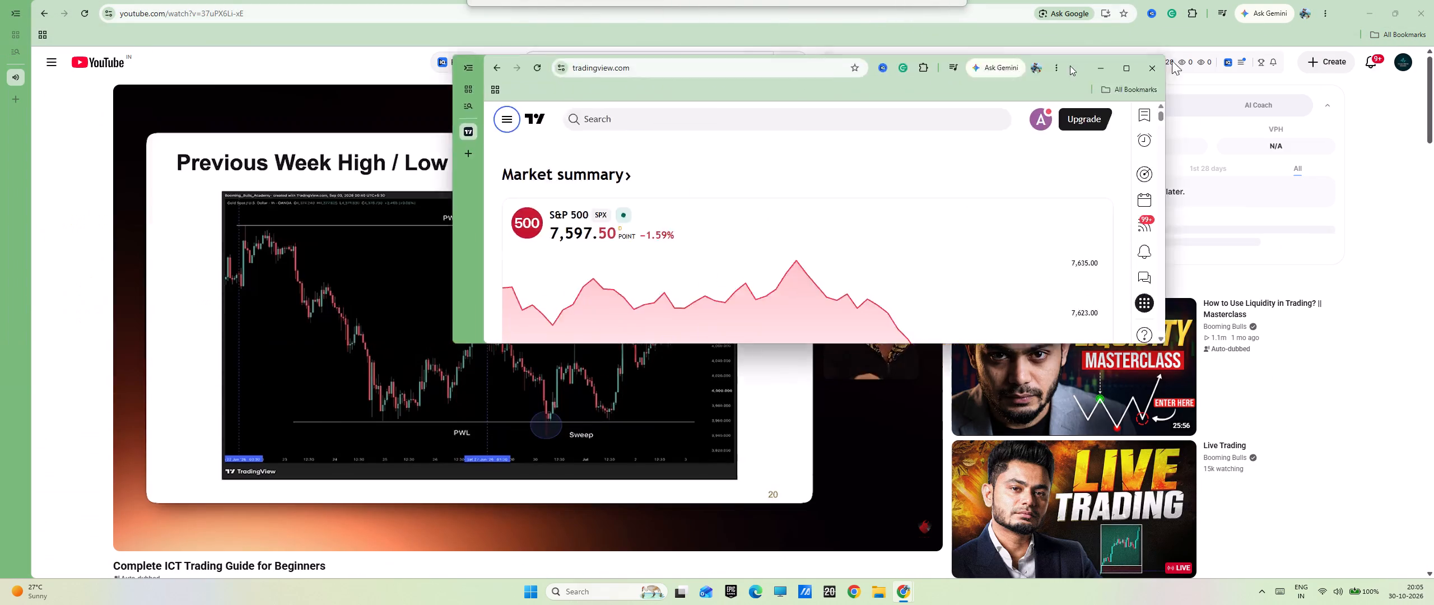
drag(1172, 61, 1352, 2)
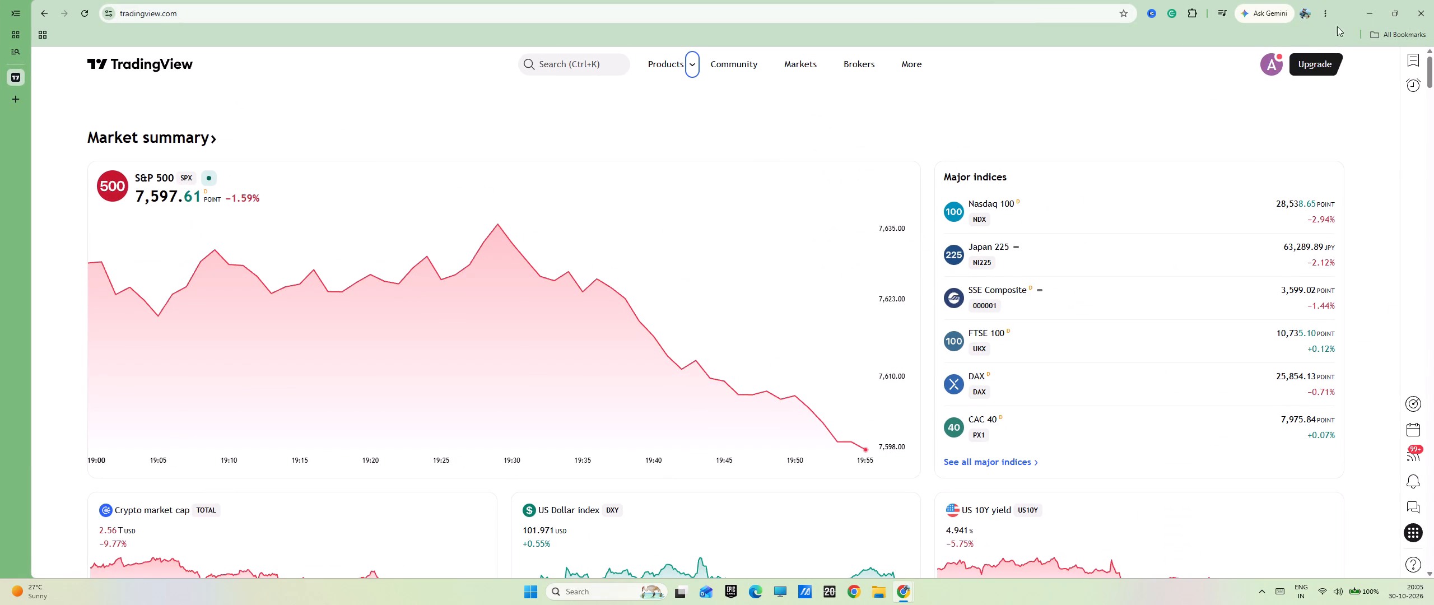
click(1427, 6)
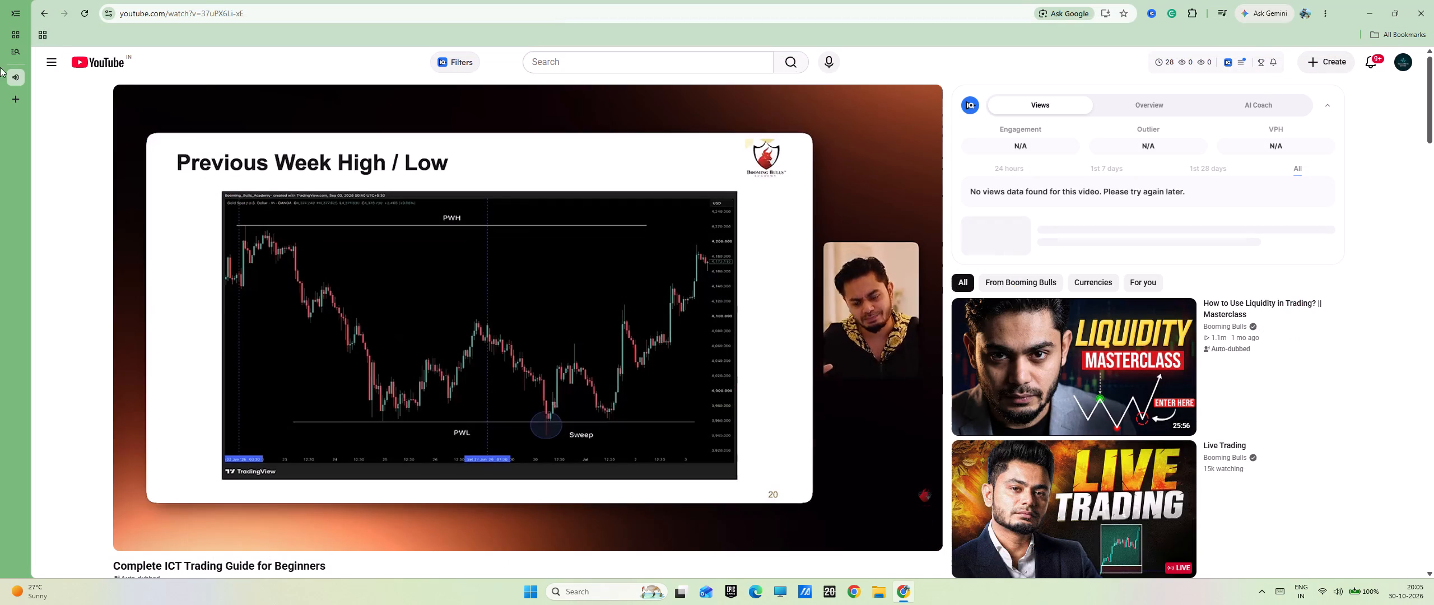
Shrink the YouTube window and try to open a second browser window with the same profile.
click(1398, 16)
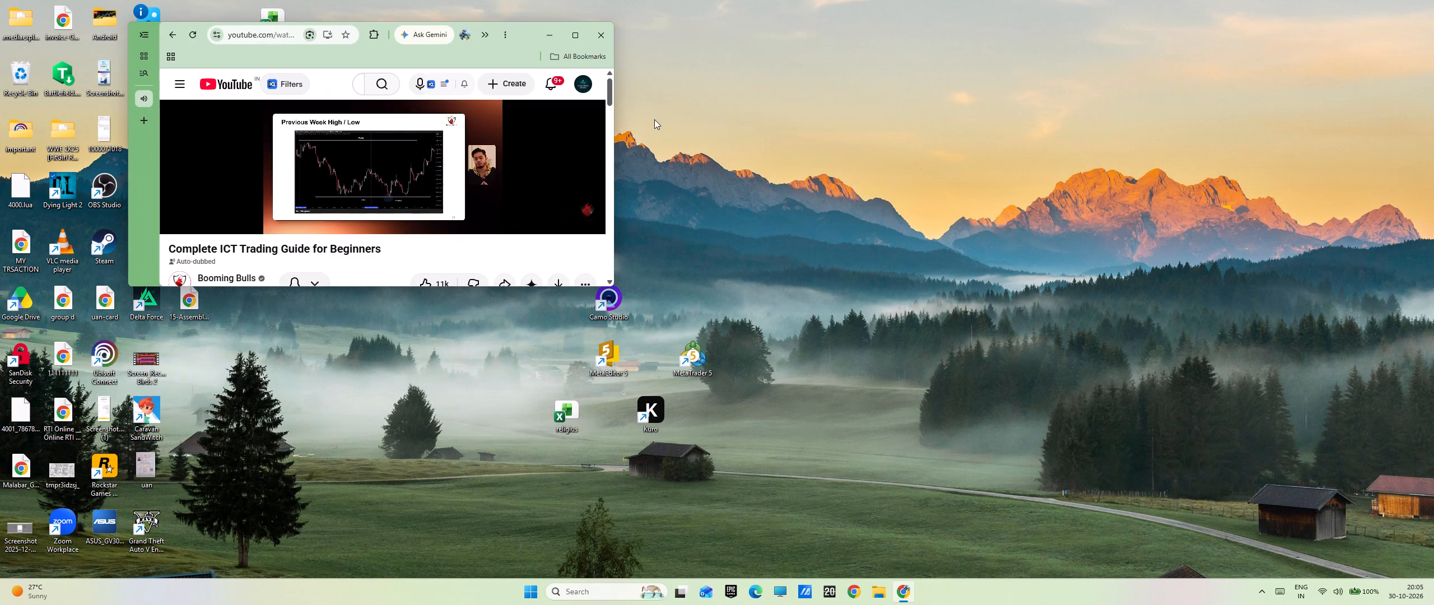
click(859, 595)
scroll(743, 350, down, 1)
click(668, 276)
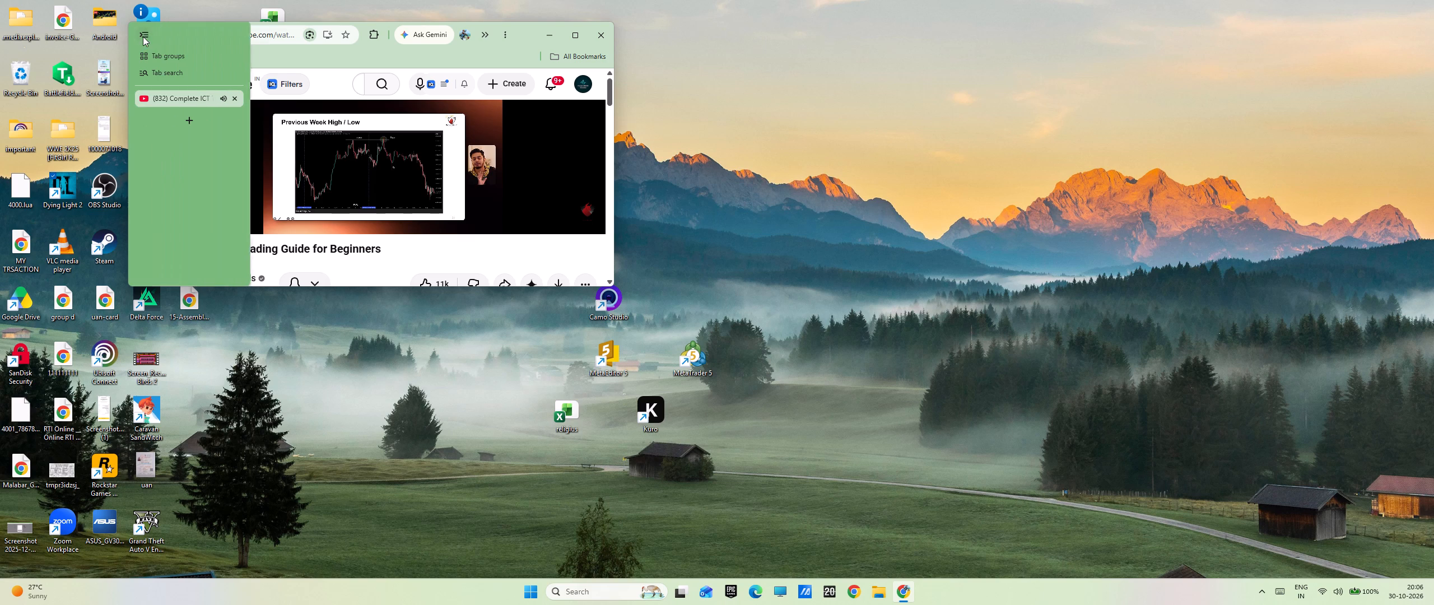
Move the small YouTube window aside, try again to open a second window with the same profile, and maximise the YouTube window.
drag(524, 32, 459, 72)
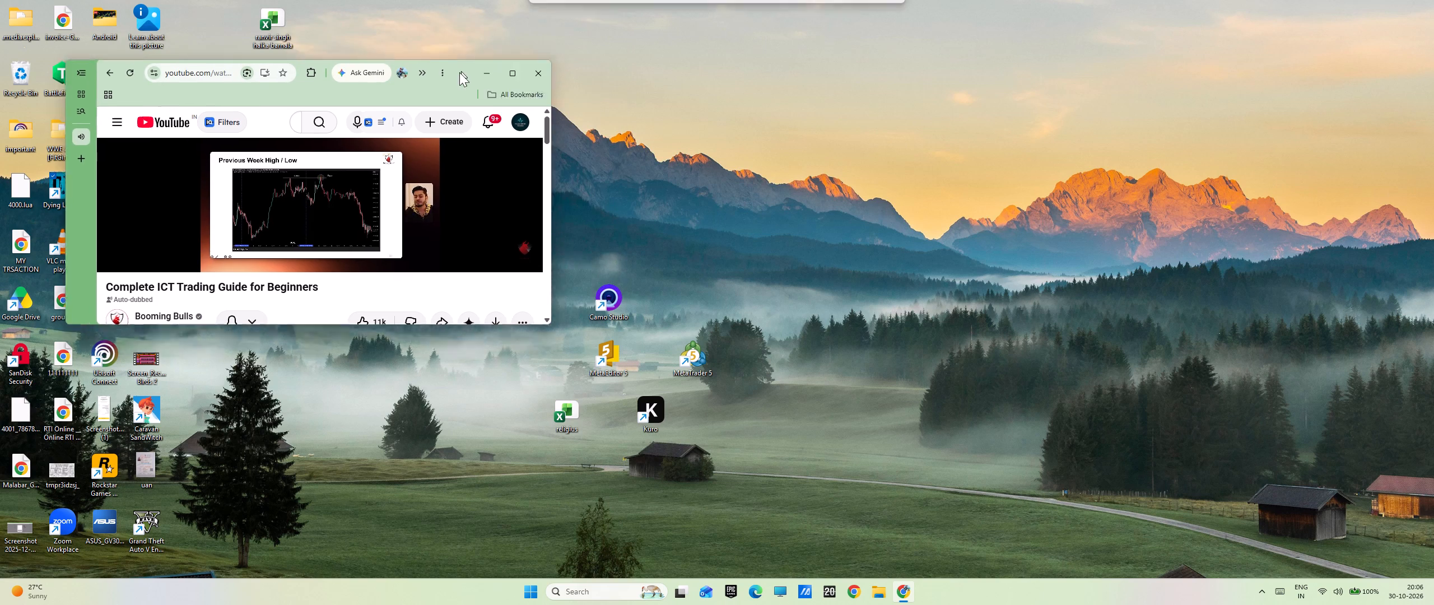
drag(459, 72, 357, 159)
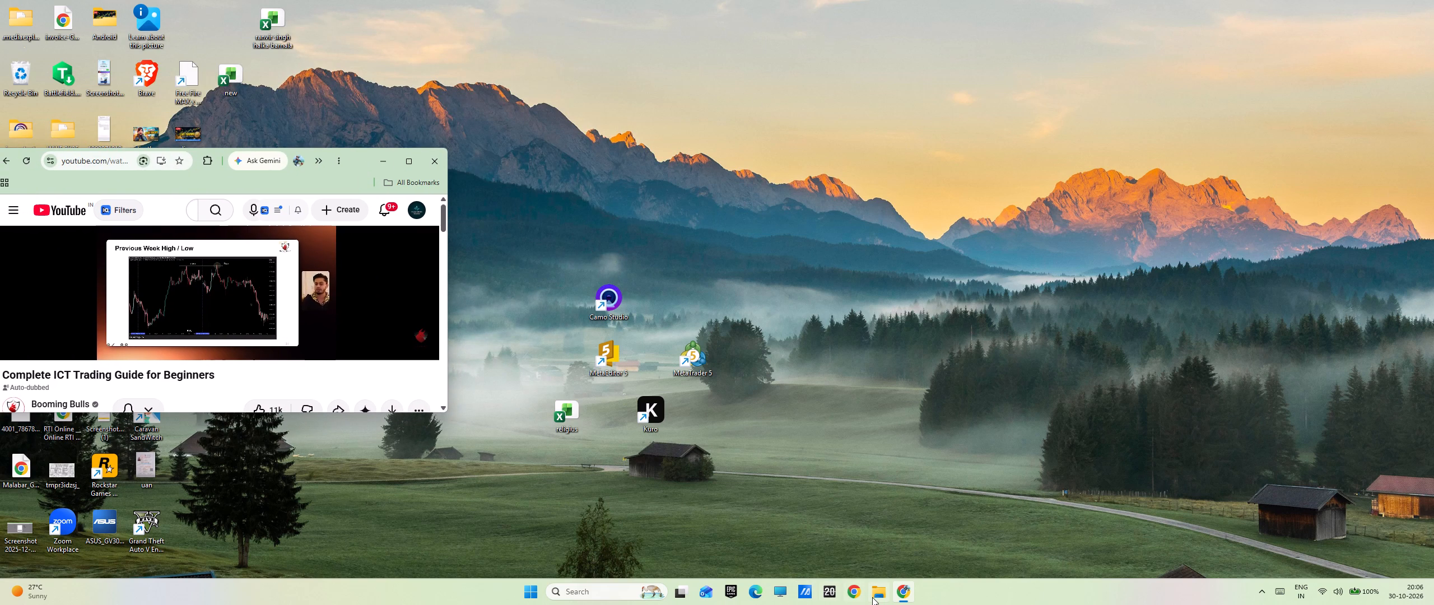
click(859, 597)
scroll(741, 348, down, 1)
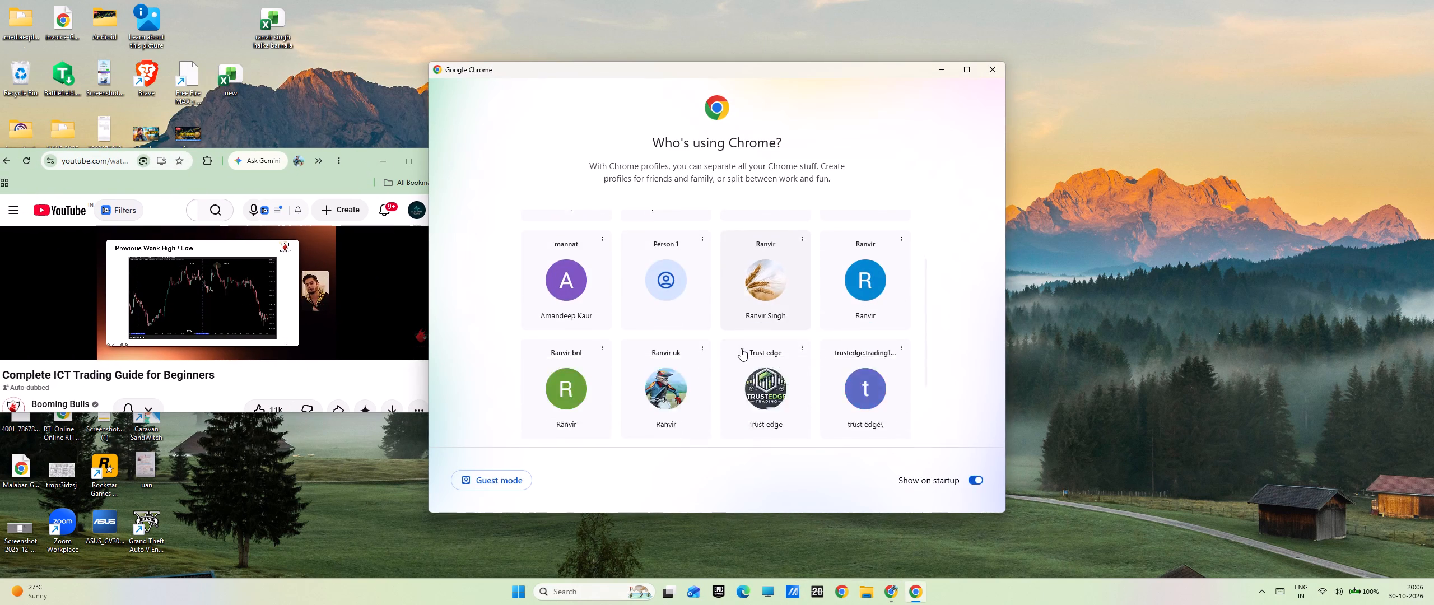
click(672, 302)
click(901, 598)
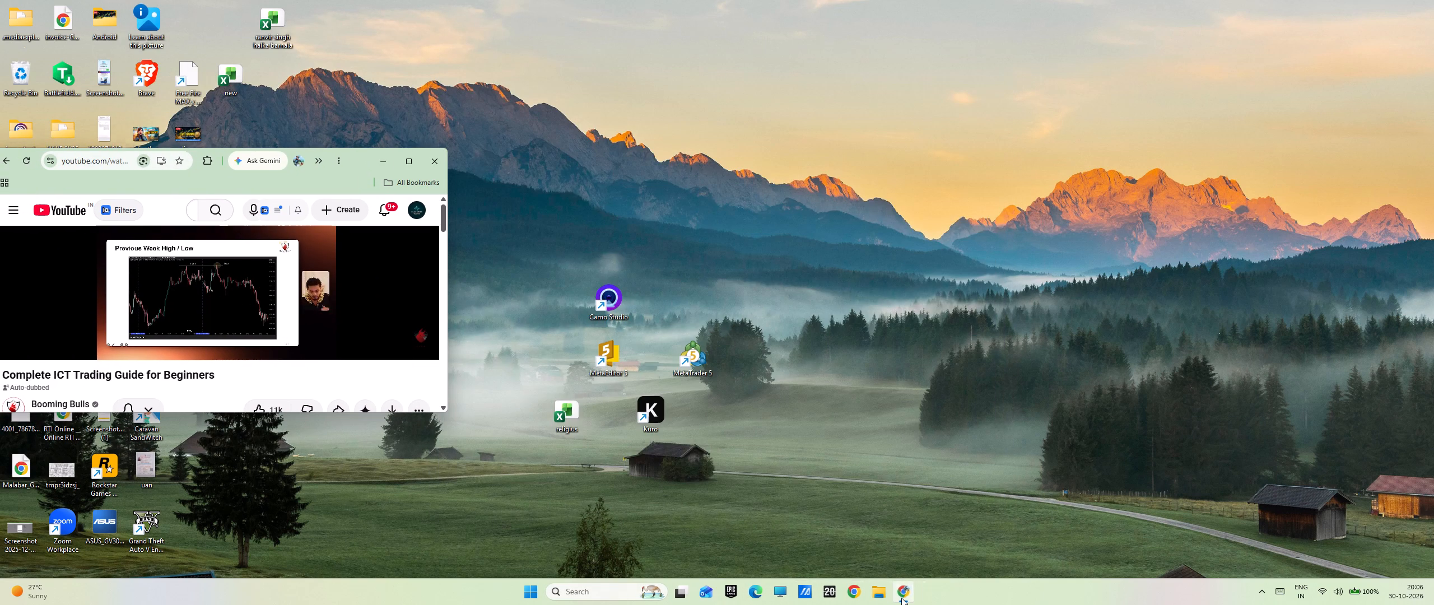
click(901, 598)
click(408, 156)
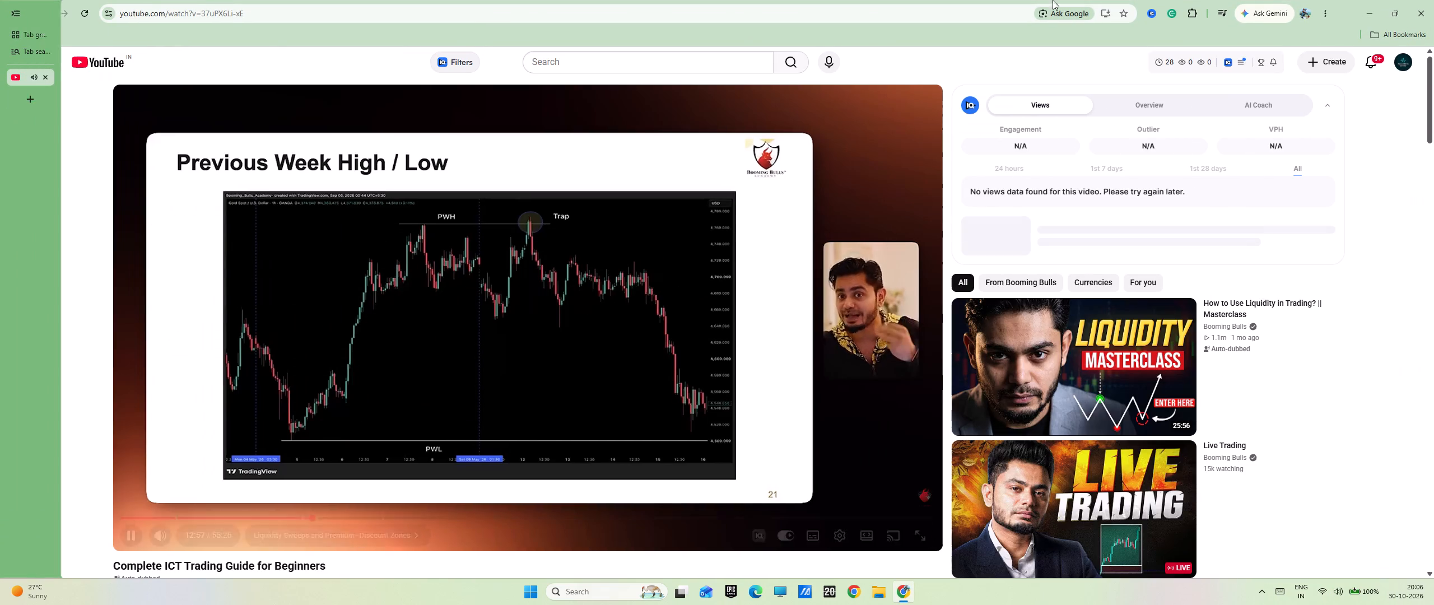
Open tradingview.com in a new tab alongside the YouTube video.
click(20, 97)
text(tr)
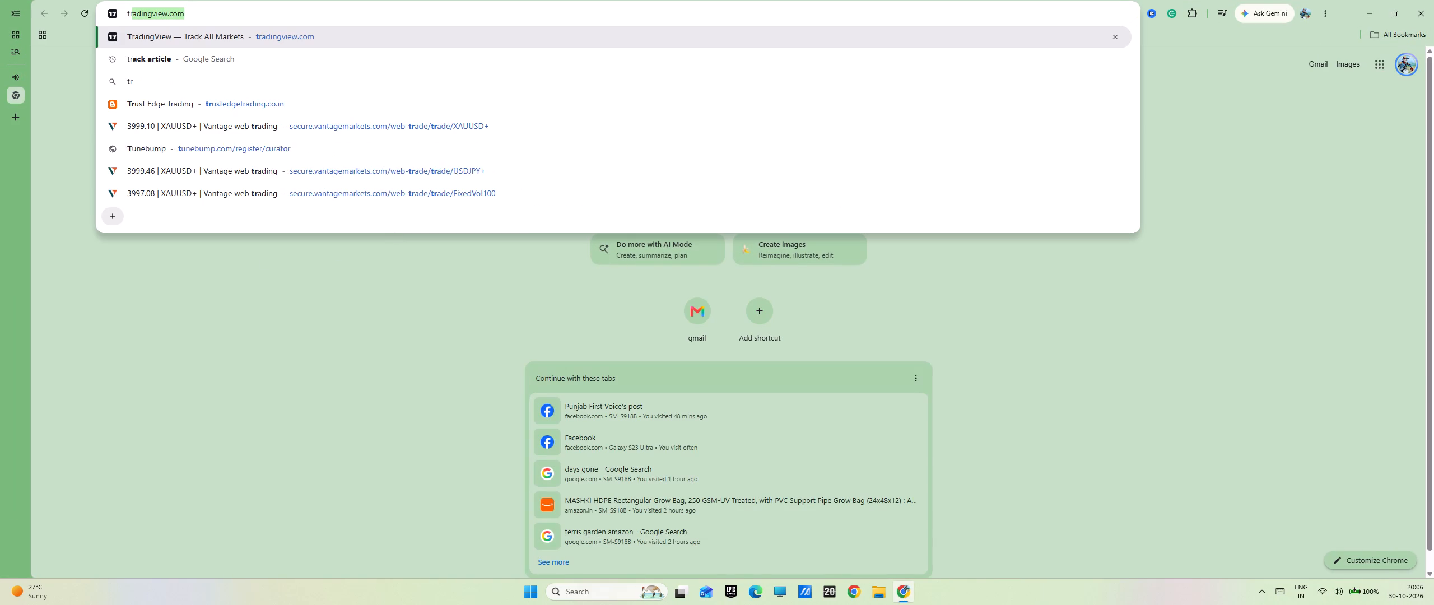
key(Return)
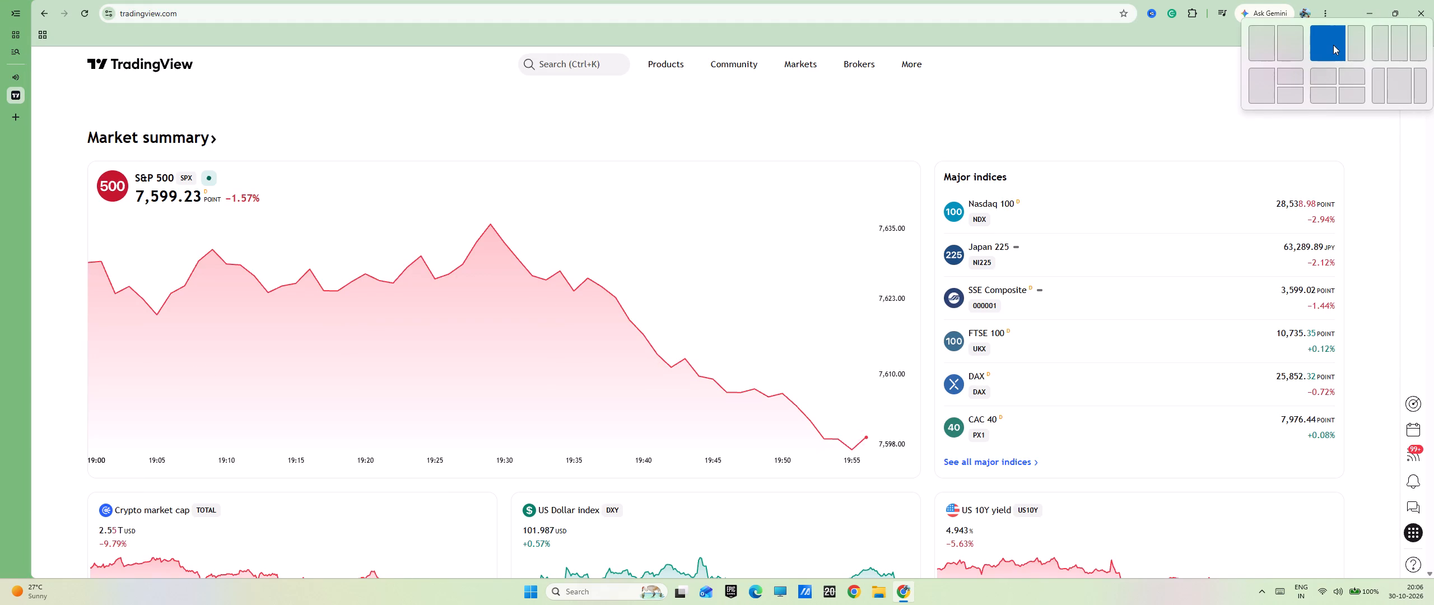
Snap the browser window showing TradingView to a two-thirds and a one-third layout, settling on the left half of the desktop.
click(1333, 45)
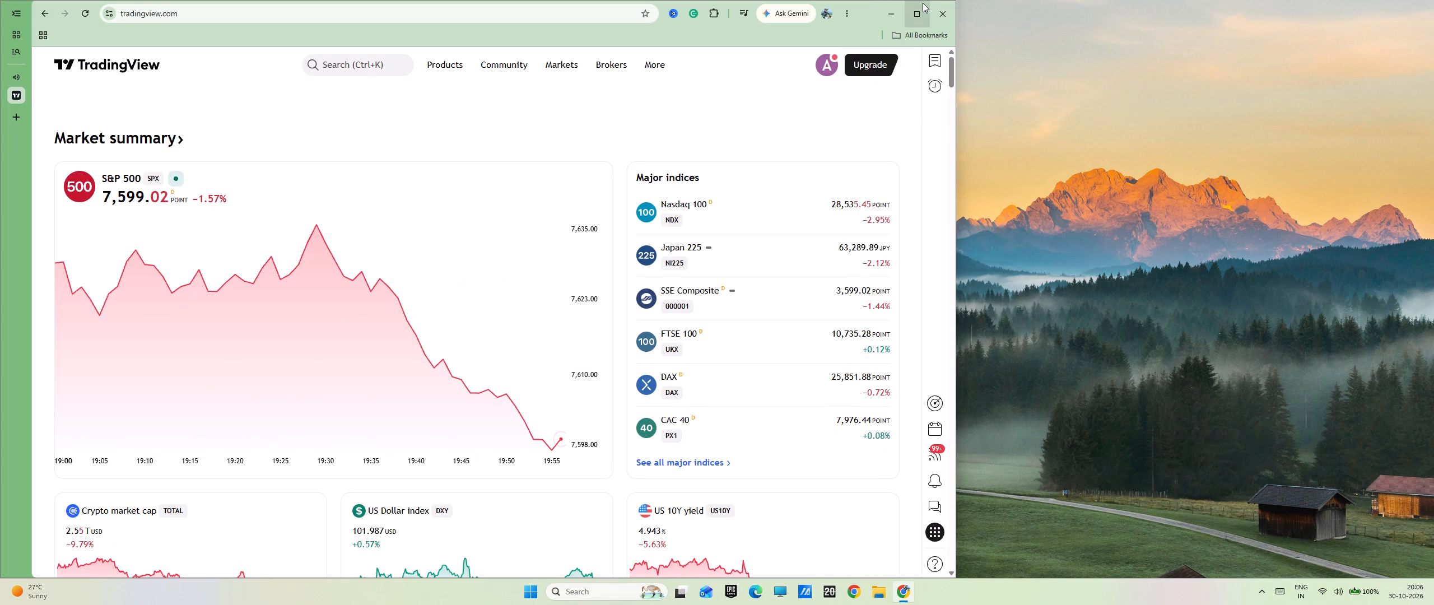
click(939, 45)
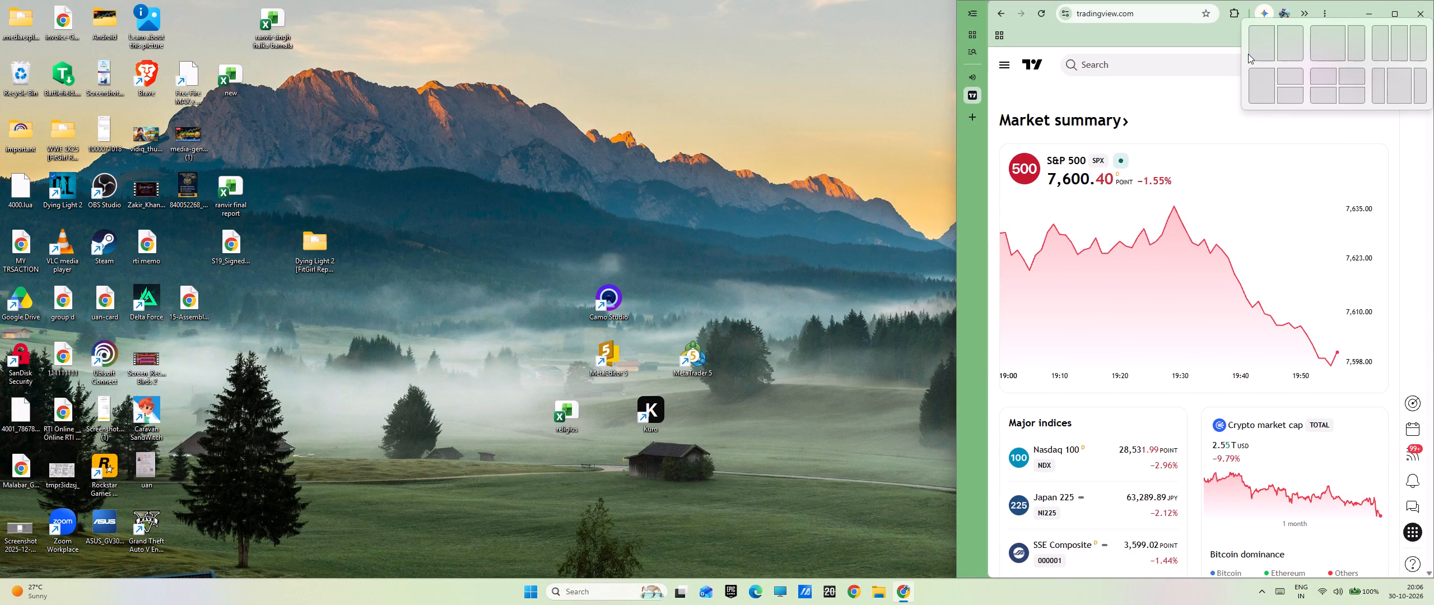
click(1263, 48)
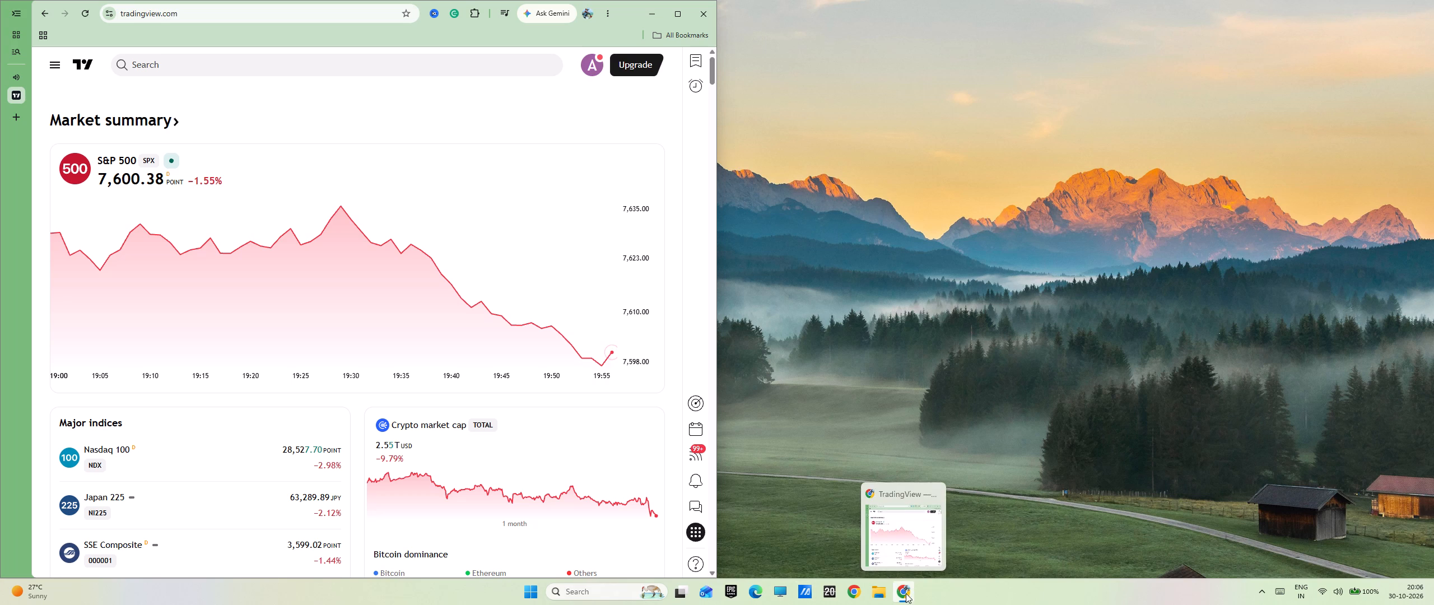
click(914, 531)
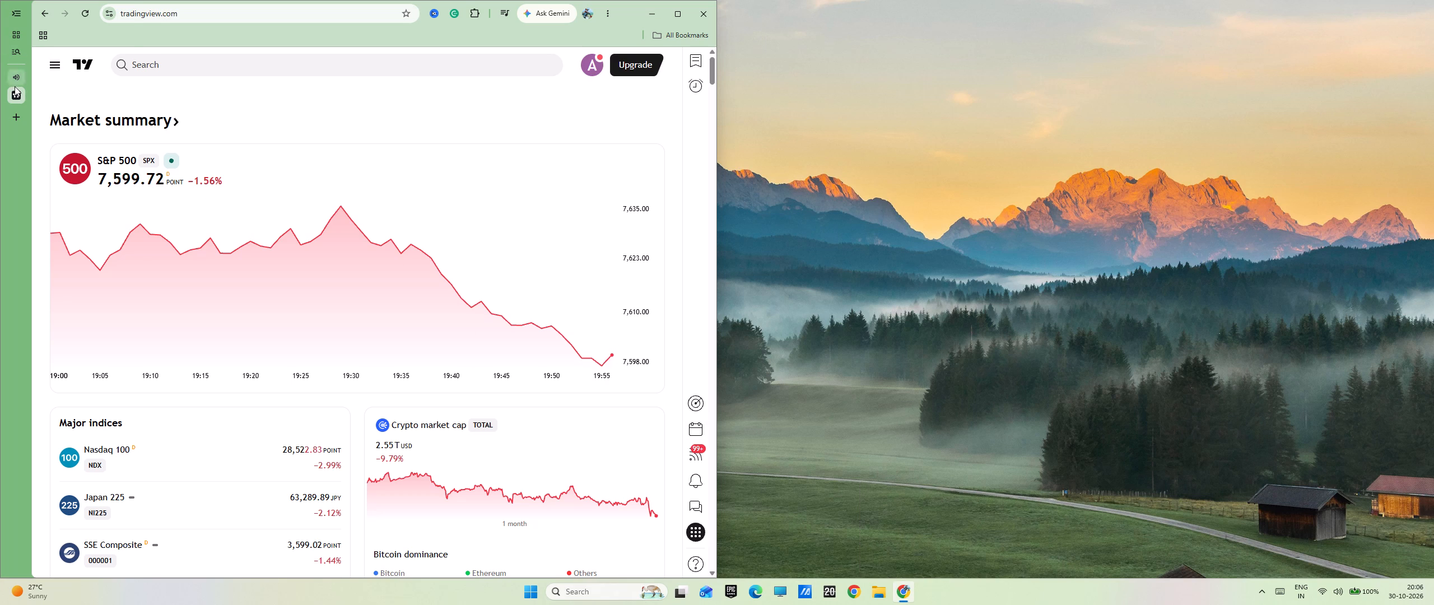
Detach the YouTube video into its own window beside TradingView and briefly view it full screen.
drag(20, 79, 93, 77)
drag(68, 76, 84, 78)
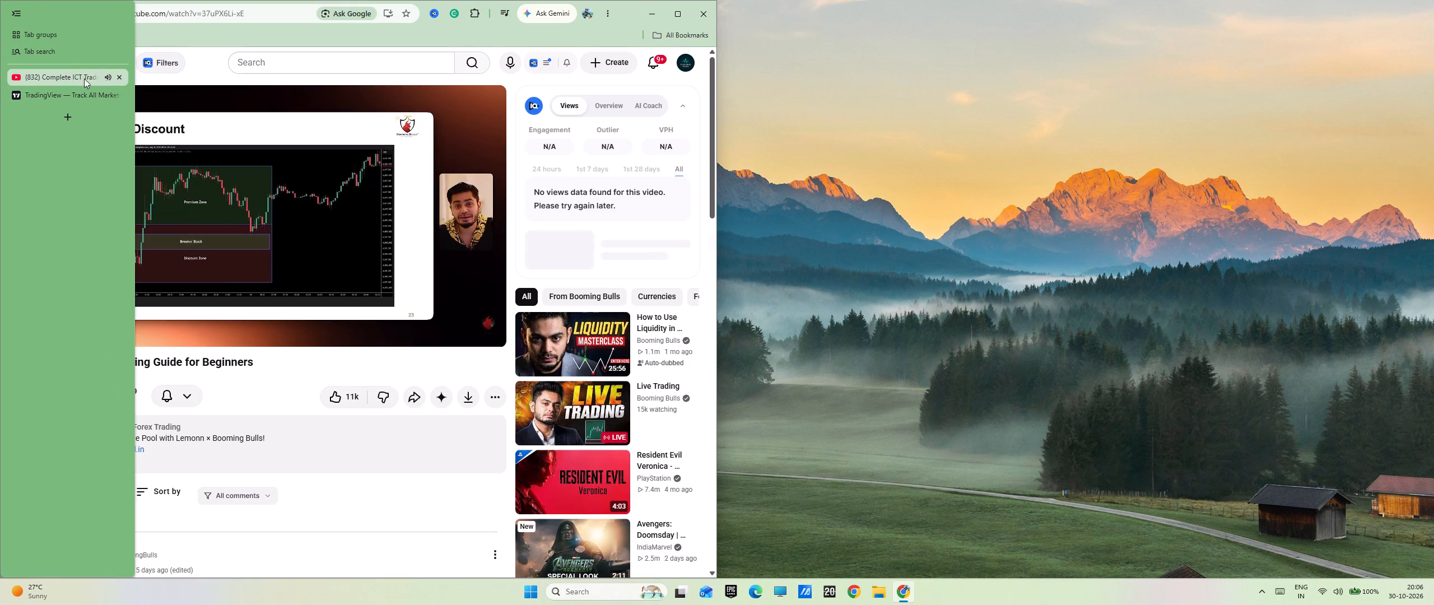
drag(84, 78, 733, 79)
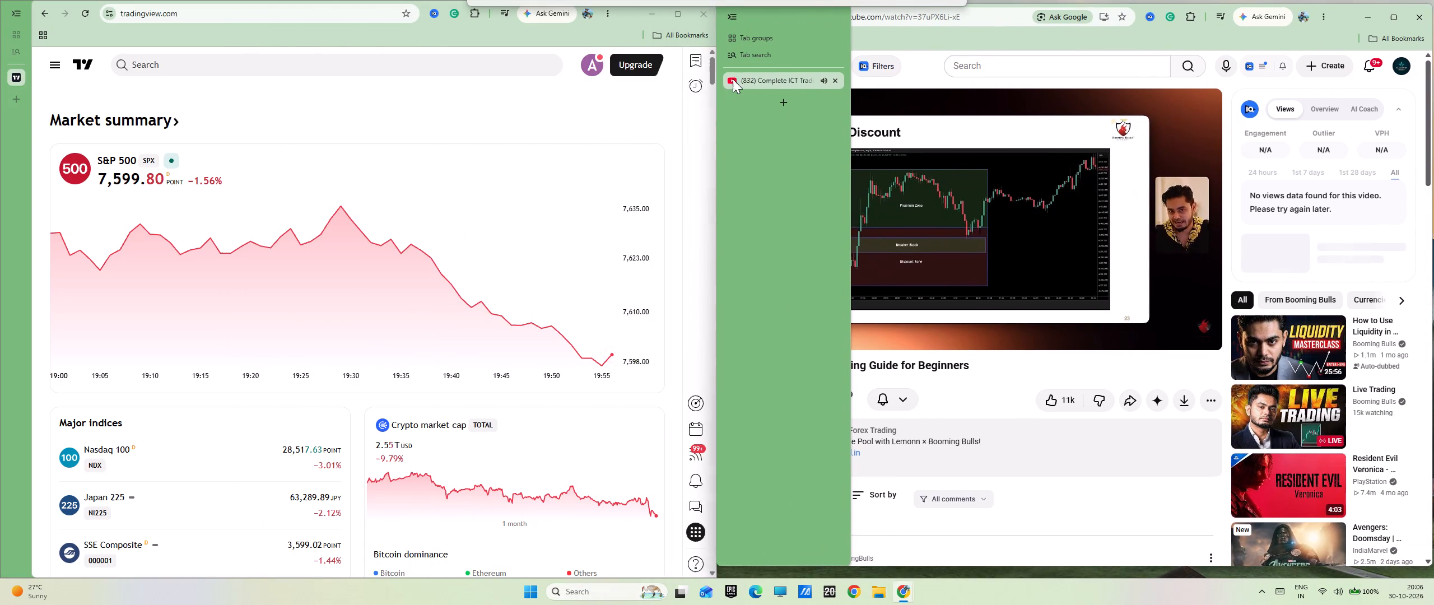
drag(733, 79, 762, 83)
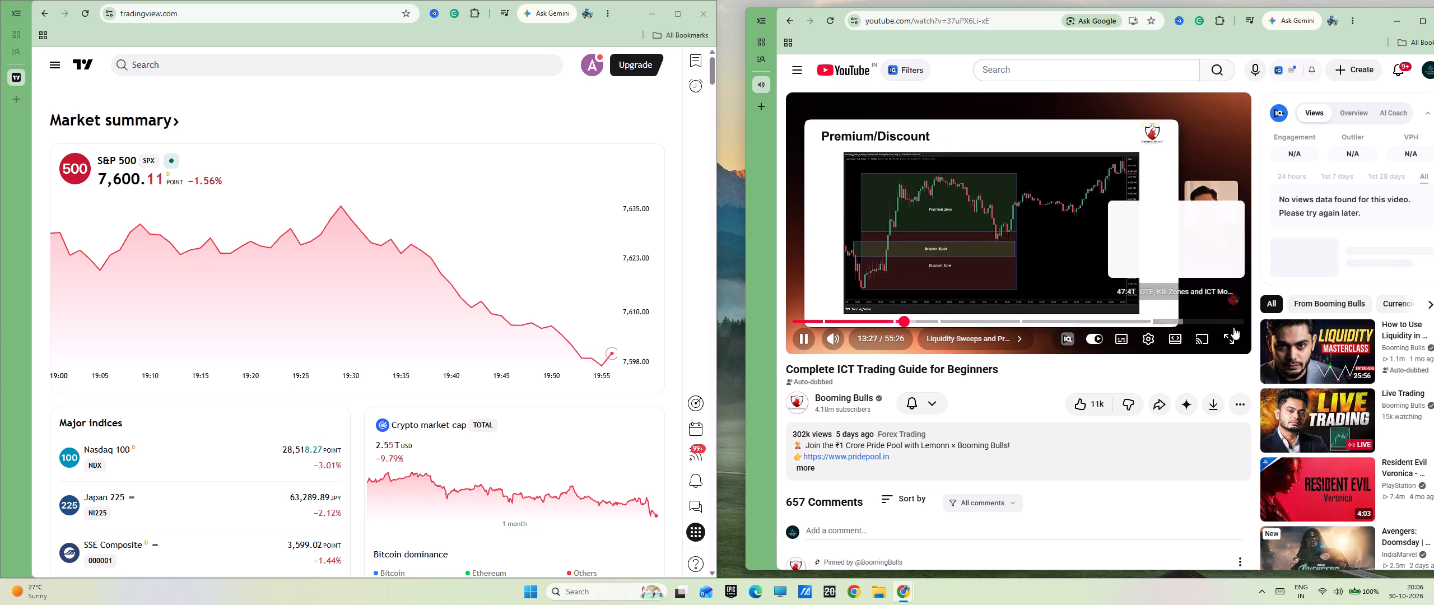
click(1231, 334)
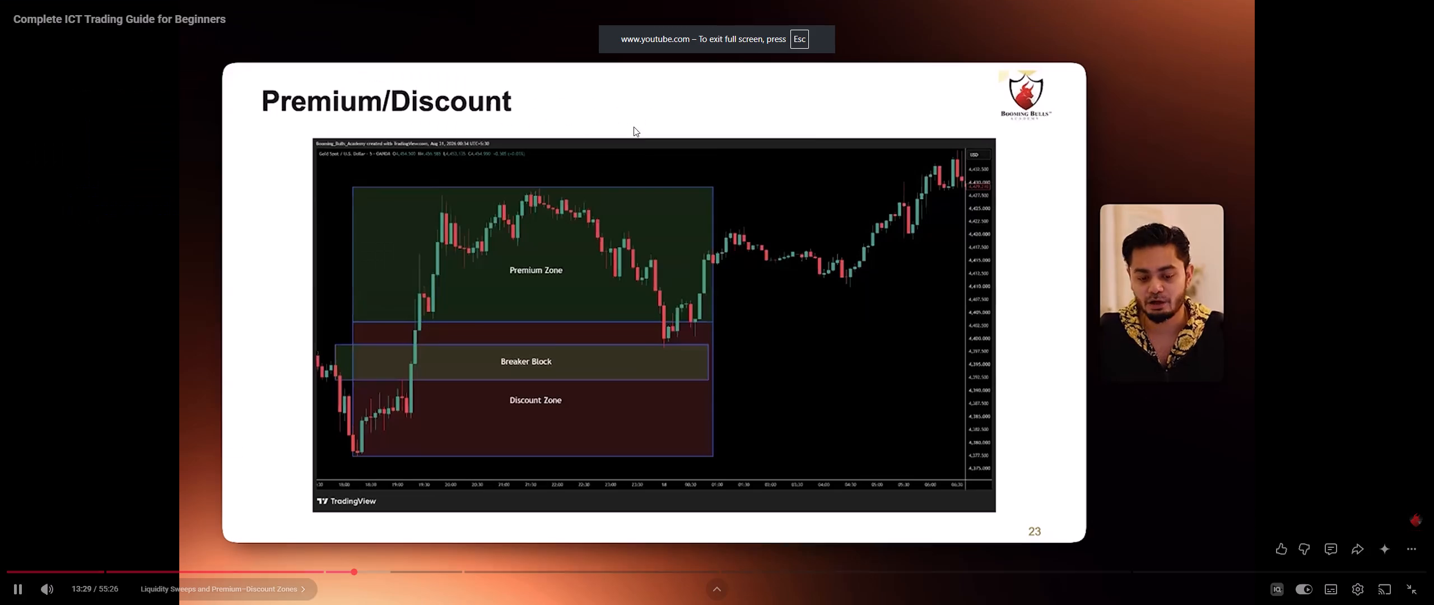
key(Escape)
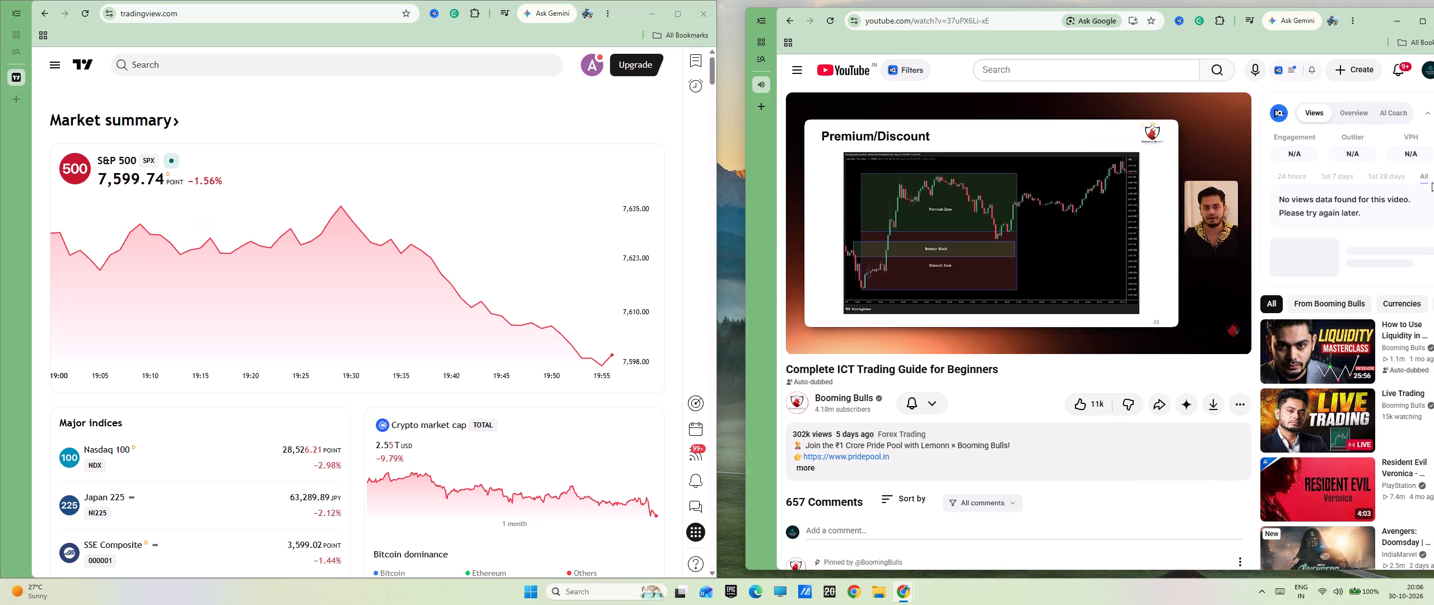
Find the XAUUSD Gold commodity CFD in TradingView's symbol search and launch its chart.
click(272, 58)
click(268, 68)
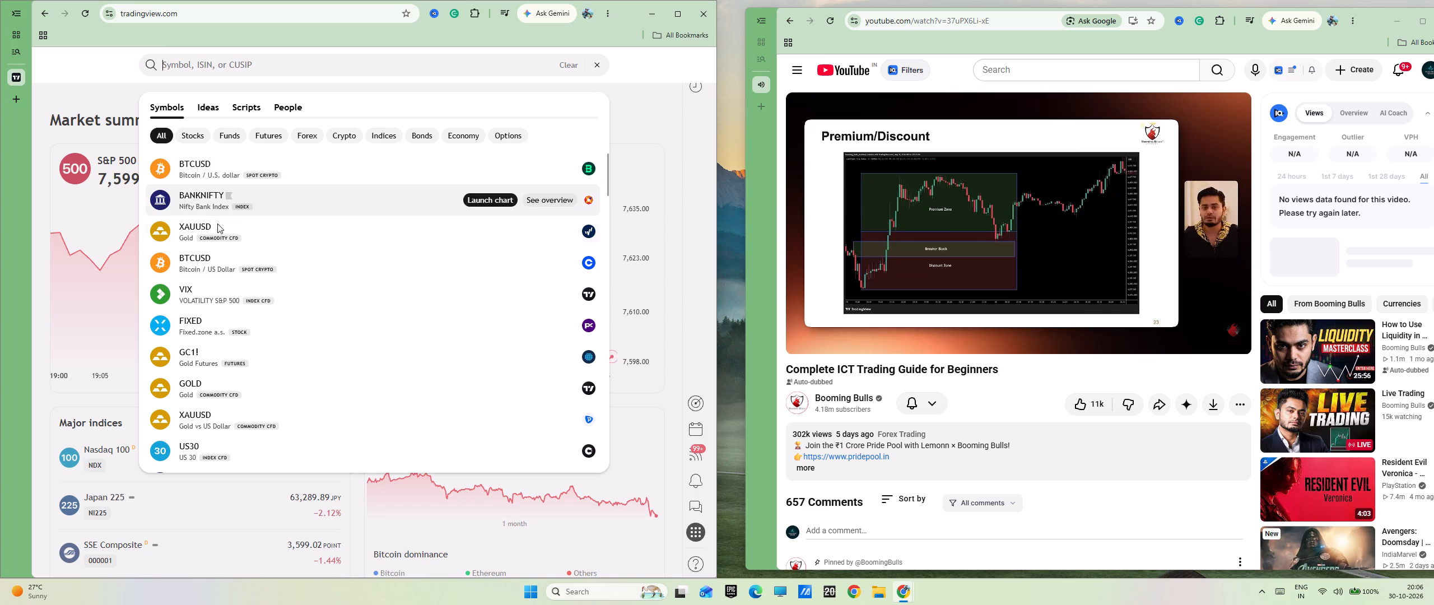
click(492, 231)
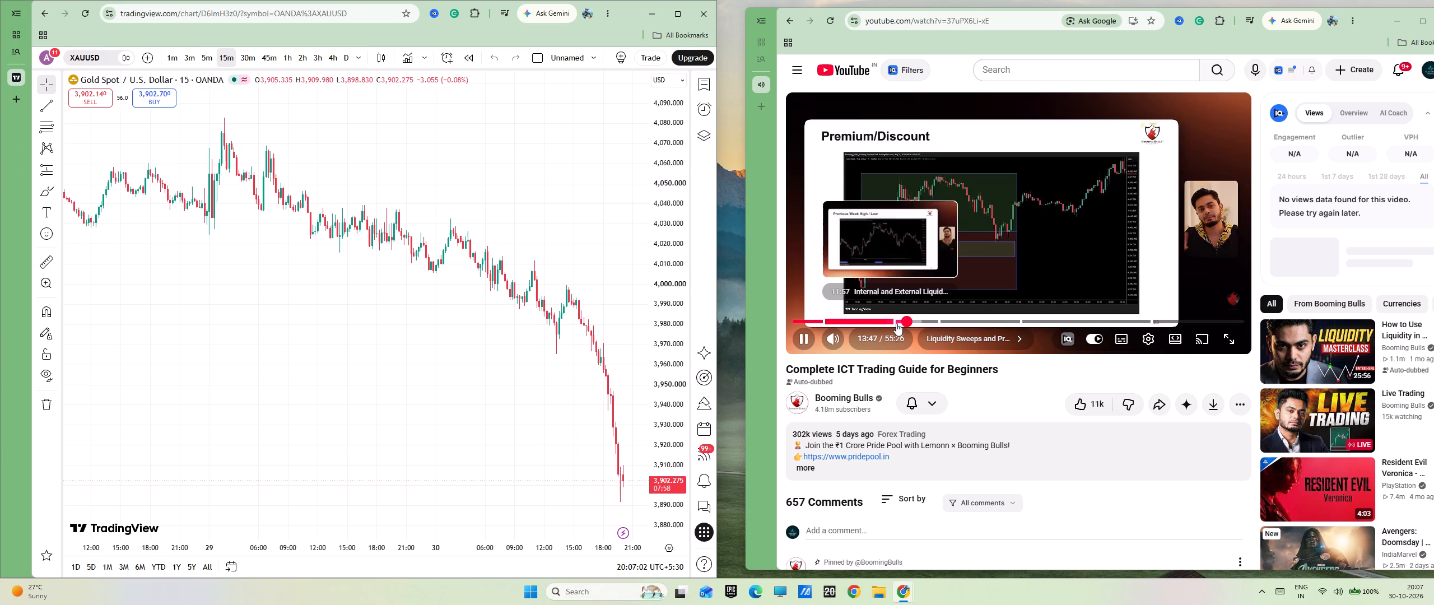
Examine the 15-minute XAUUSD price action from mid-October through the latest decline.
drag(541, 381, 493, 327)
drag(674, 259, 618, 309)
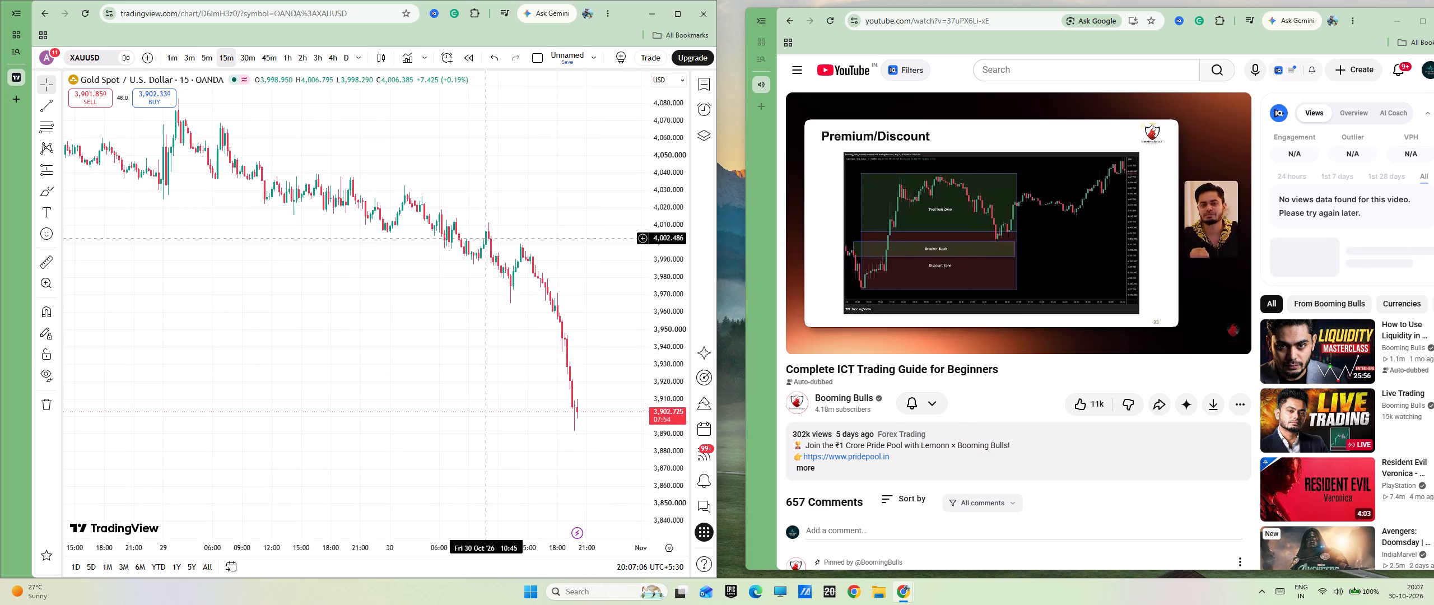
drag(272, 278, 333, 394)
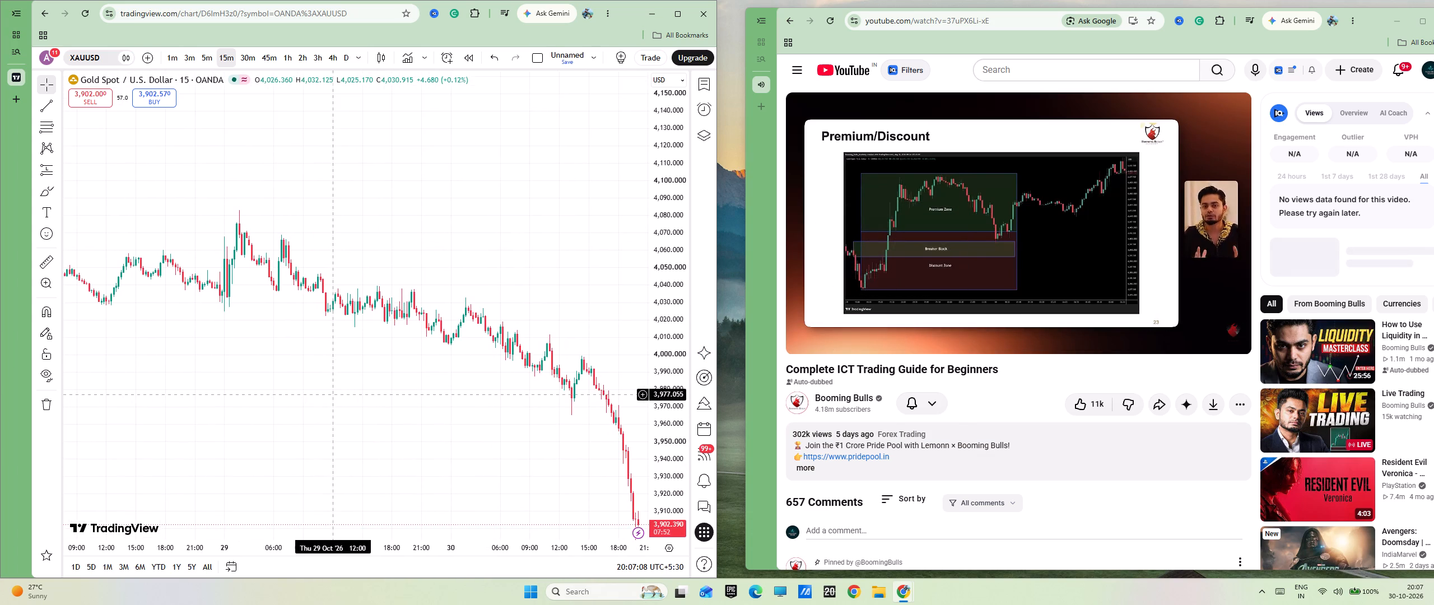
drag(333, 394, 333, 380)
scroll(333, 380, up, 1)
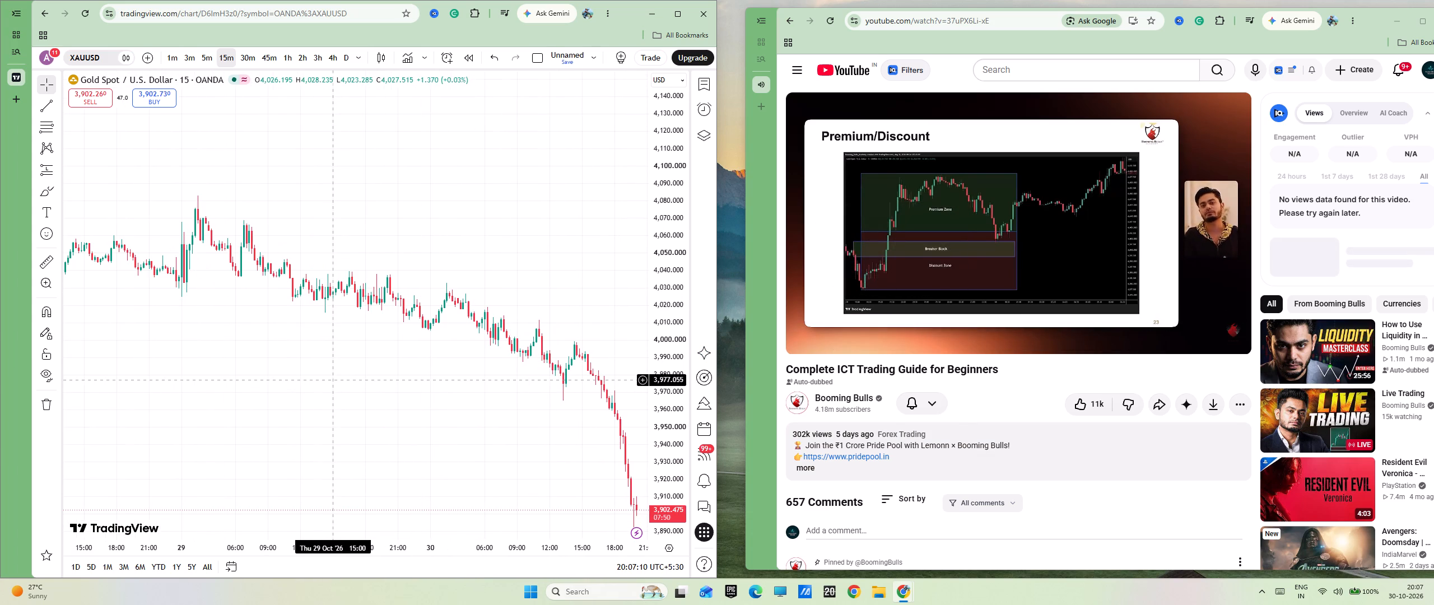
drag(360, 397, 218, 259)
scroll(309, 289, up, 2)
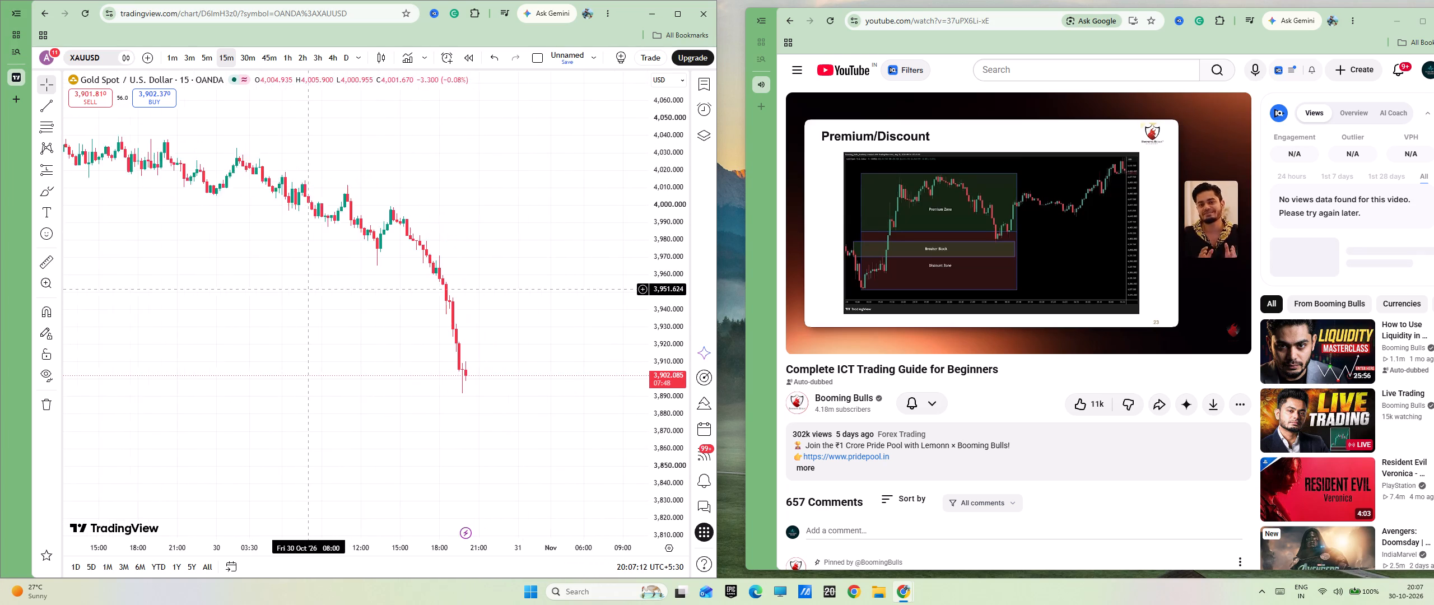
scroll(309, 289, up, 1)
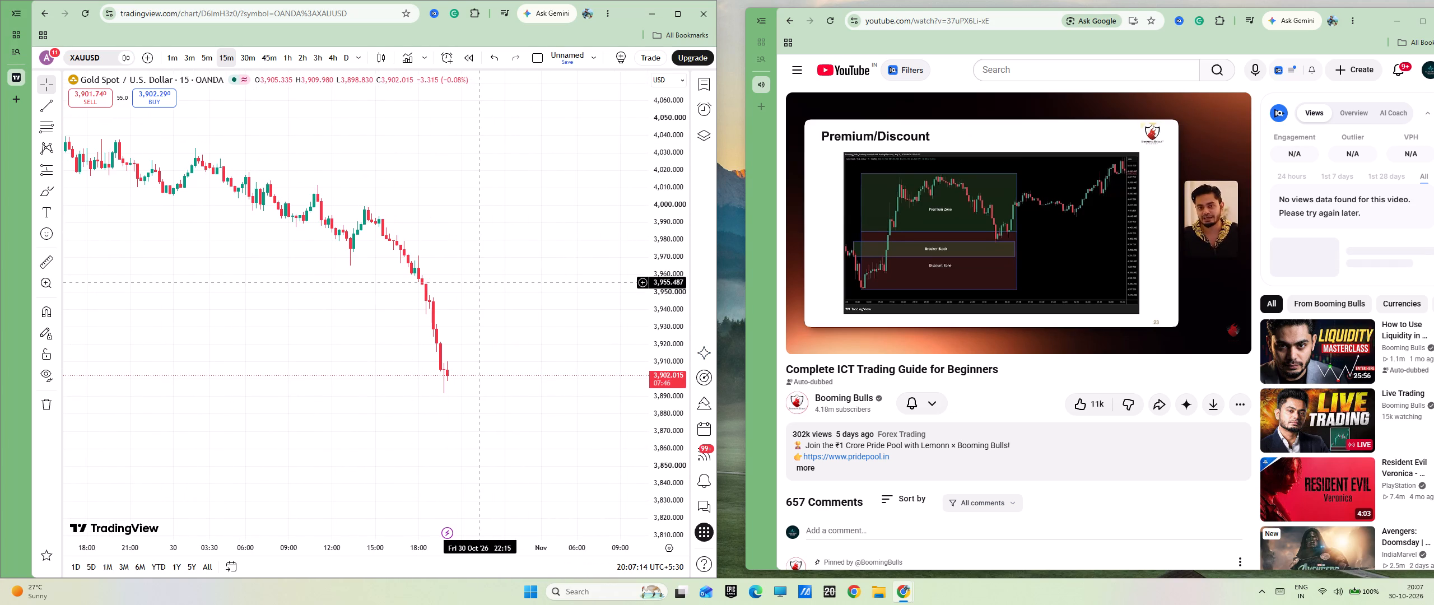
scroll(480, 282, down, 18)
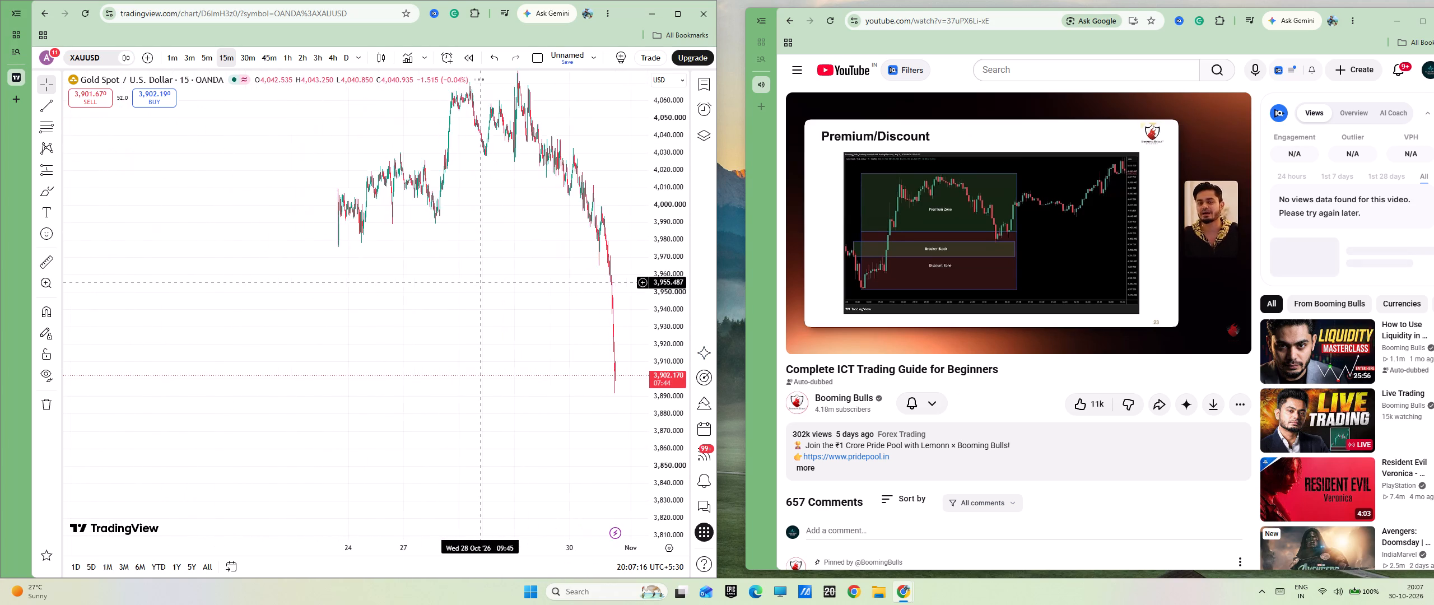
scroll(480, 282, down, 11)
drag(666, 138, 630, 320)
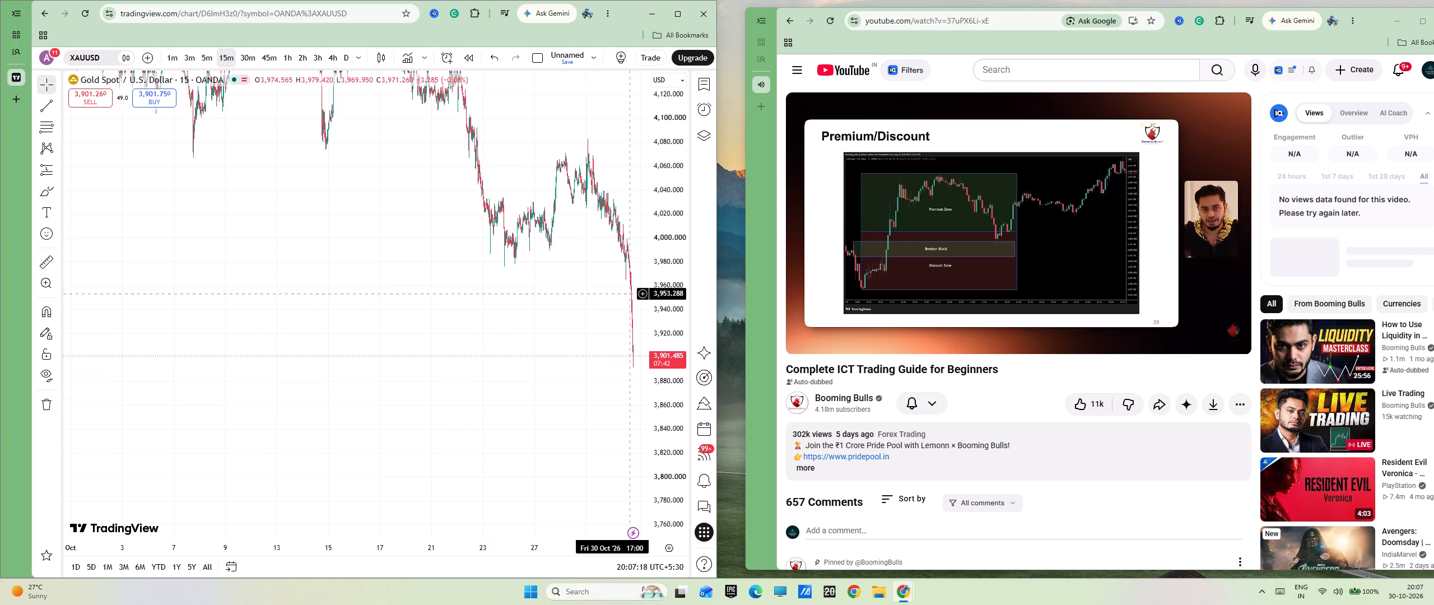
drag(630, 320, 623, 462)
drag(553, 383, 361, 386)
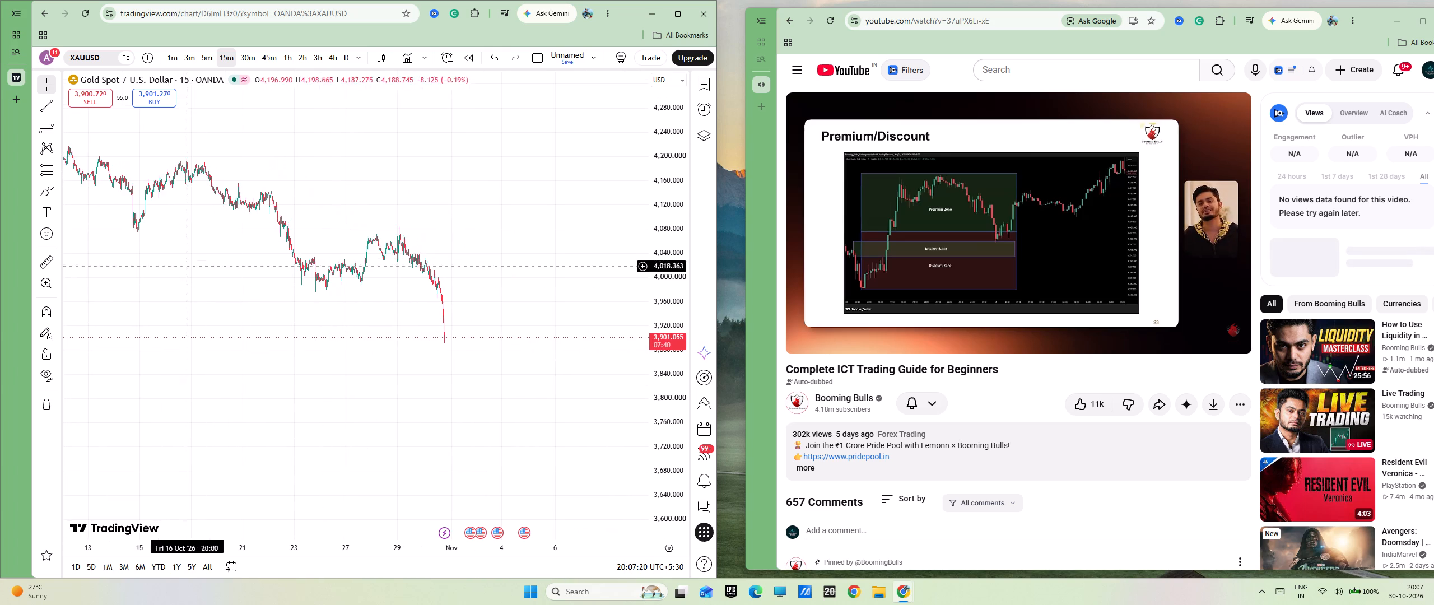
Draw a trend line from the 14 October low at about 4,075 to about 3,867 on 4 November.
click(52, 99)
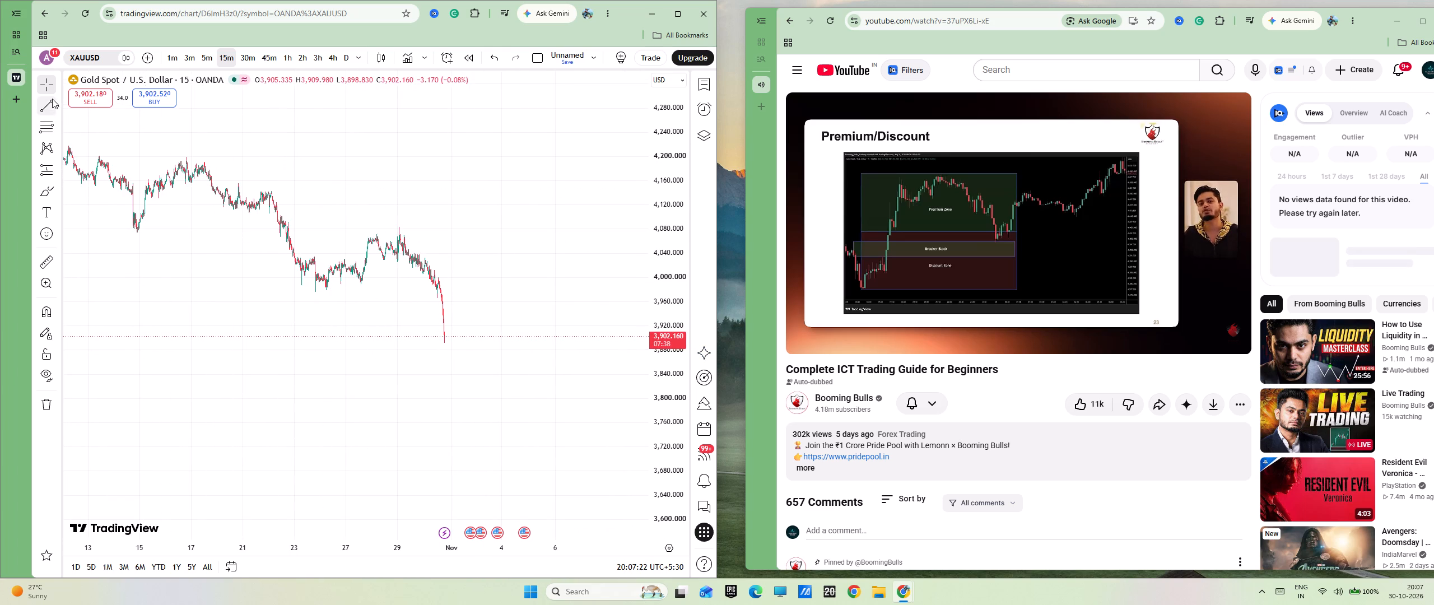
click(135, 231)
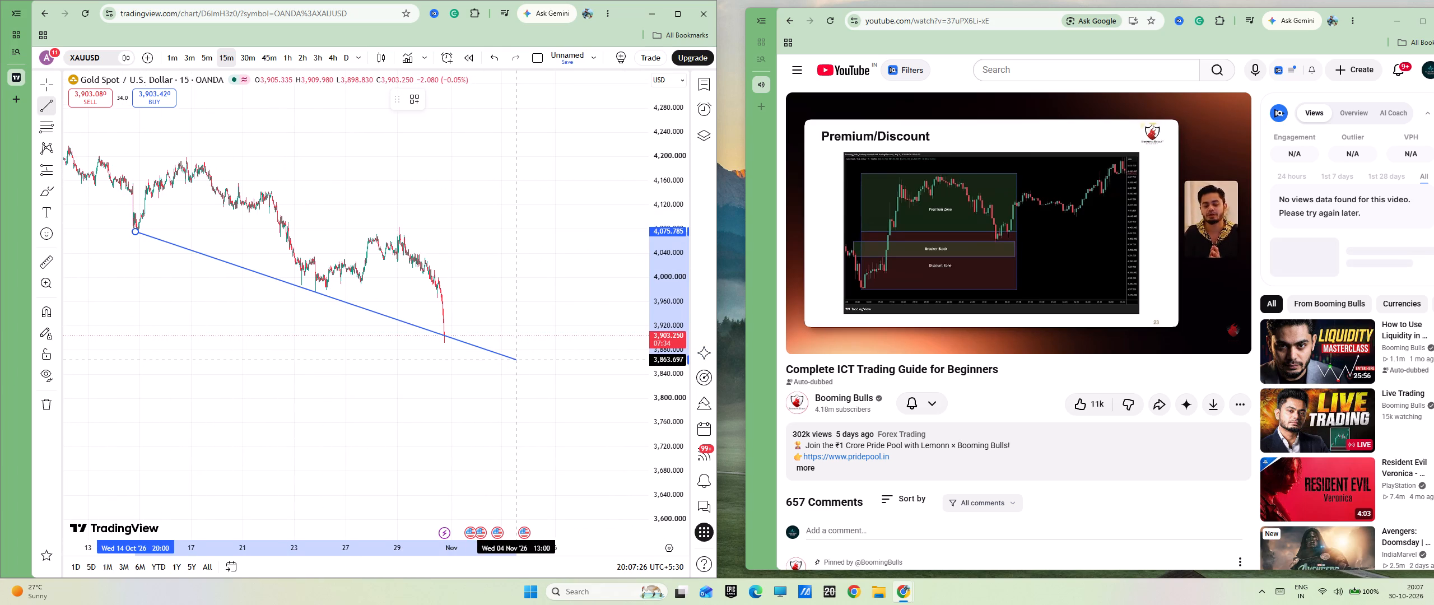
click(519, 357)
Switch the XAUUSD chart to the 4-hour timeframe and reset the chart view.
scroll(505, 276, up, 4)
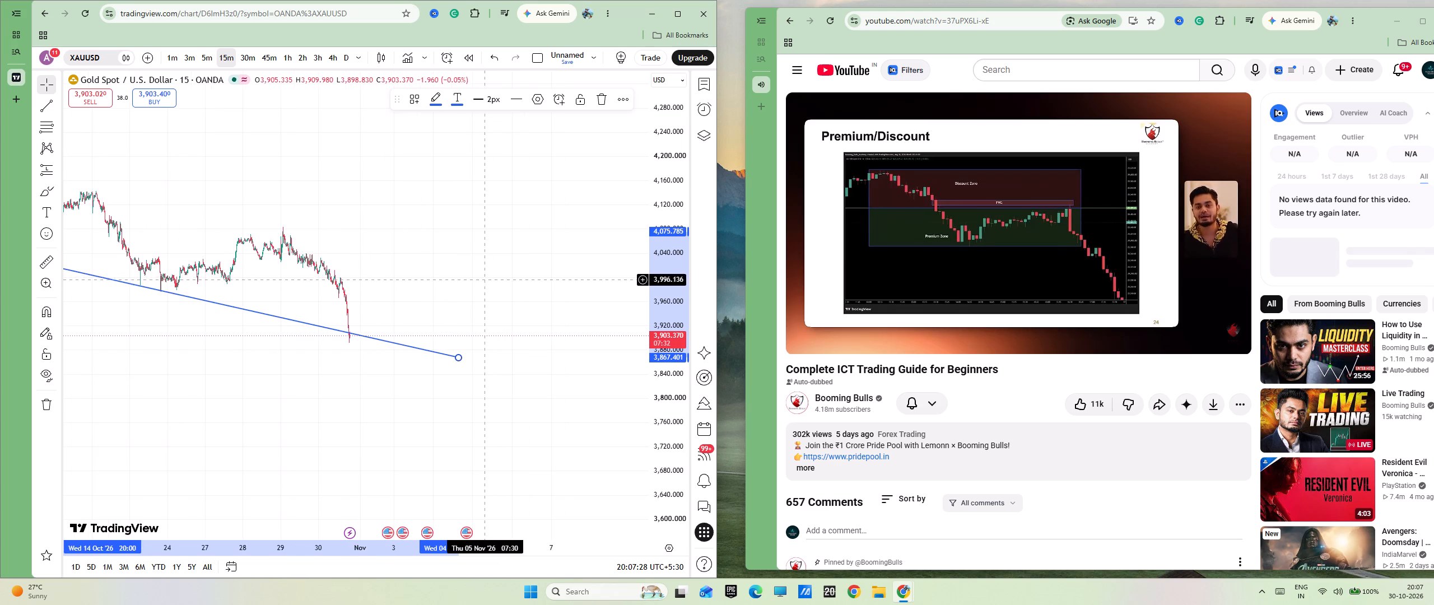
drag(481, 281, 625, 268)
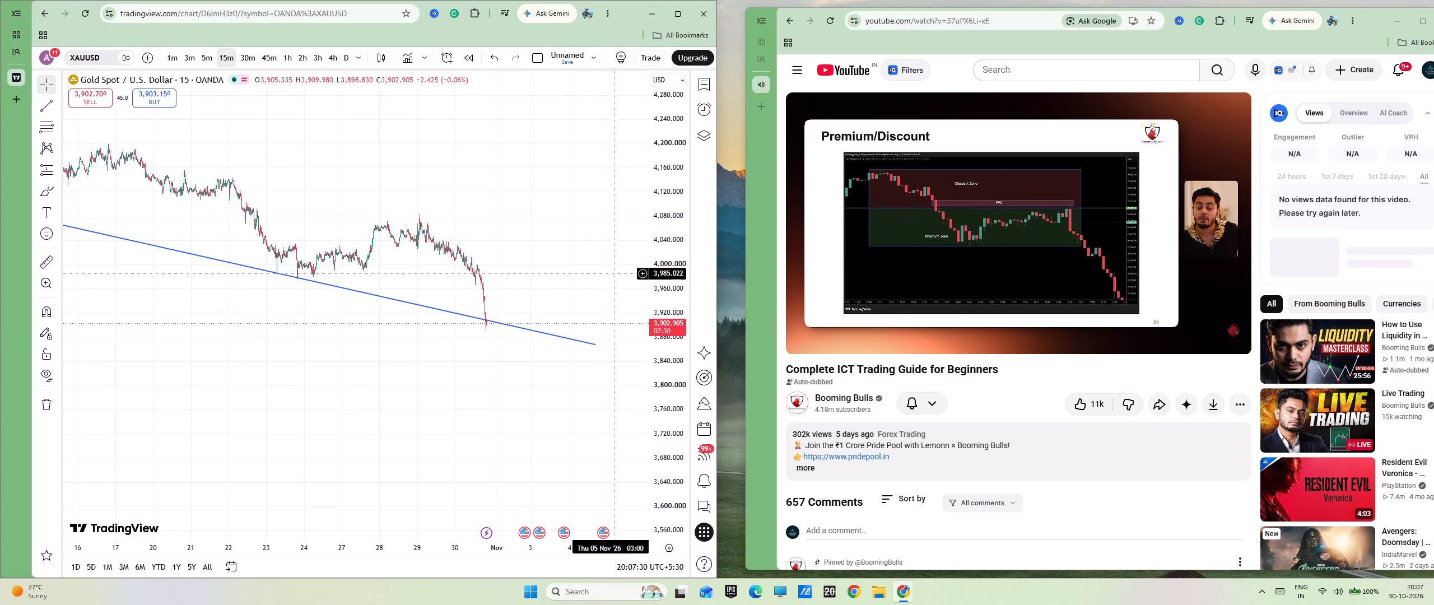
scroll(593, 316, up, 10)
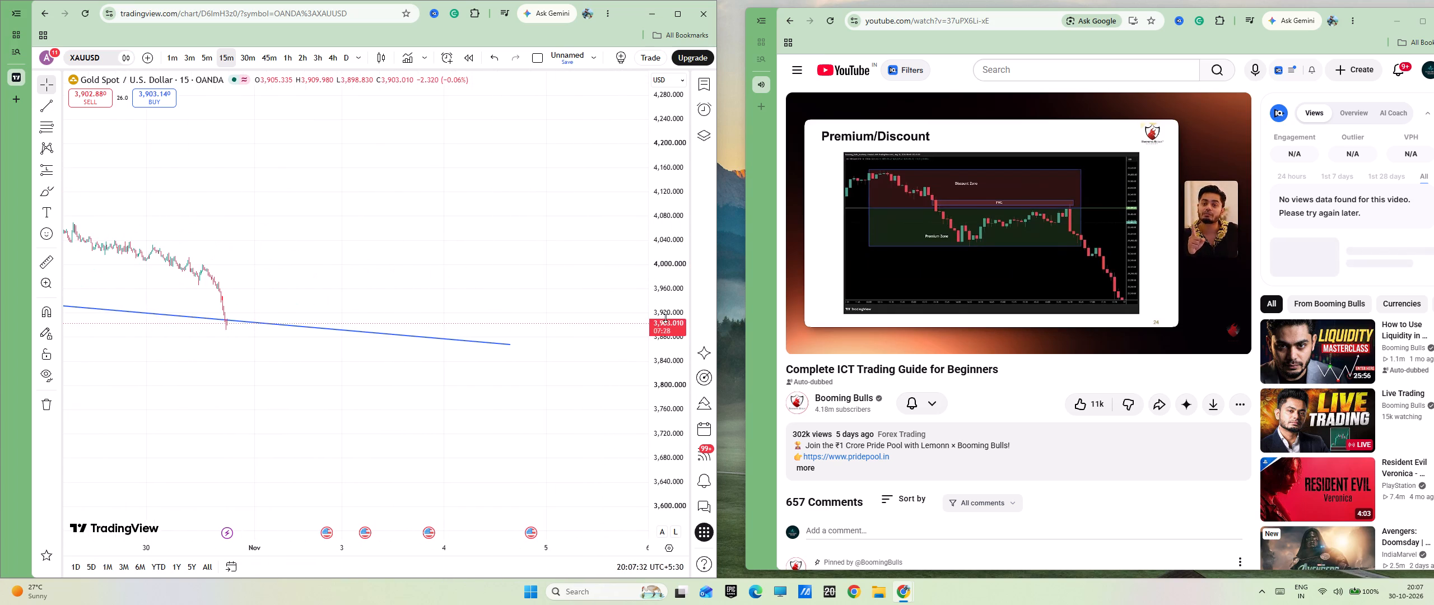
drag(667, 318, 676, 118)
drag(421, 179, 633, 226)
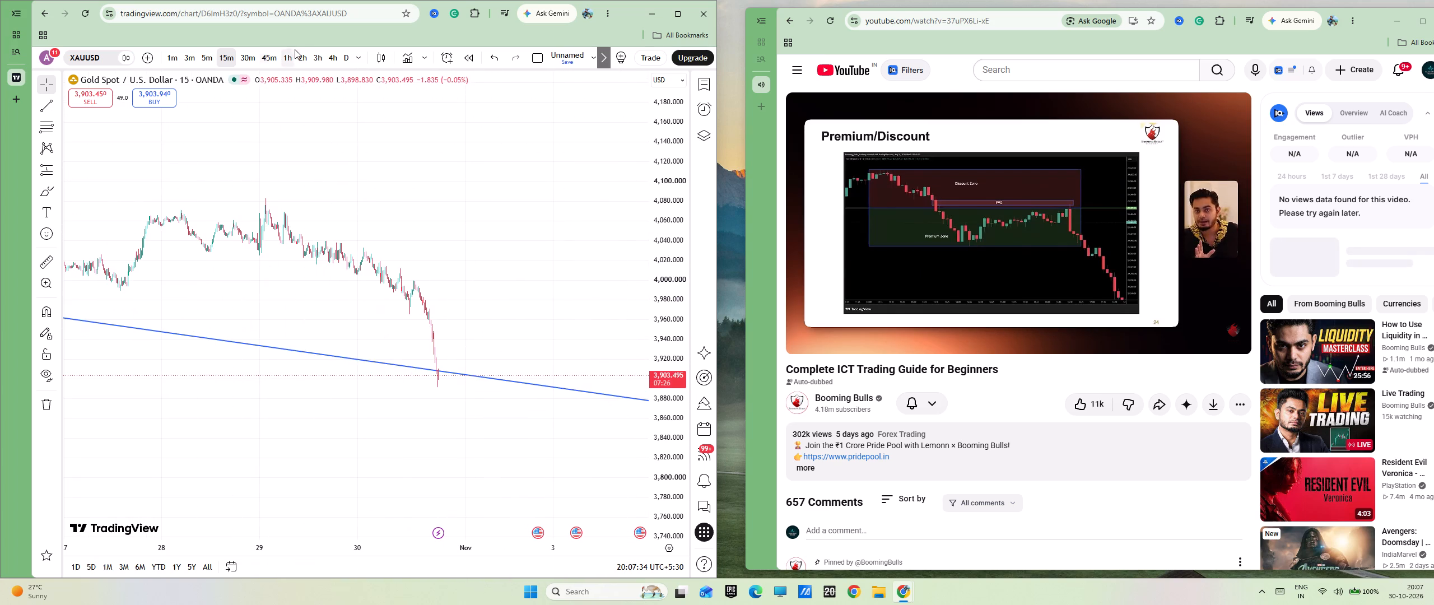
click(336, 60)
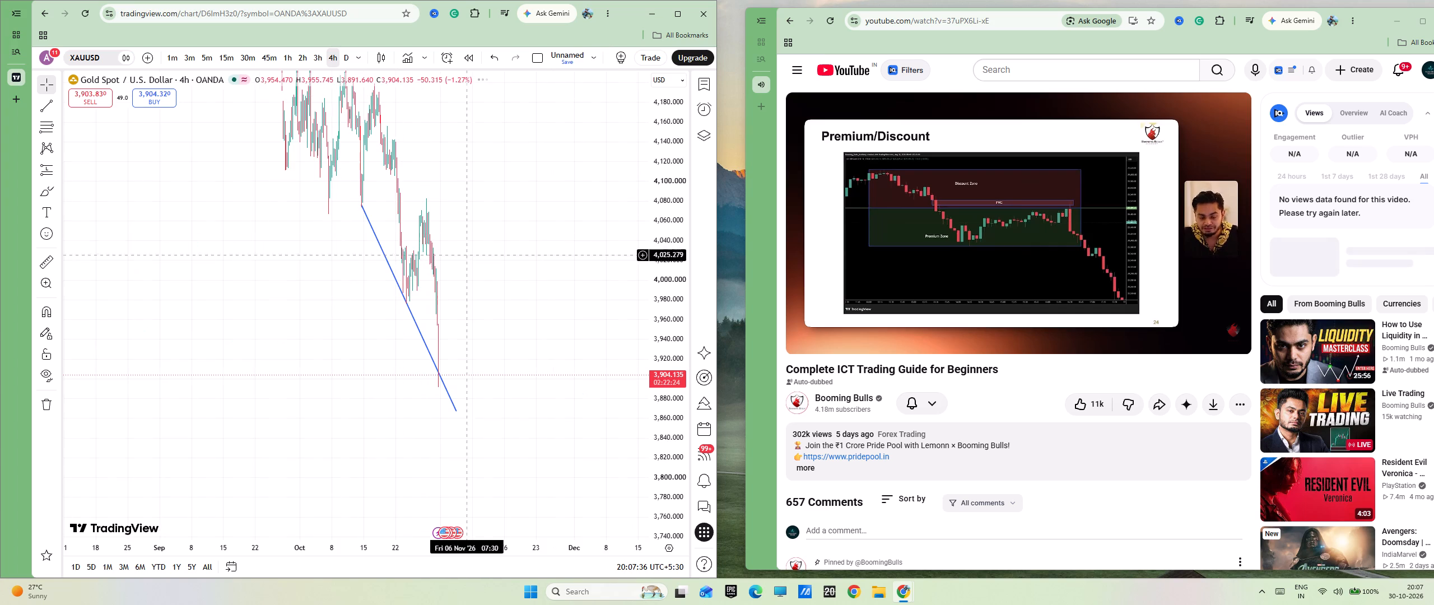
right_click(565, 222)
click(583, 240)
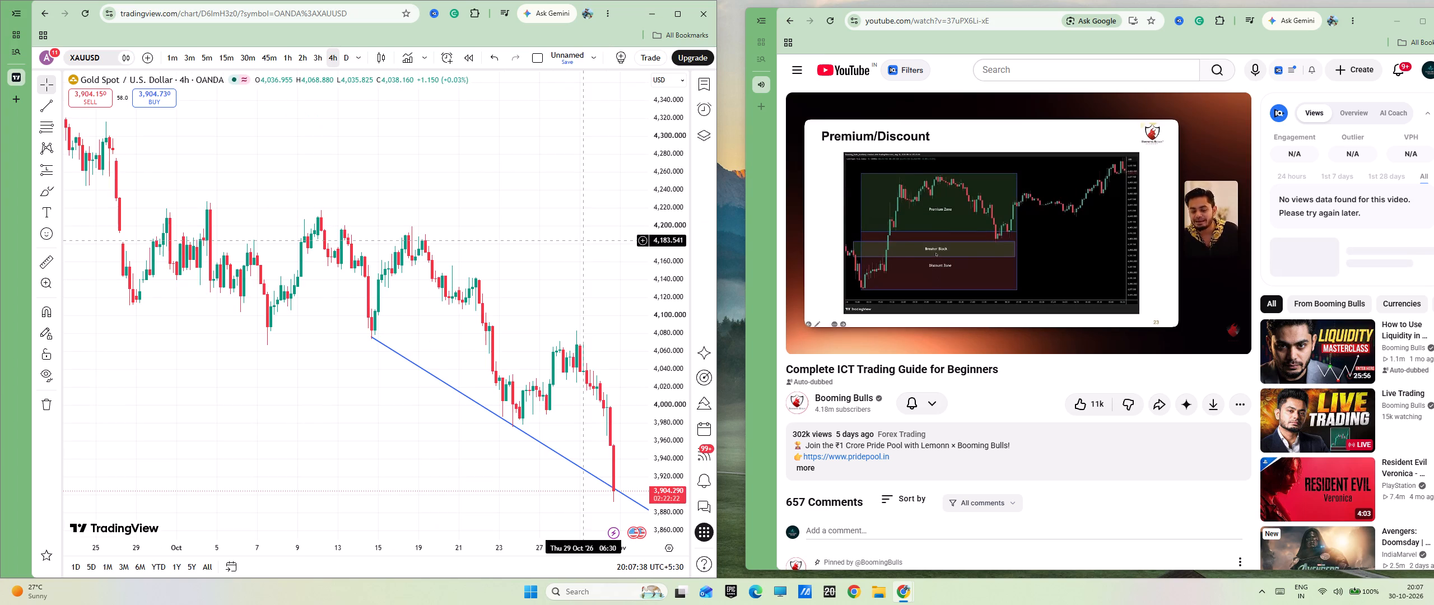
drag(561, 310, 516, 152)
drag(532, 205, 433, 206)
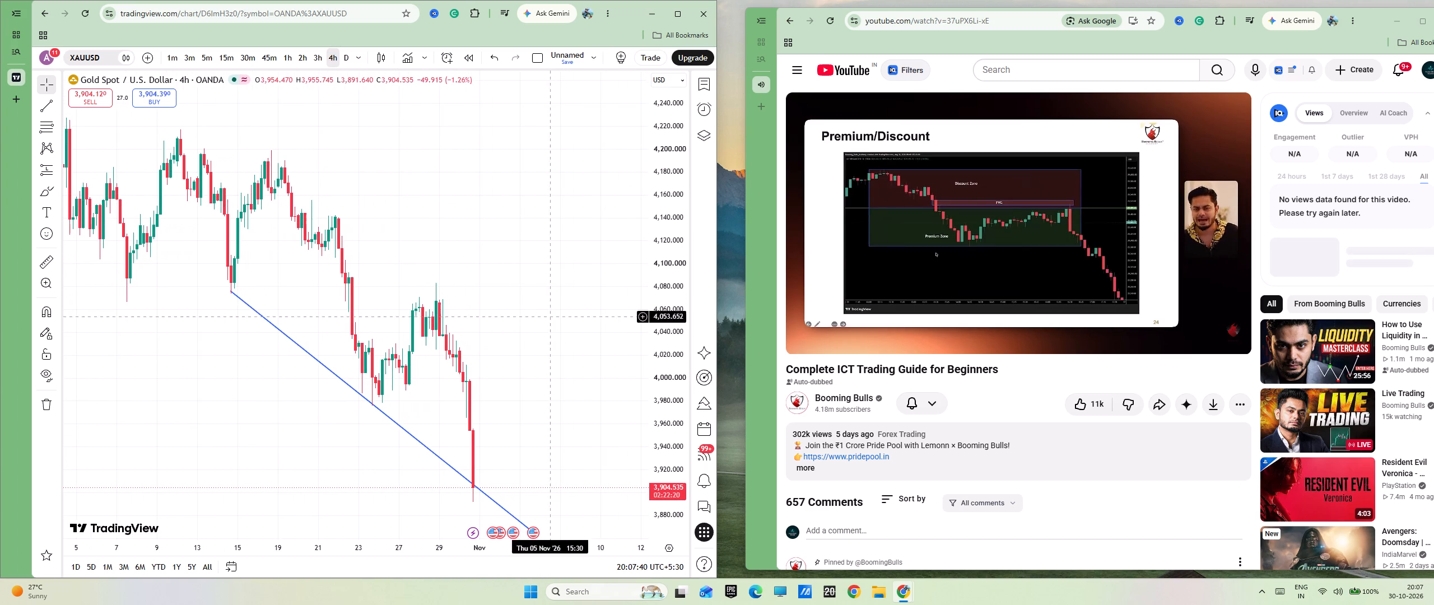
drag(671, 239, 660, 351)
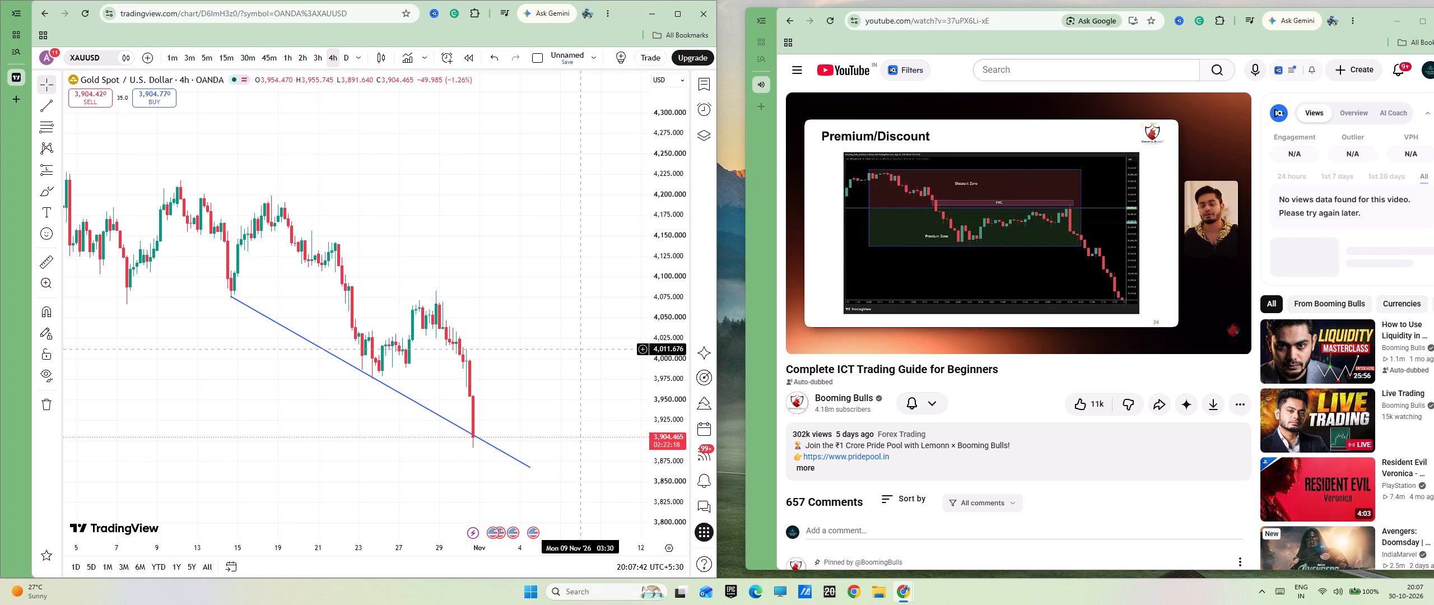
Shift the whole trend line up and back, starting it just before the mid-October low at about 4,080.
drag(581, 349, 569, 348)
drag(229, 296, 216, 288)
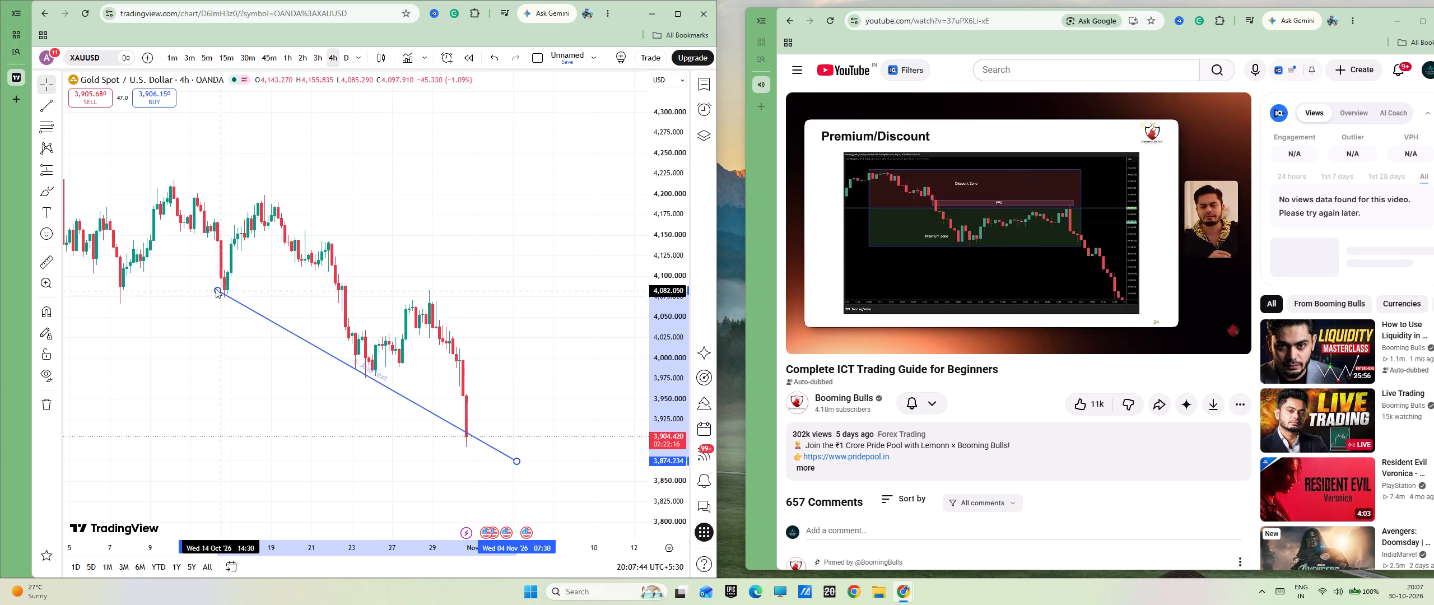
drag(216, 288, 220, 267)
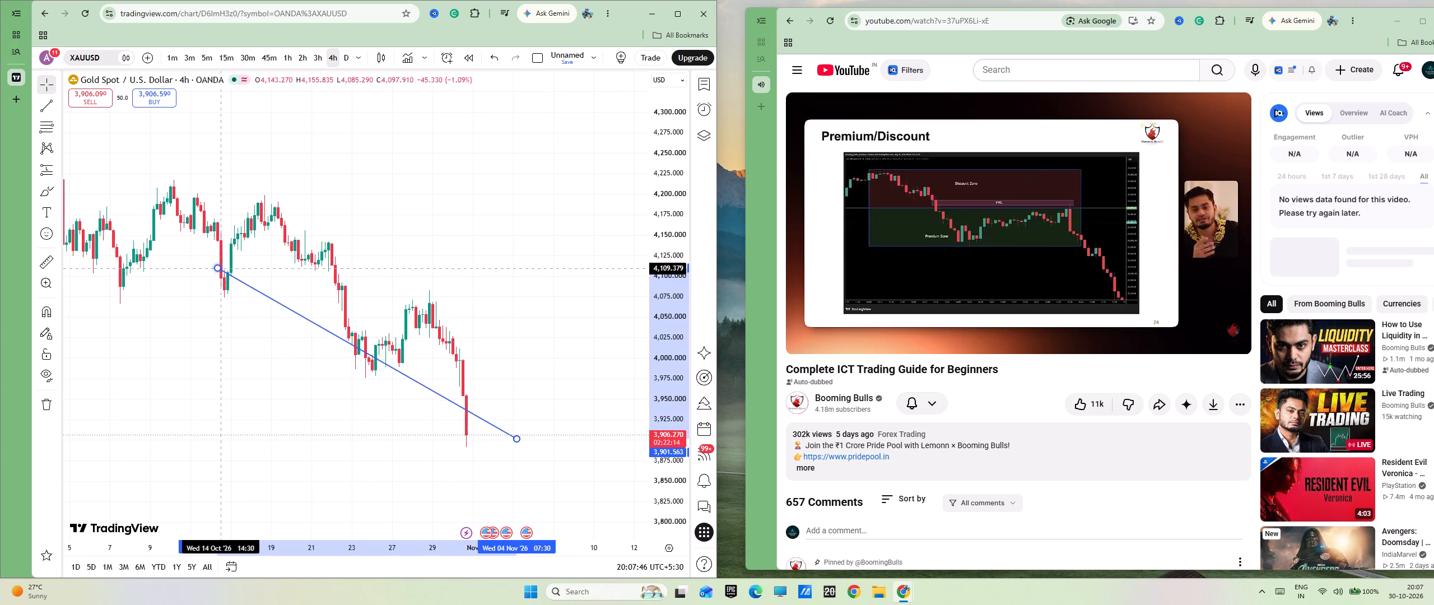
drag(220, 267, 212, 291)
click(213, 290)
Remove all 5 drawings from the XAUUSD chart.
right_click(299, 291)
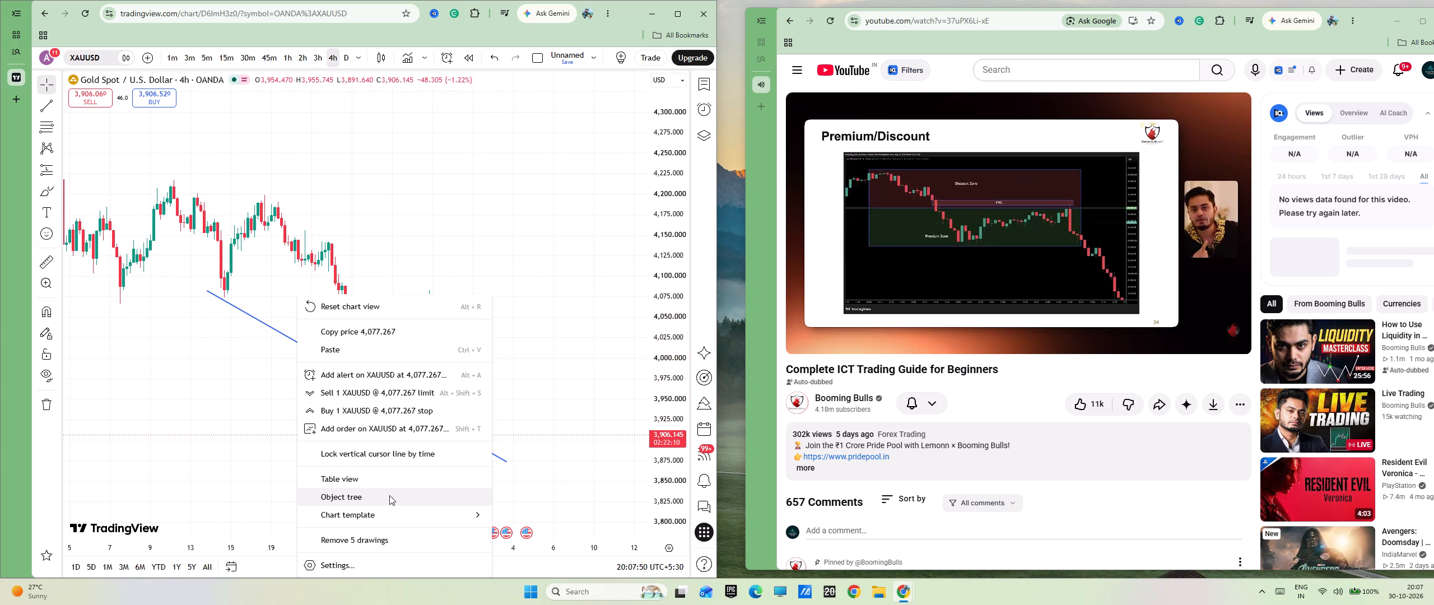
click(351, 545)
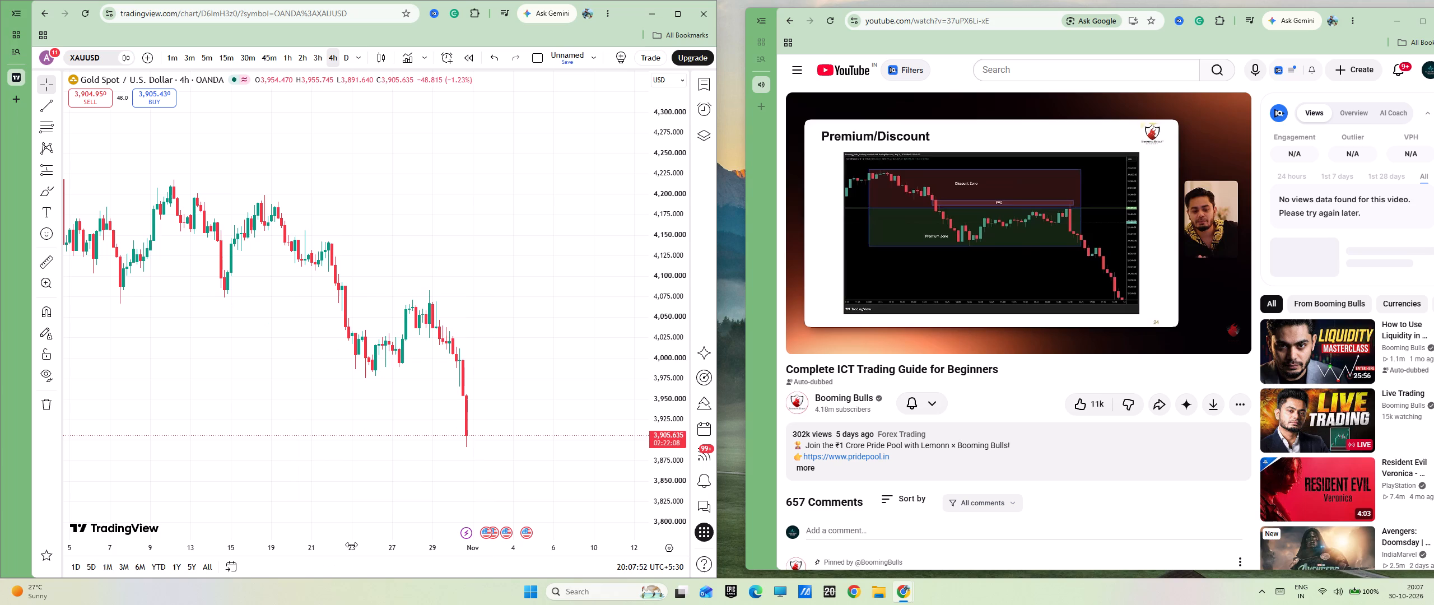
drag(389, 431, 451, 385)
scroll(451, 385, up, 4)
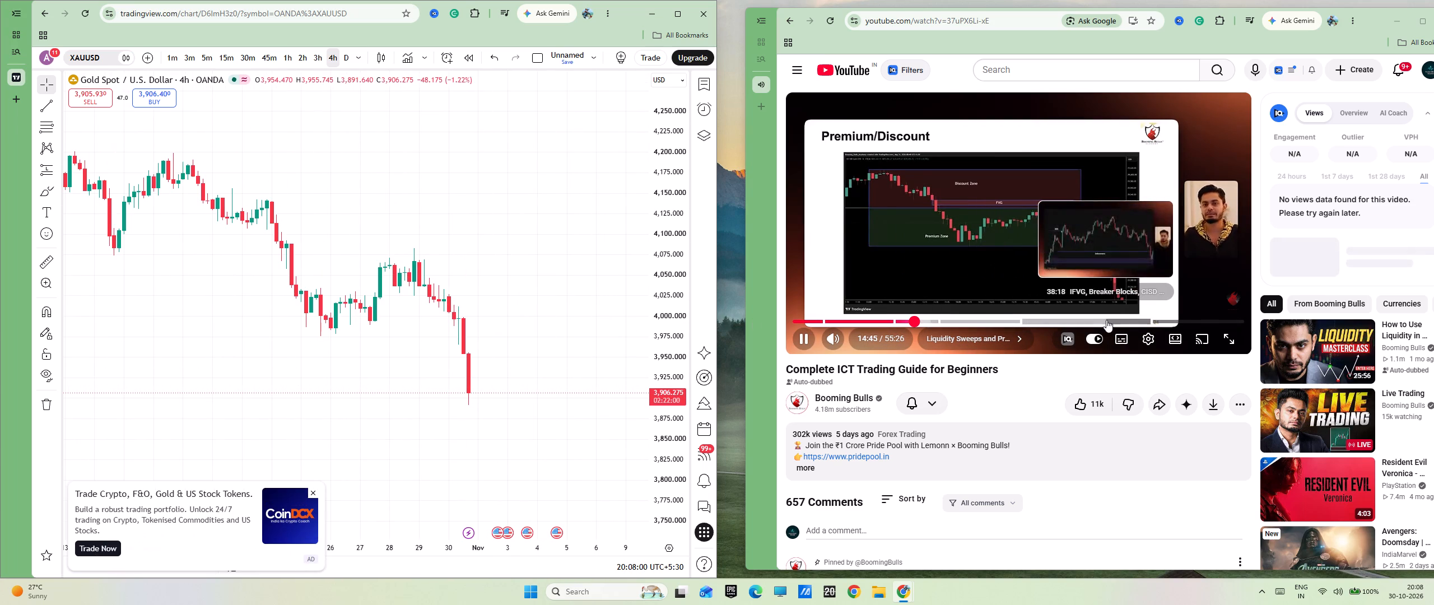
Skip the trading guide video ahead to the Optimal Trade Entry (OTE) explanation, at about 44 minutes.
click(1171, 323)
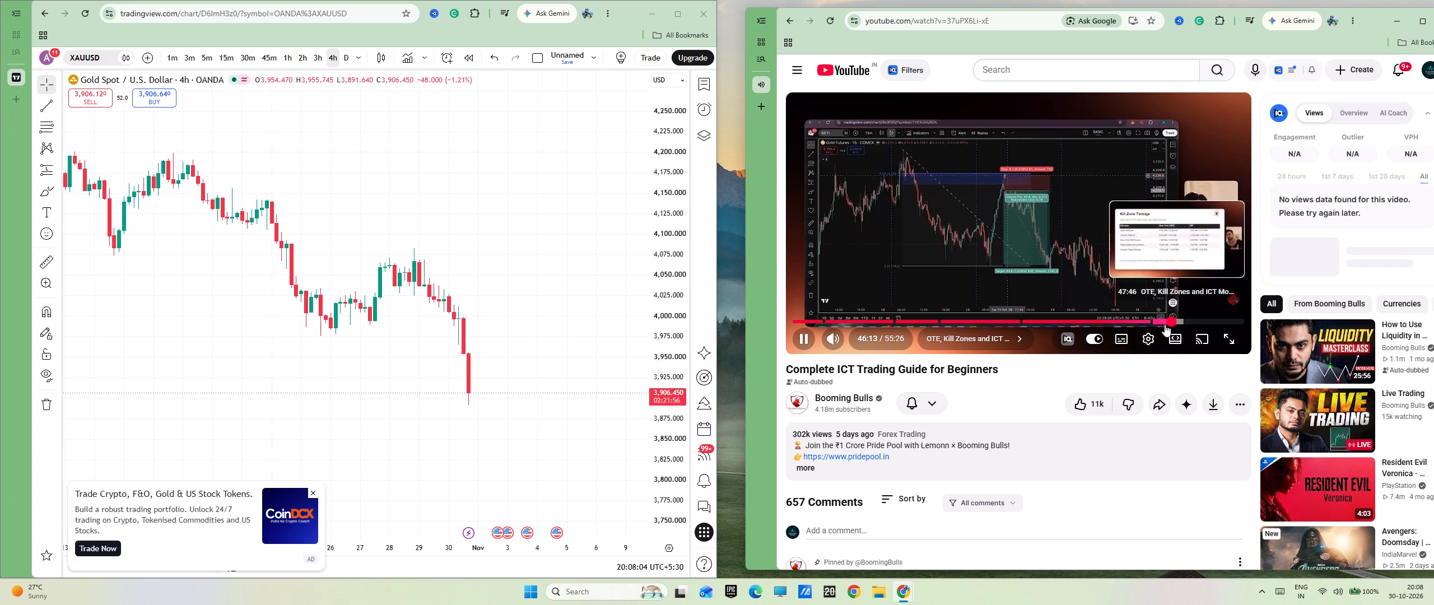
click(1159, 321)
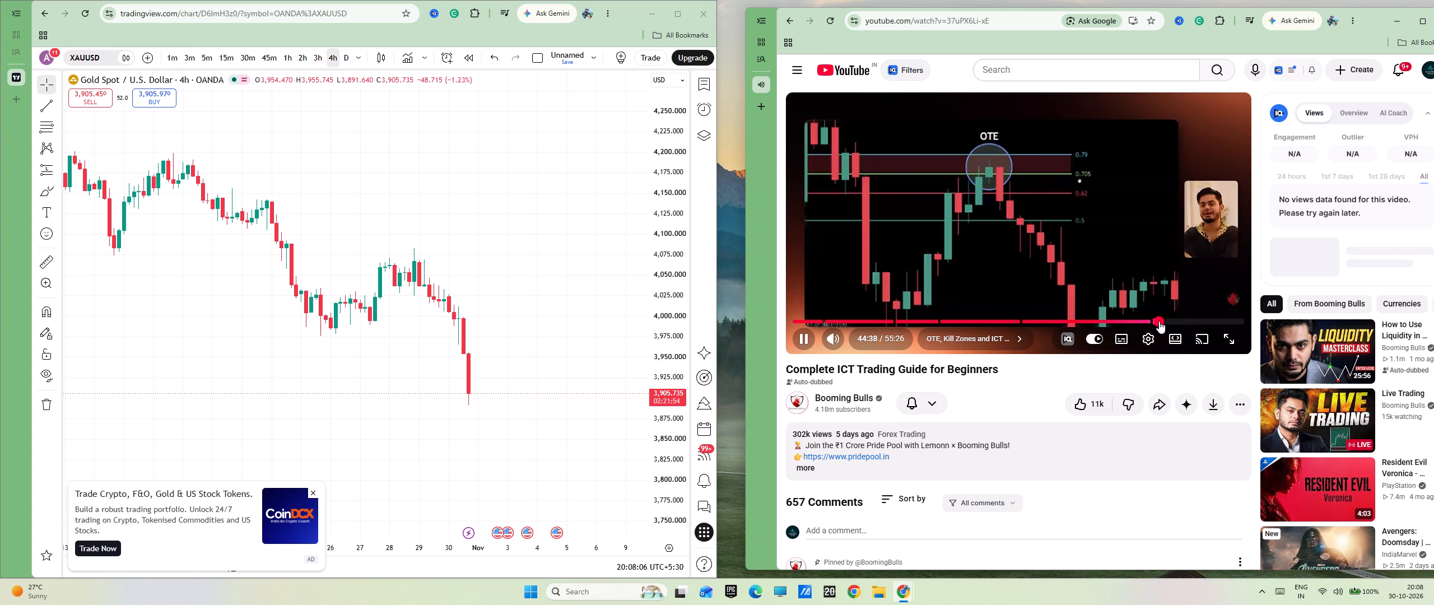
click(1153, 321)
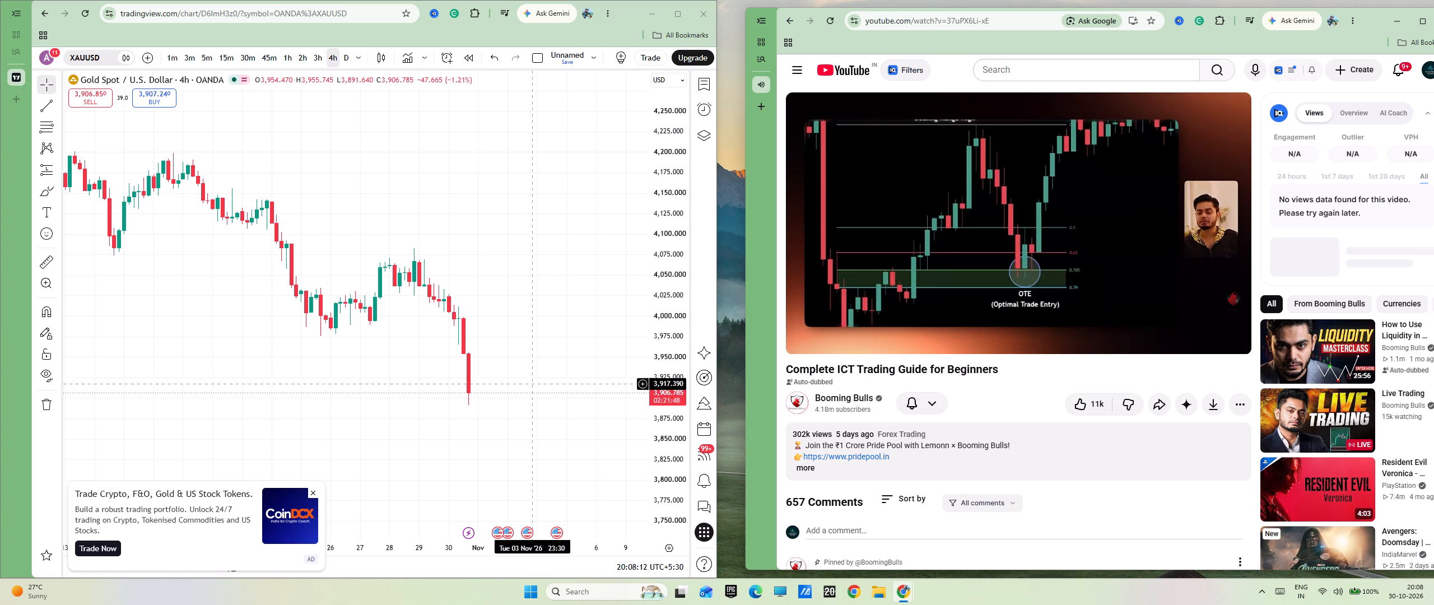
Switch the XAUUSD chart to the 15-minute timeframe and examine the price swings of 29 and 30 October up close.
click(224, 61)
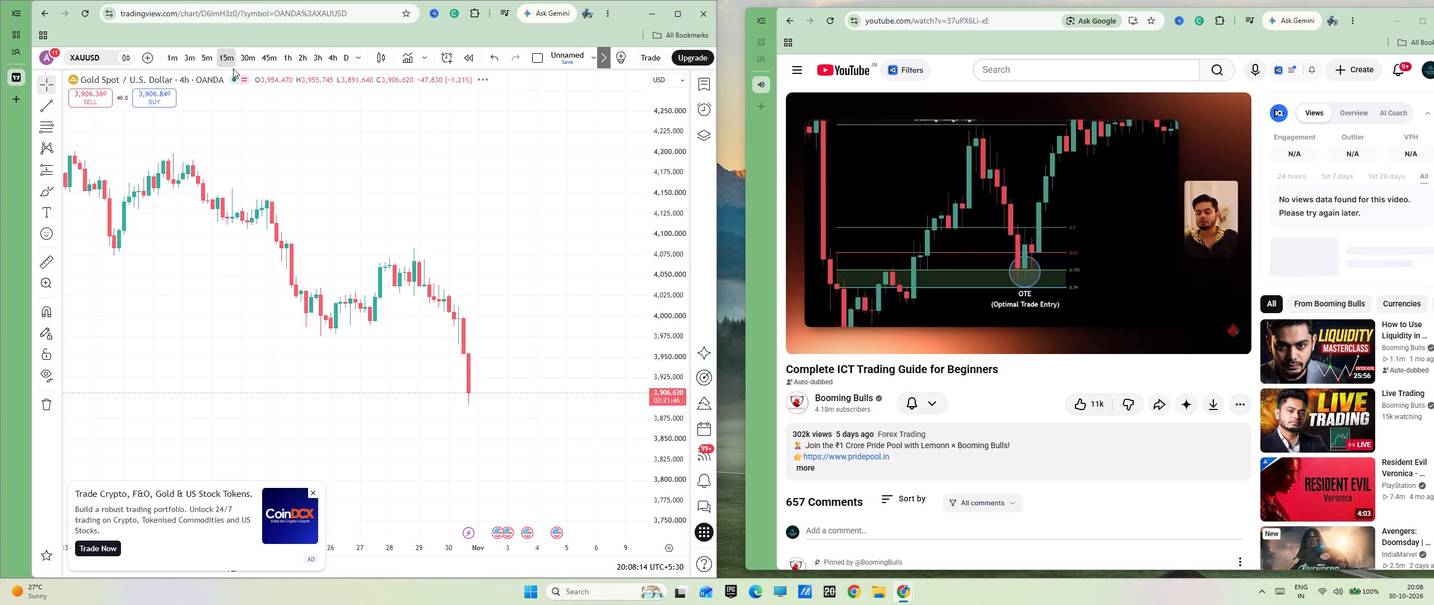
drag(467, 305, 611, 171)
scroll(508, 203, down, 15)
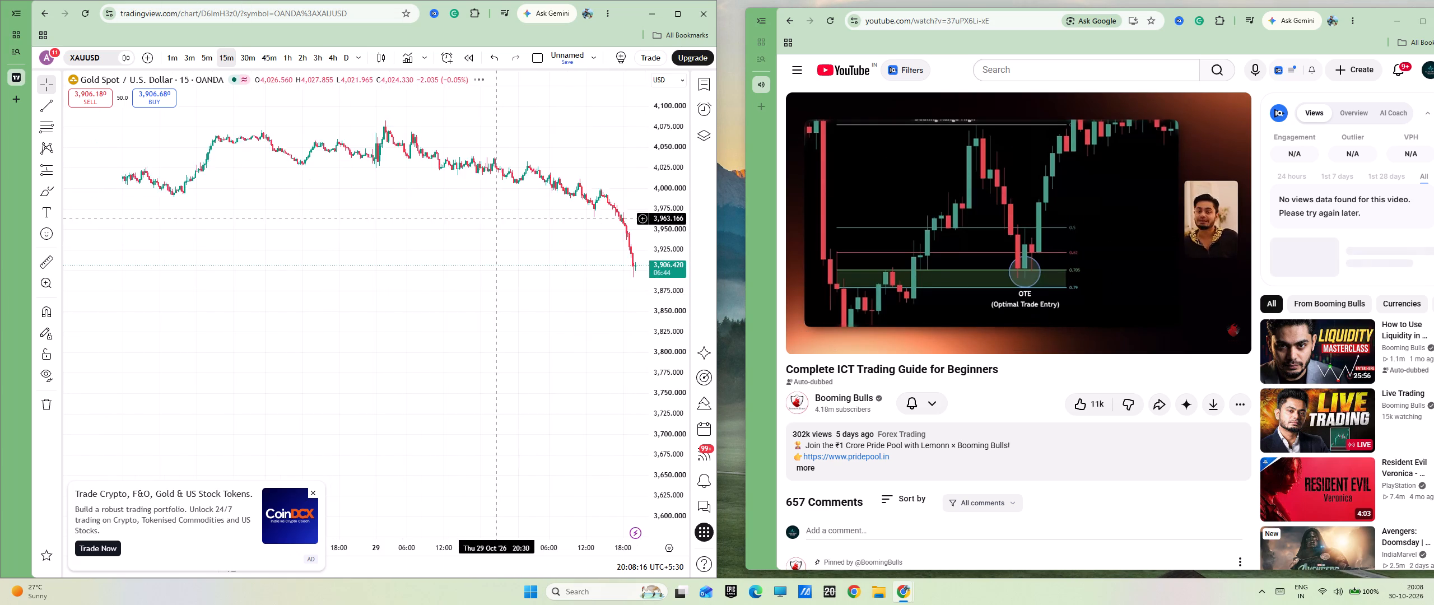
scroll(497, 218, down, 15)
scroll(510, 260, up, 11)
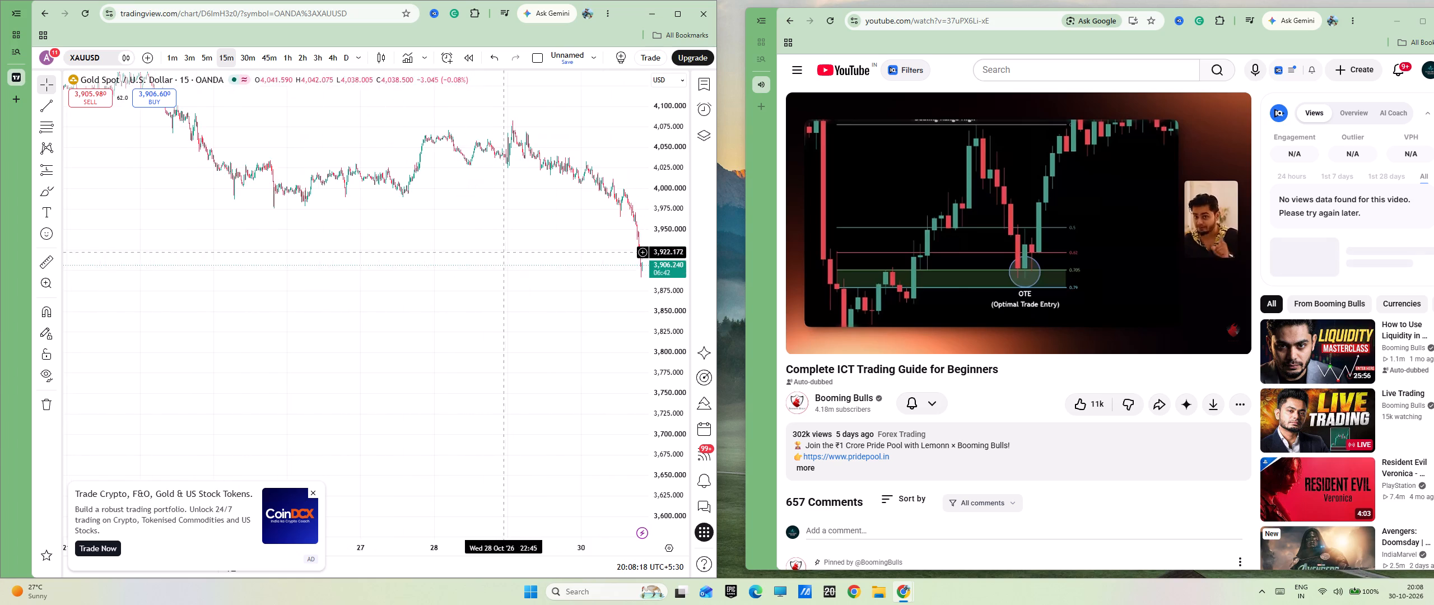
drag(497, 242, 446, 301)
drag(671, 279, 674, 142)
scroll(485, 248, up, 6)
drag(429, 249, 579, 306)
scroll(666, 286, up, 3)
drag(546, 286, 365, 264)
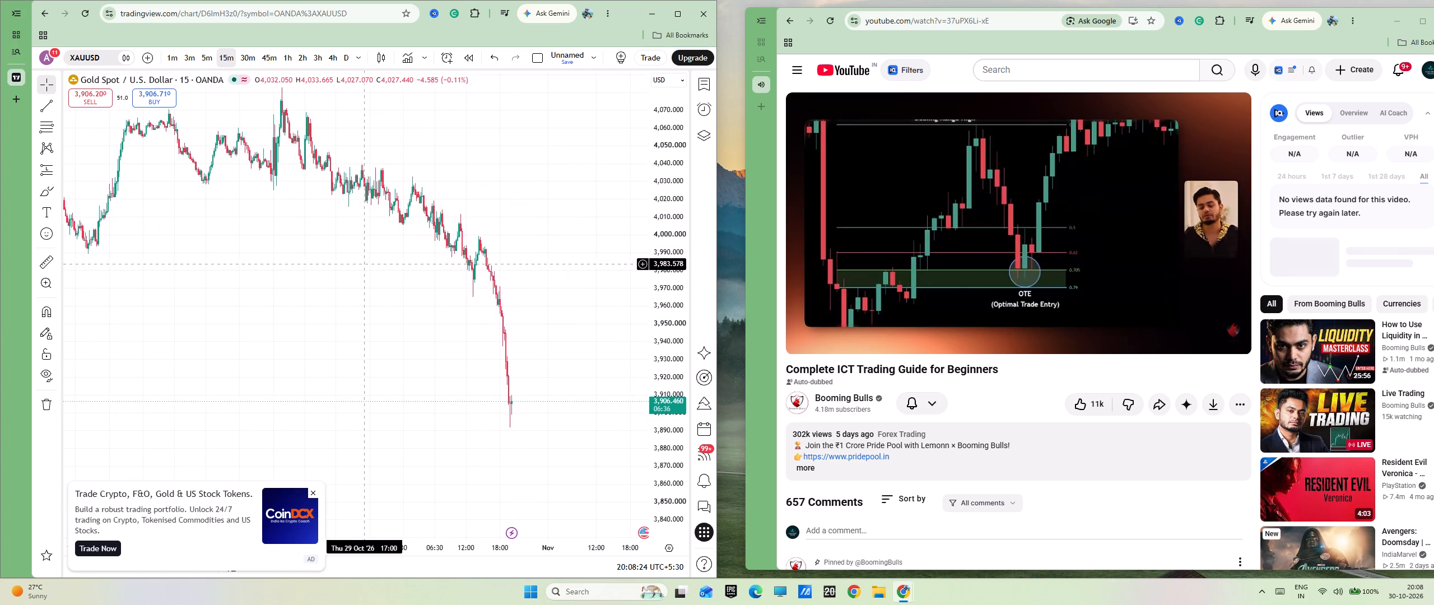
drag(365, 264, 367, 264)
scroll(371, 273, up, 11)
drag(373, 273, 565, 259)
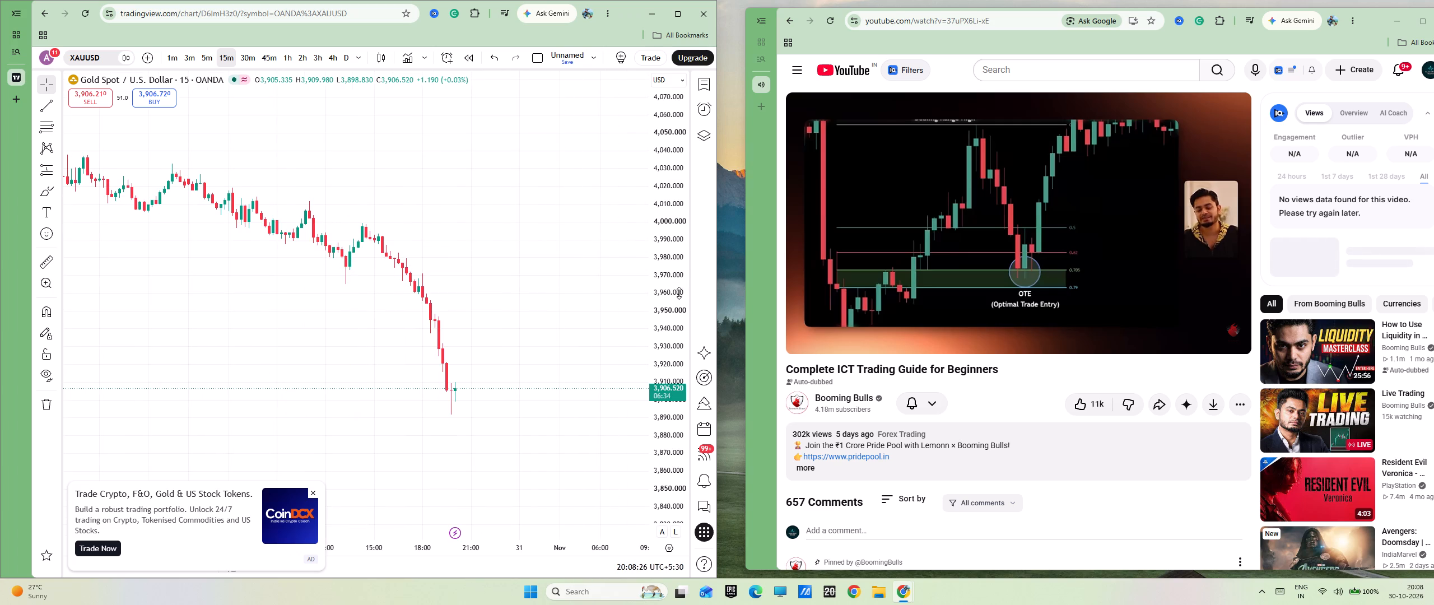
drag(679, 294, 679, 180)
scroll(515, 257, up, 6)
drag(459, 259, 607, 306)
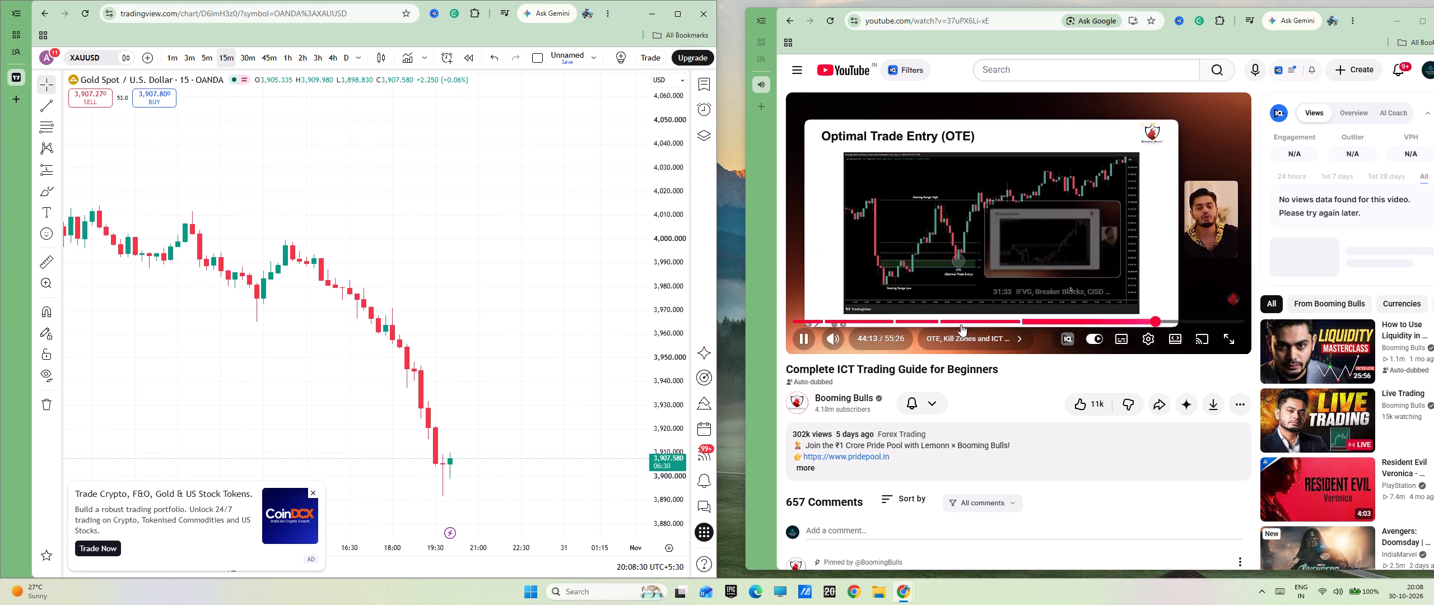
drag(579, 331, 676, 295)
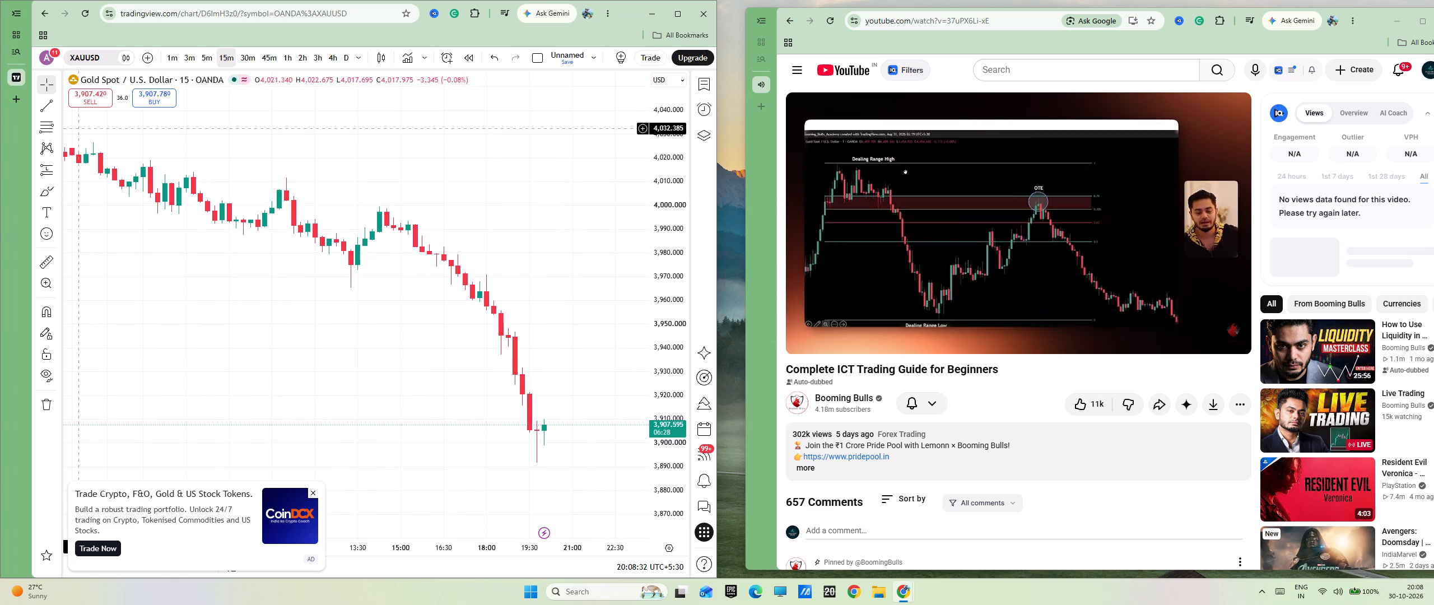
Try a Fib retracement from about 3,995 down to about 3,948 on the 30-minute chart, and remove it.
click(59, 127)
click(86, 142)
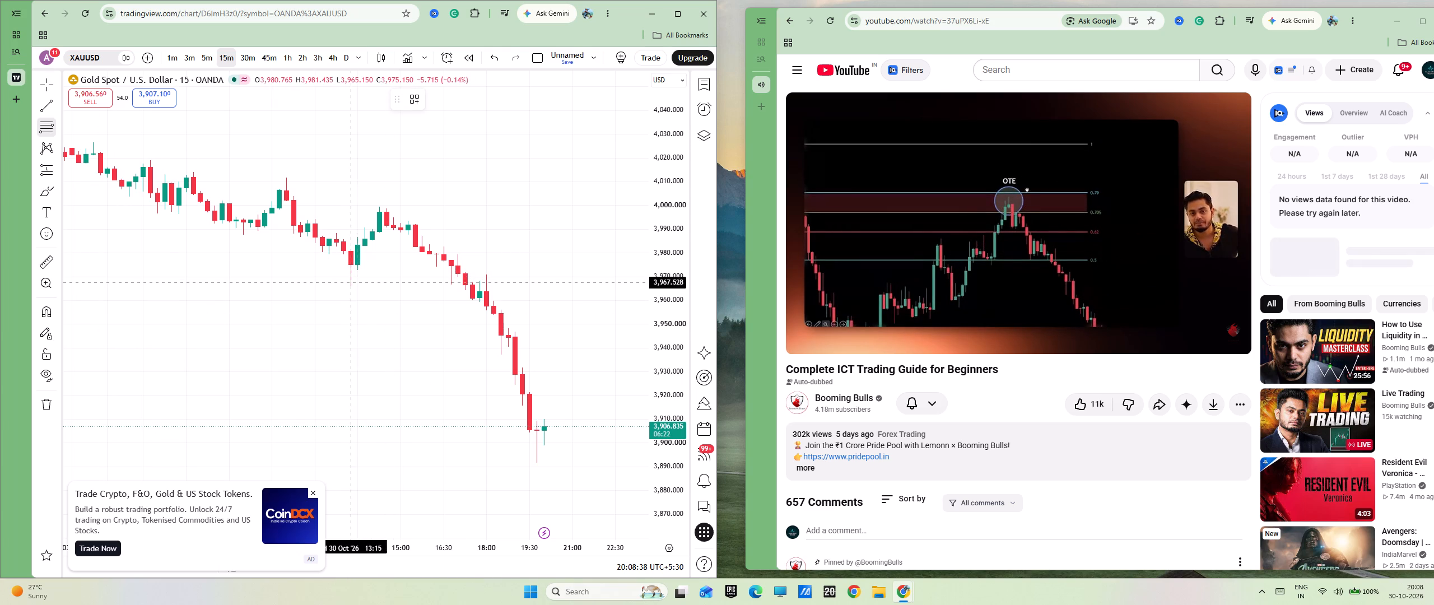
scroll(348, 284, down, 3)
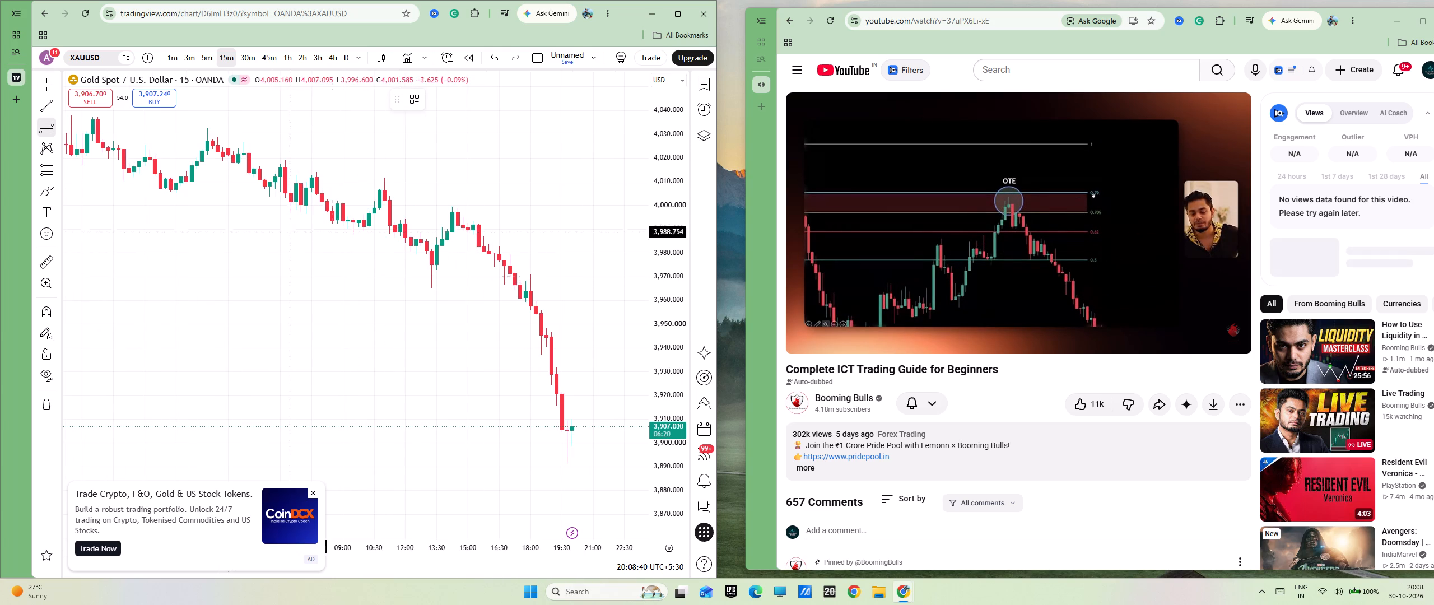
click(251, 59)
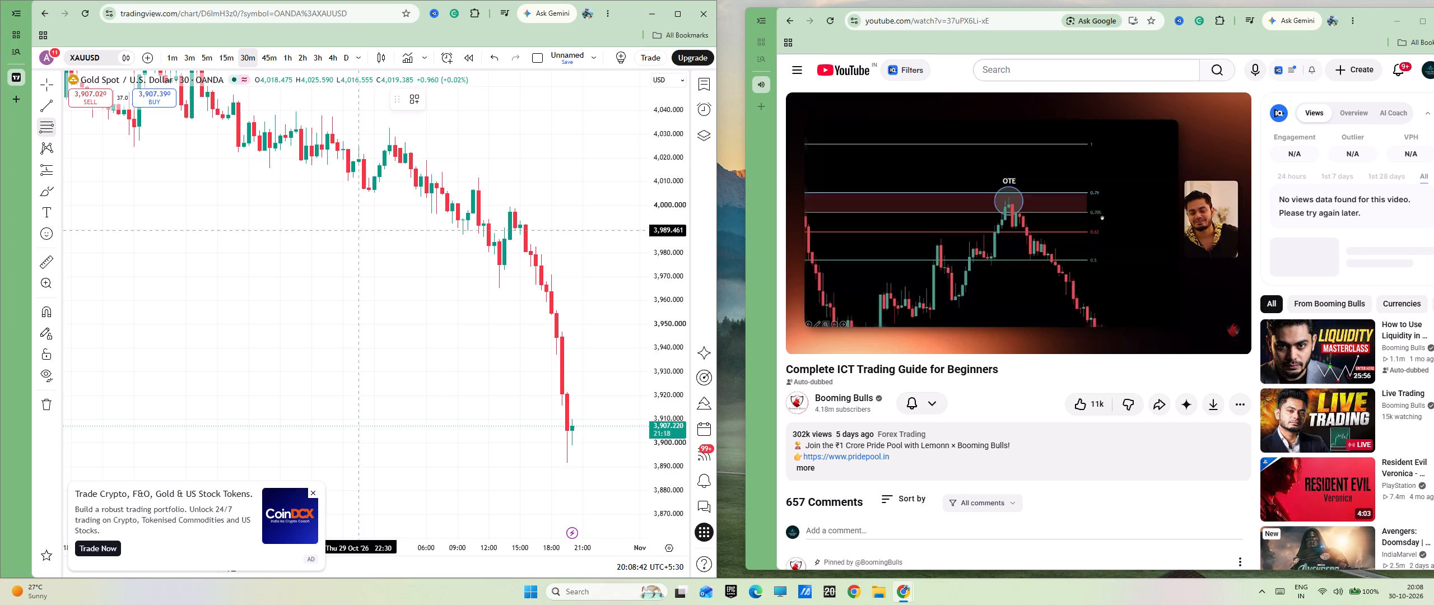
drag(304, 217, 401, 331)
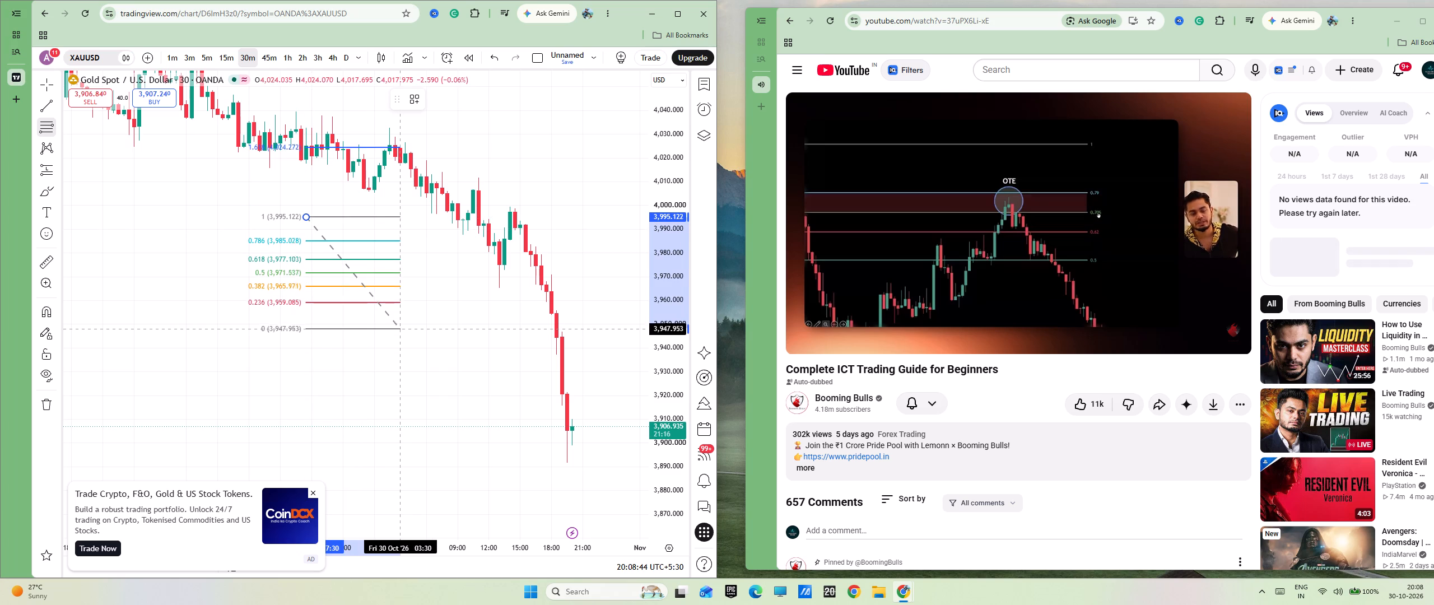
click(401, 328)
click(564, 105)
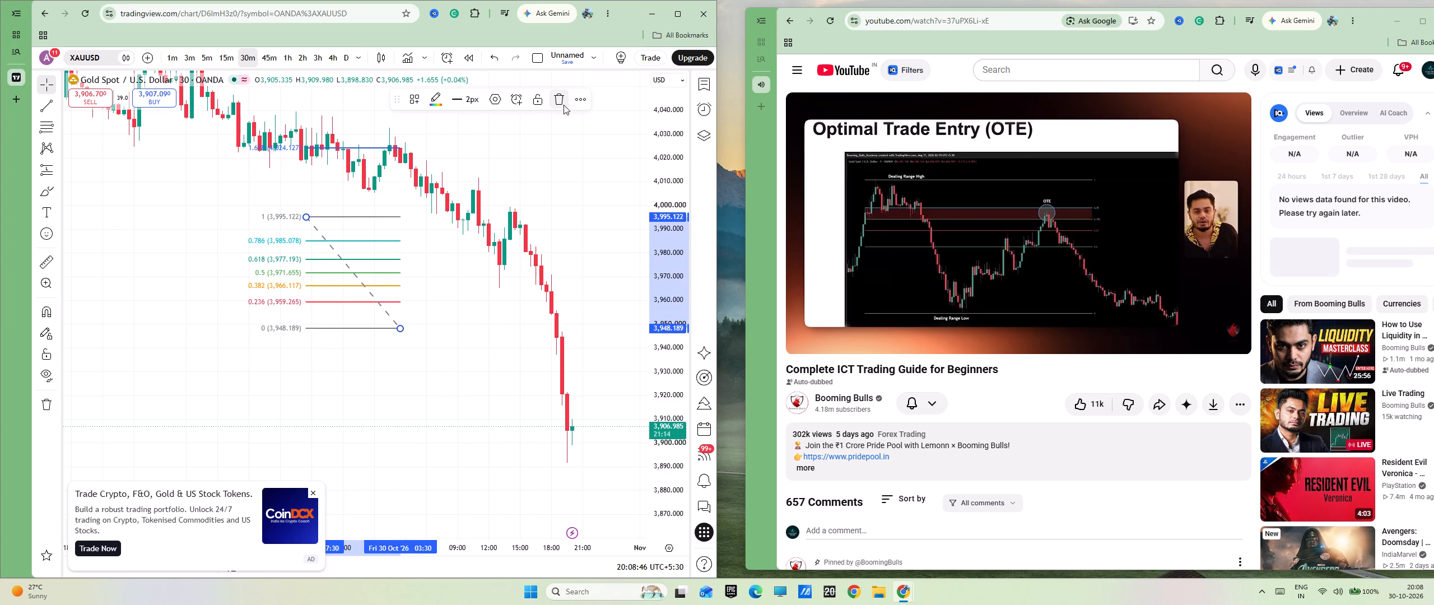
Pause the video on the OTE example at about 44:37.
scroll(514, 280, up, 1)
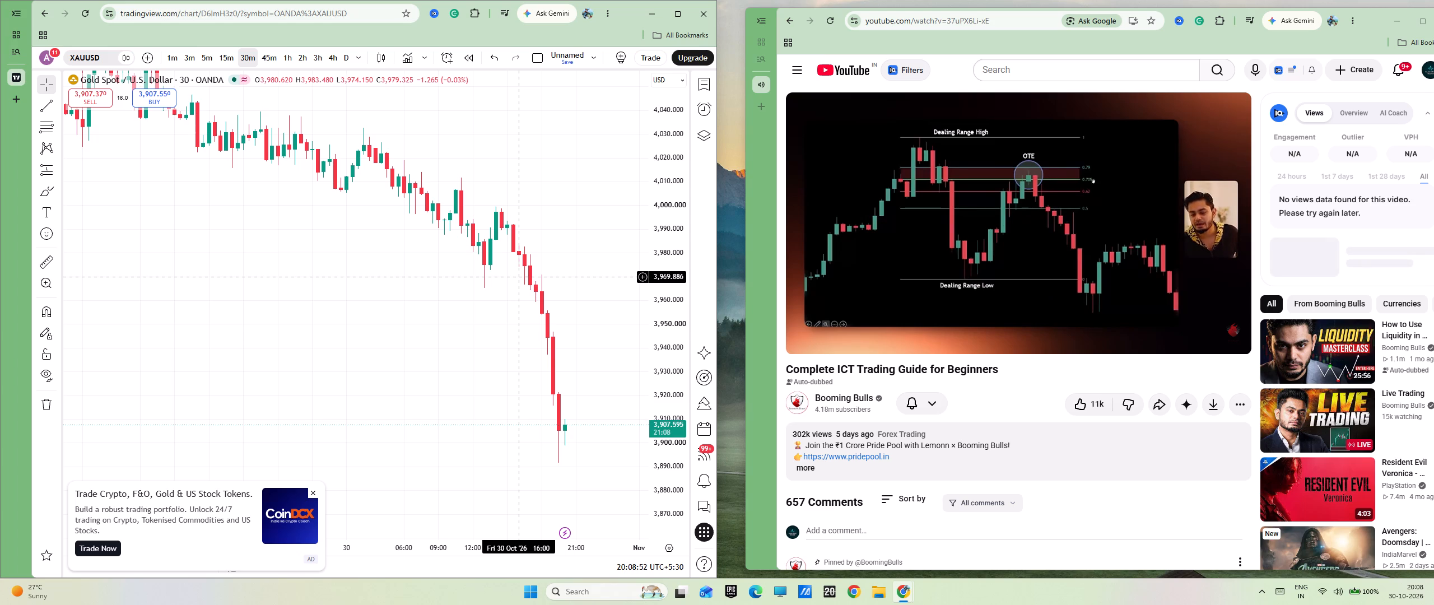
click(792, 339)
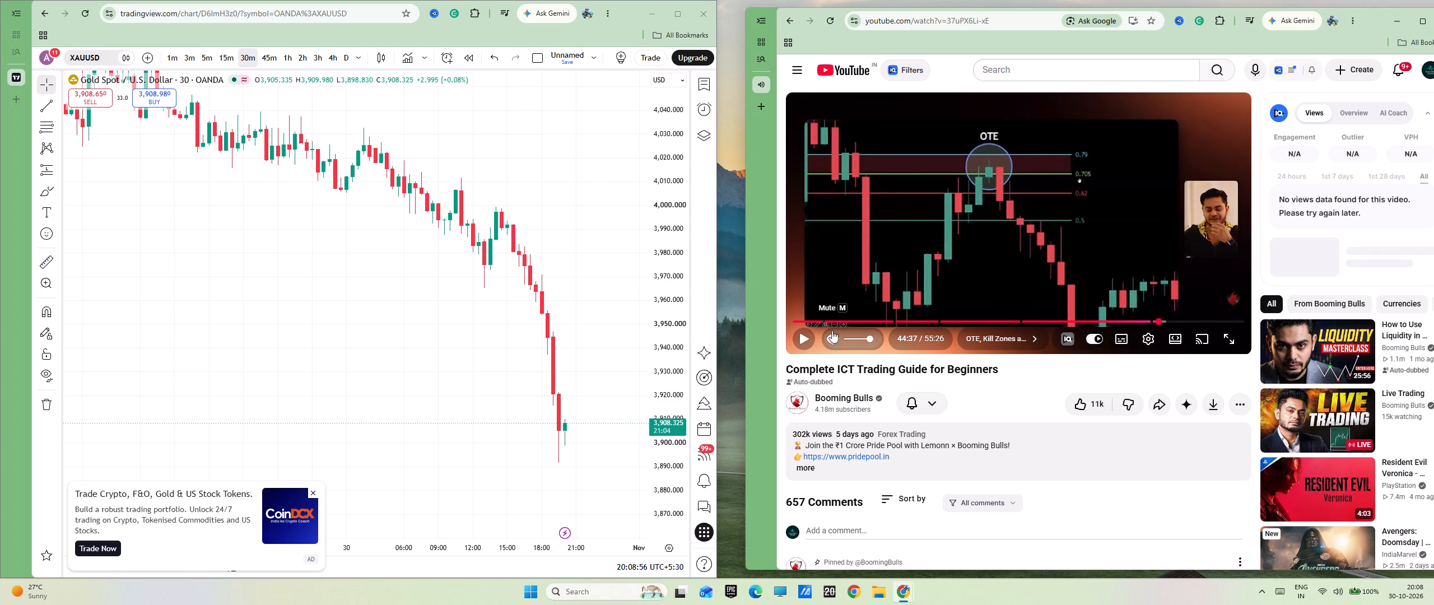
Switch the XAUUSD chart to the 5-minute timeframe, framing the 30 October decline.
drag(201, 208, 264, 268)
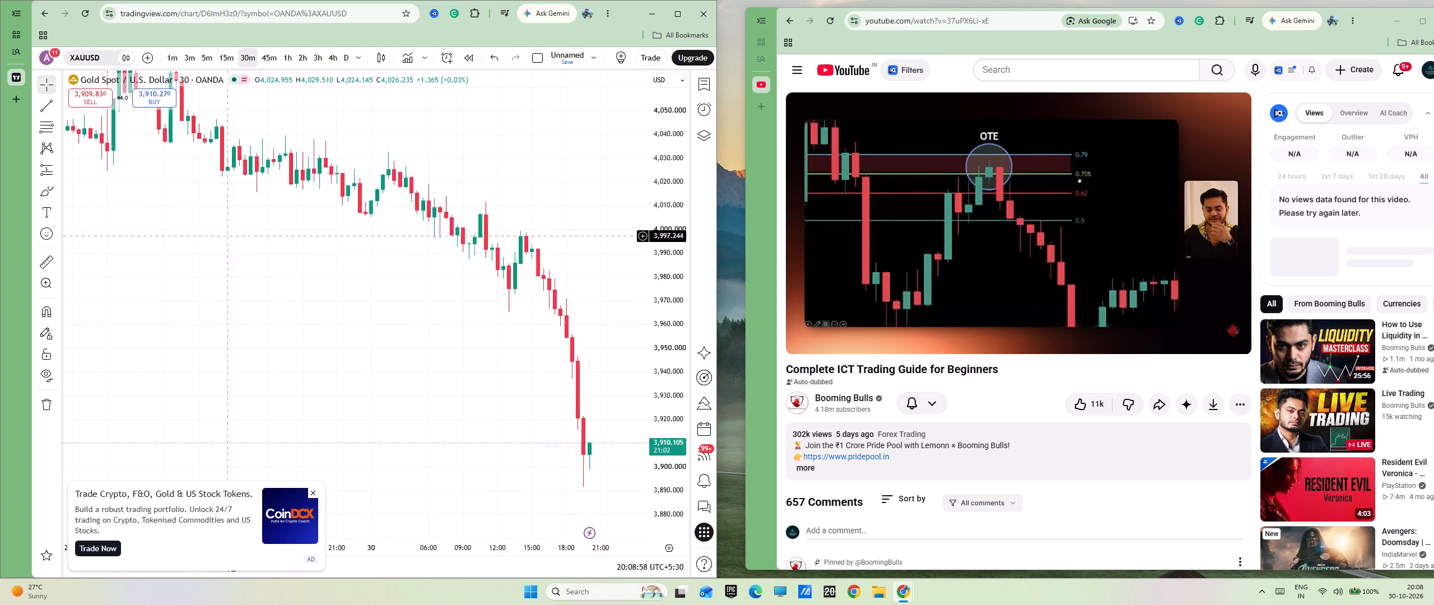
drag(264, 268, 350, 332)
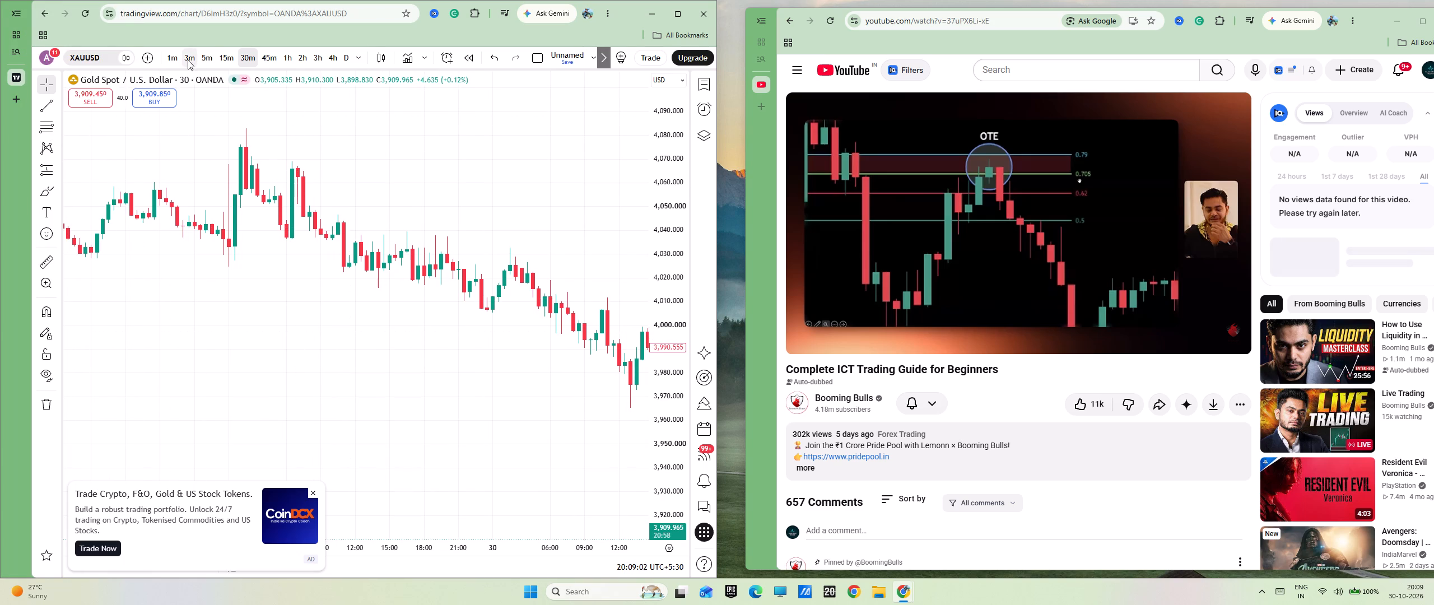
click(204, 58)
scroll(374, 266, down, 6)
drag(458, 294, 392, 202)
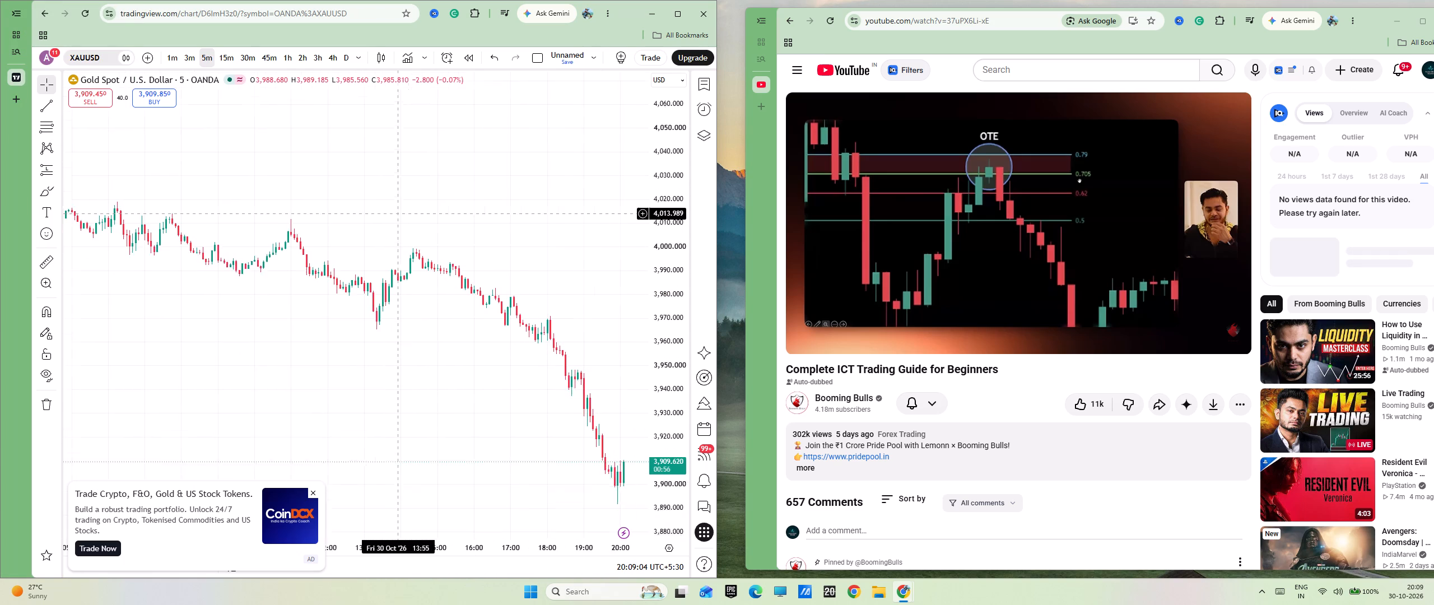
drag(392, 202, 387, 191)
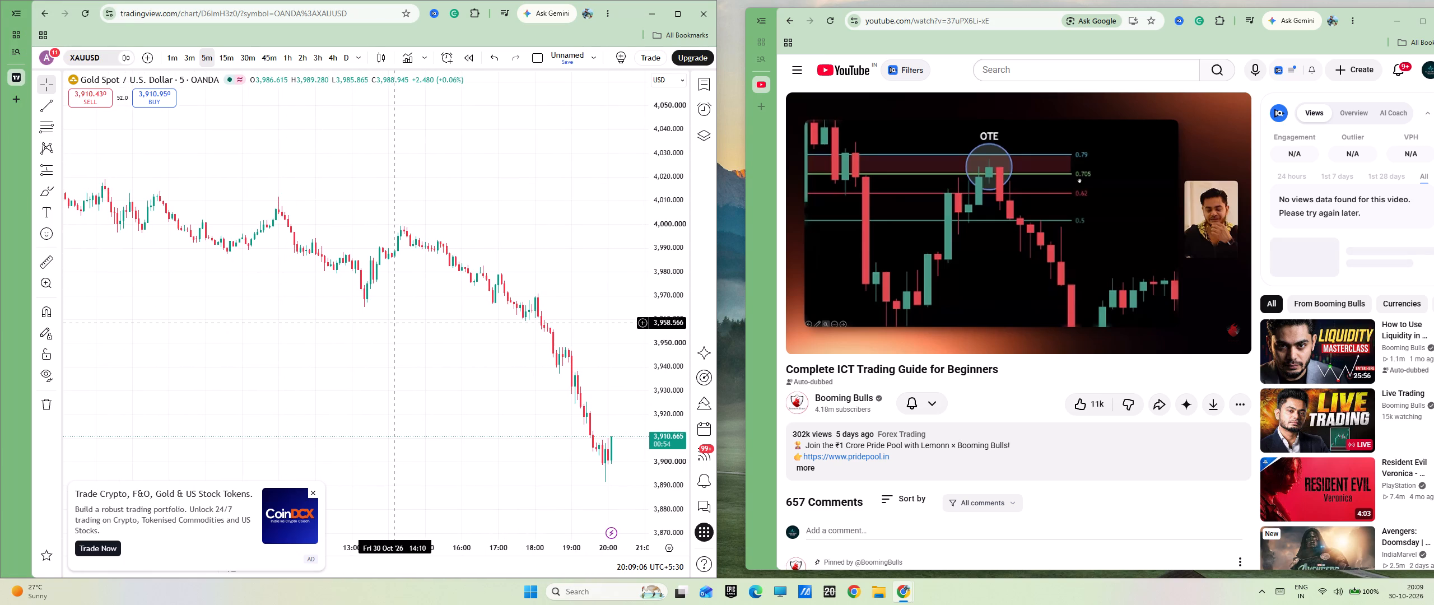
drag(396, 322, 378, 322)
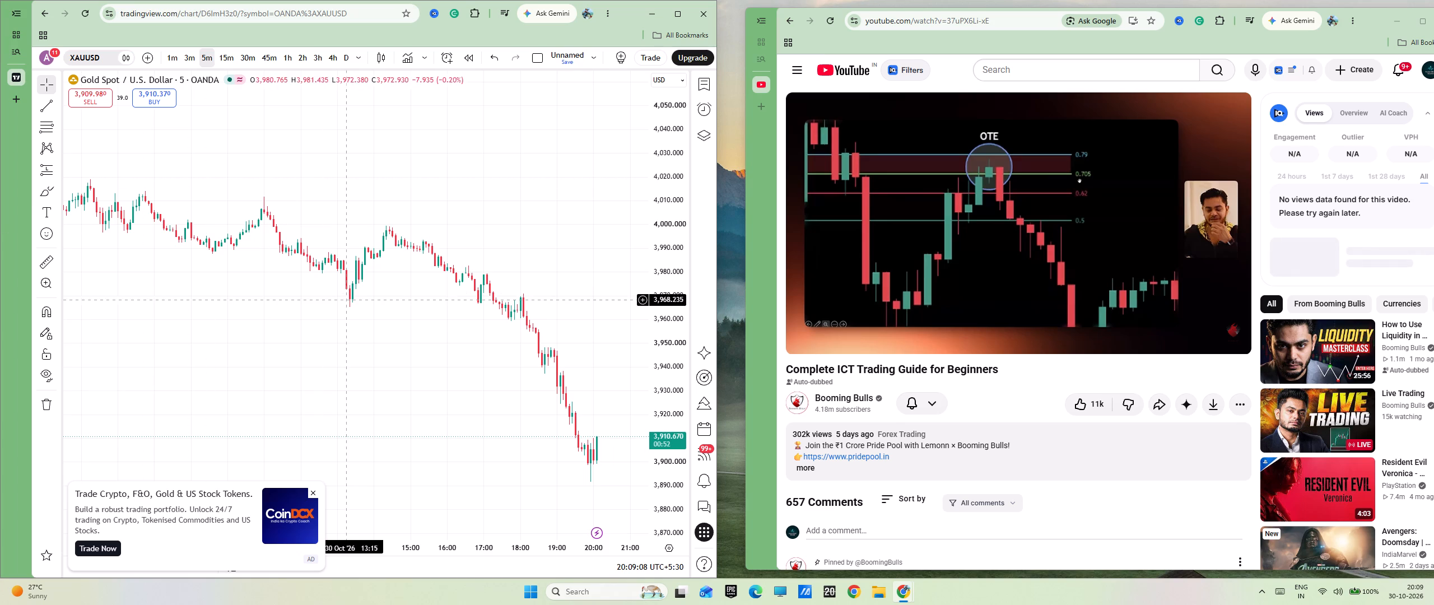
scroll(308, 283, down, 6)
scroll(309, 284, up, 8)
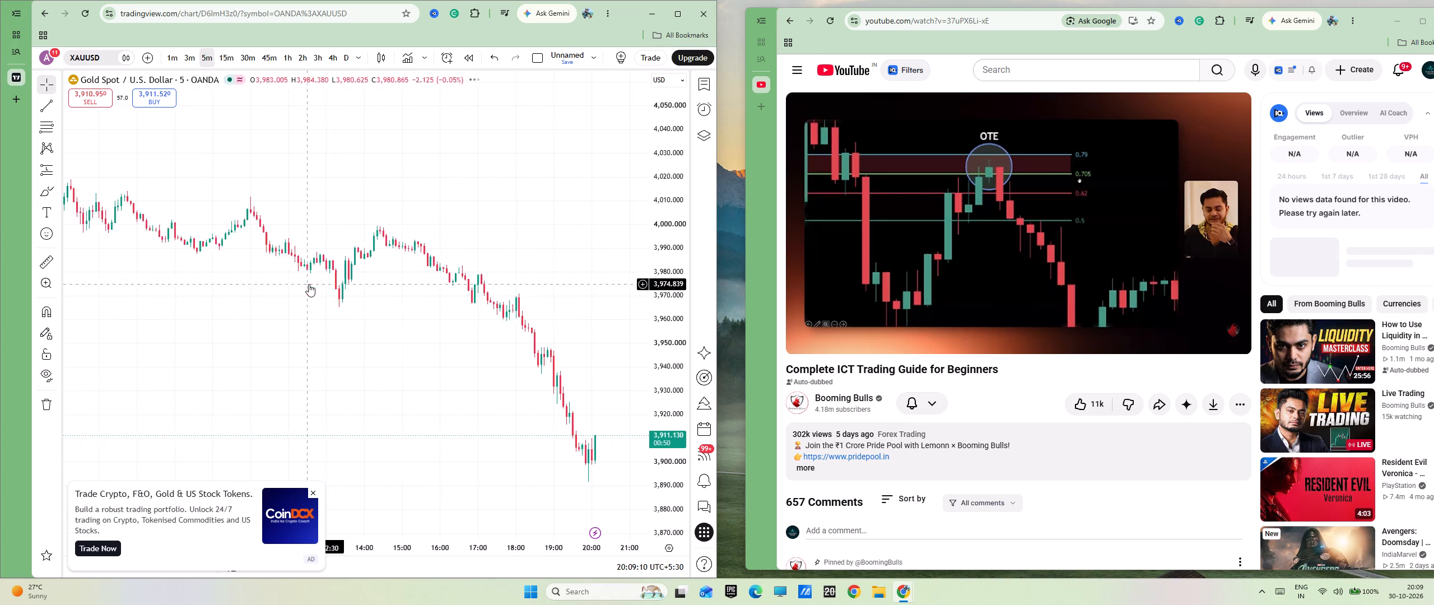
Draw a Fib retracement on 30 October from the swing high at about 4,012 down to about 3,965.
click(59, 125)
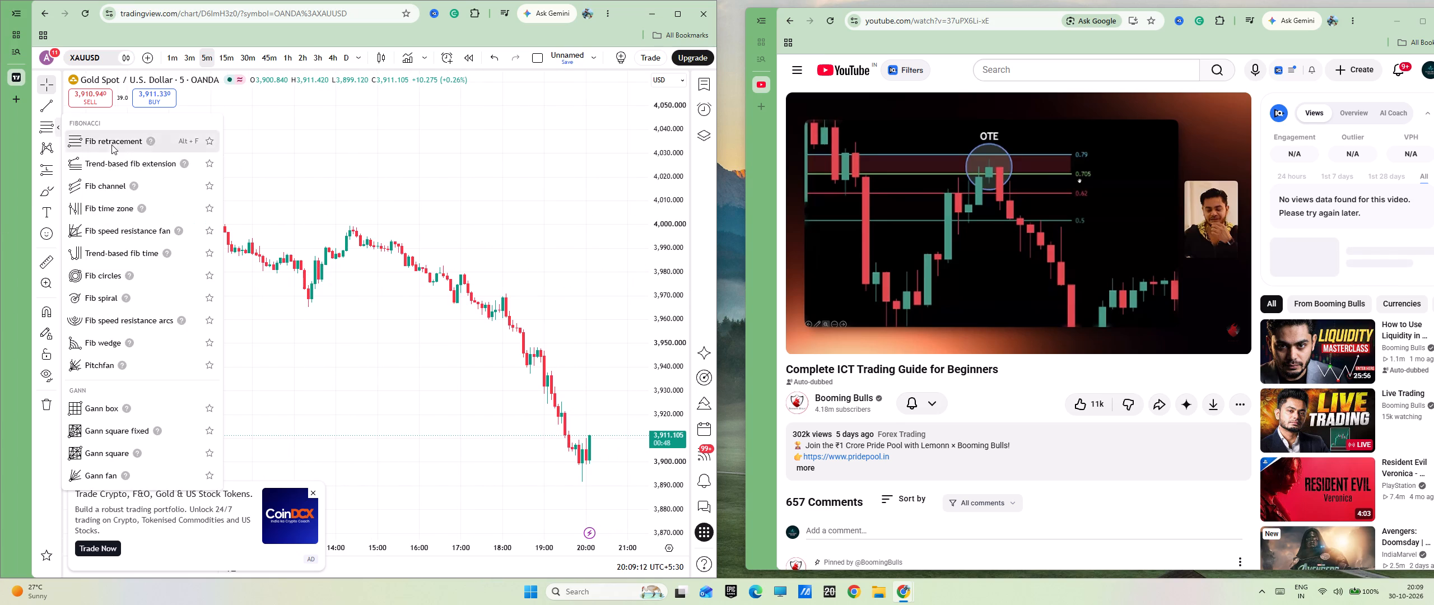
click(111, 145)
click(211, 196)
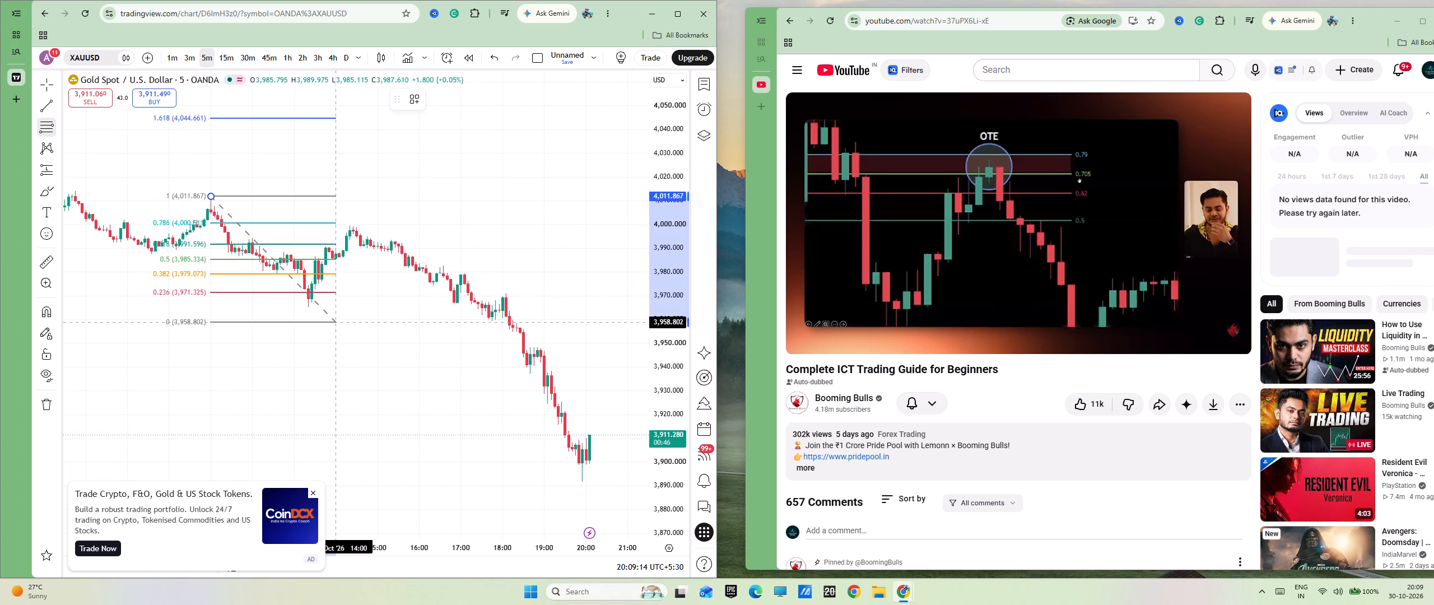
click(408, 308)
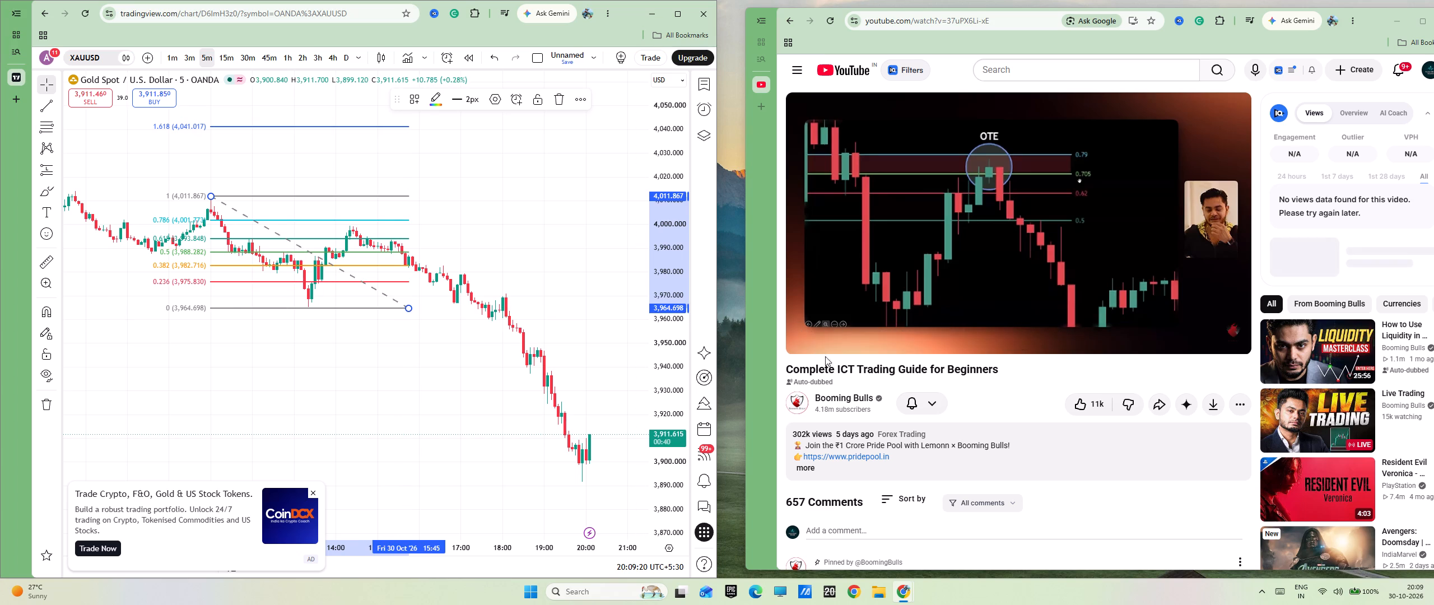
Watch the video's demonstration of the Fib retracement settings and pause it at about 45:02.
click(812, 337)
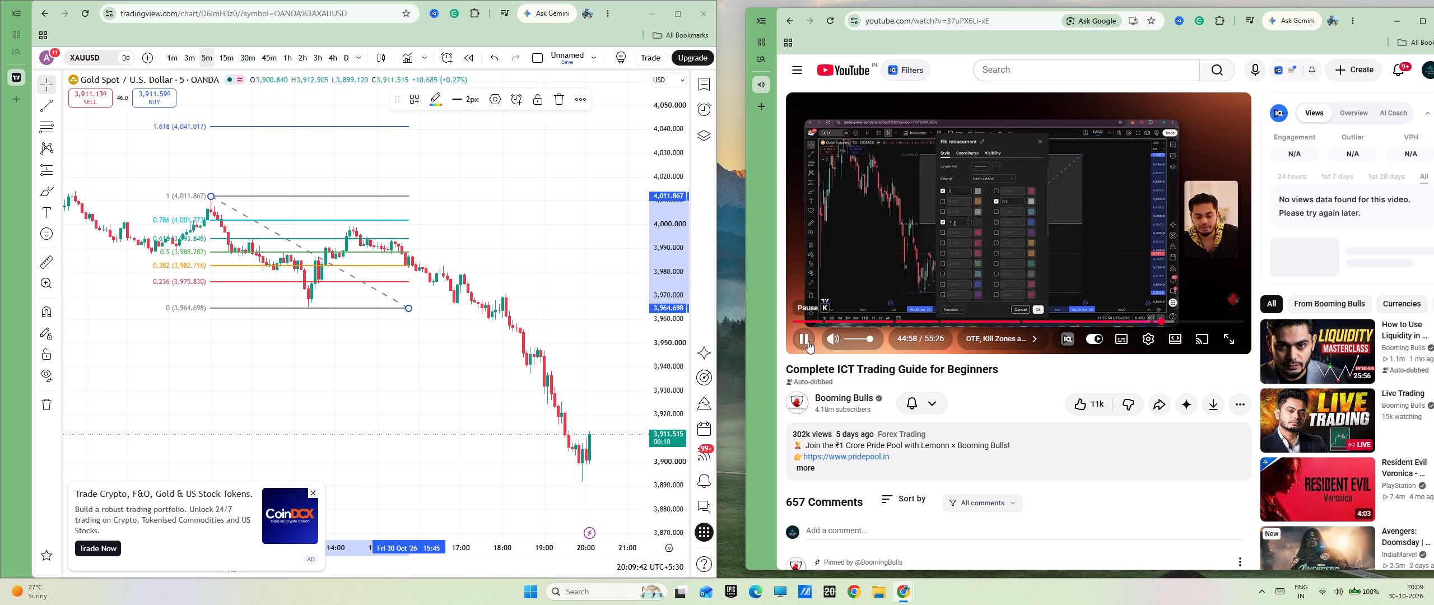
click(808, 341)
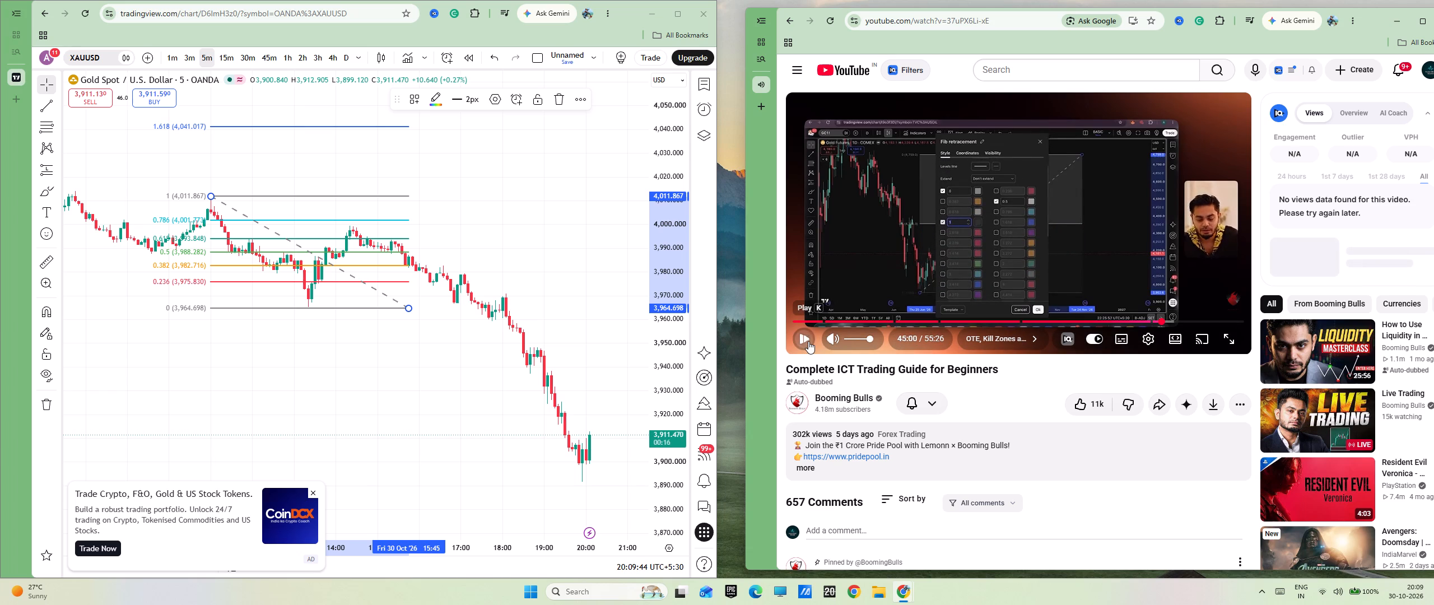
click(808, 341)
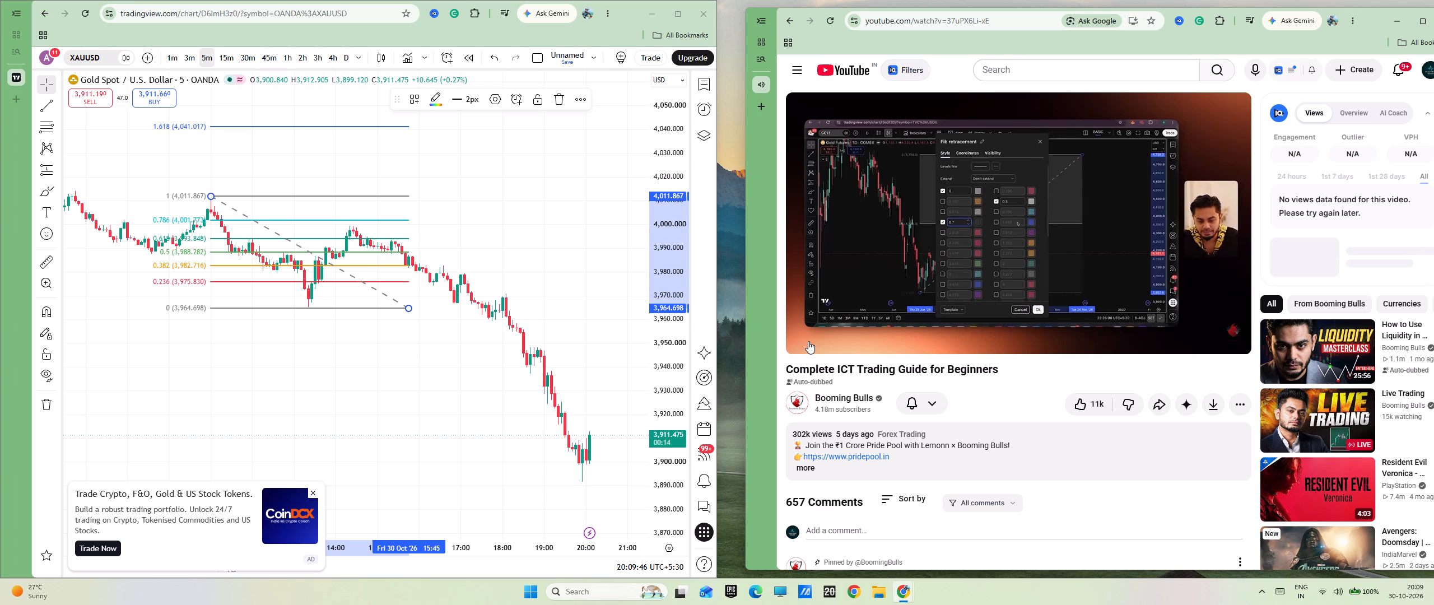
click(808, 341)
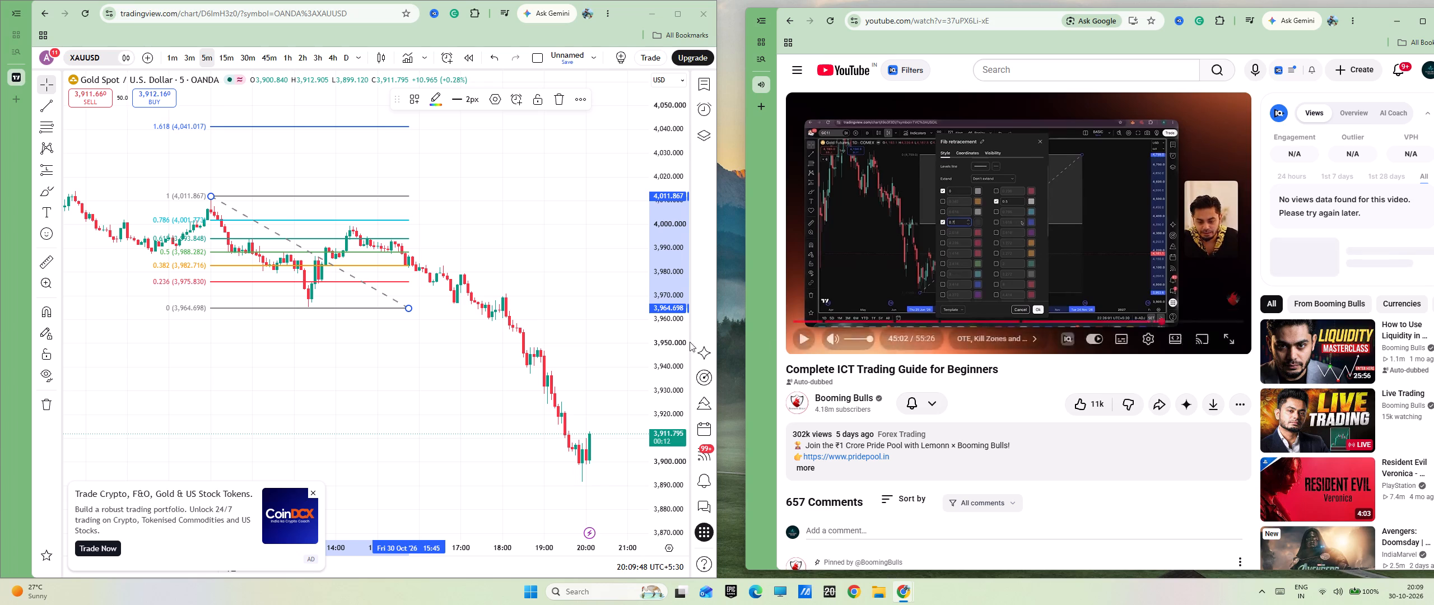
Hide the Fib retracement's trend line and disable every level except 0, 0.5 and 1.
click(330, 250)
click(490, 100)
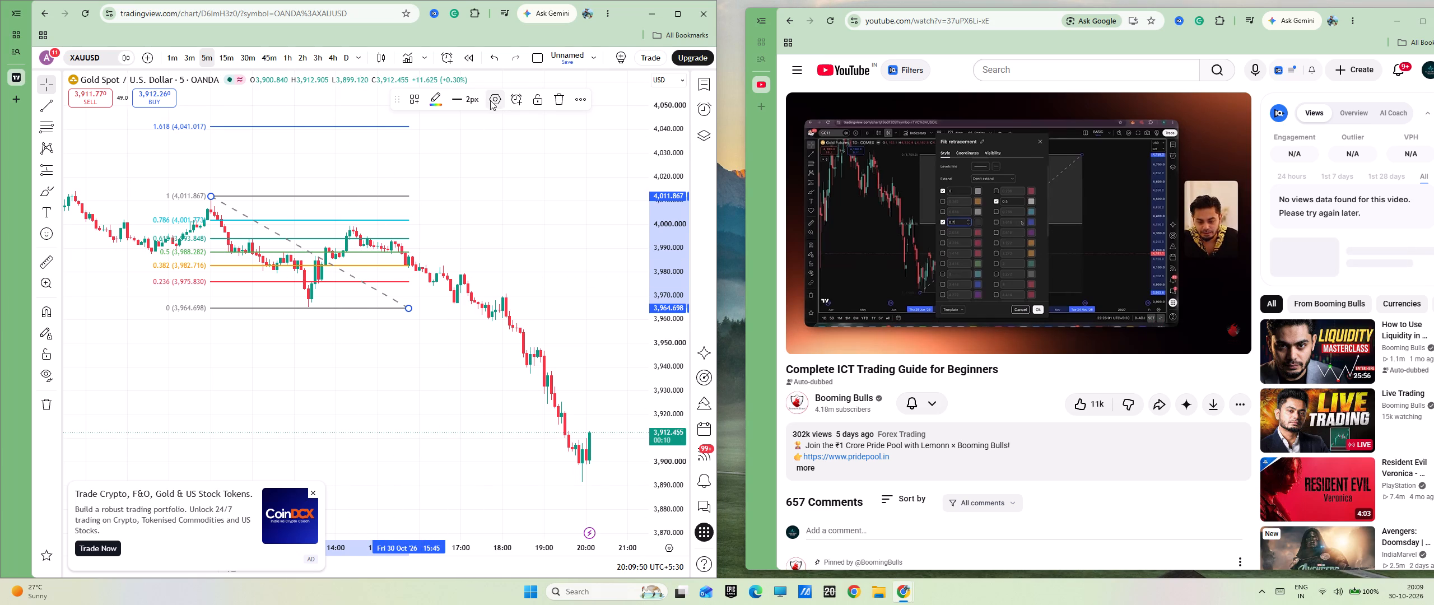
click(495, 101)
click(495, 101)
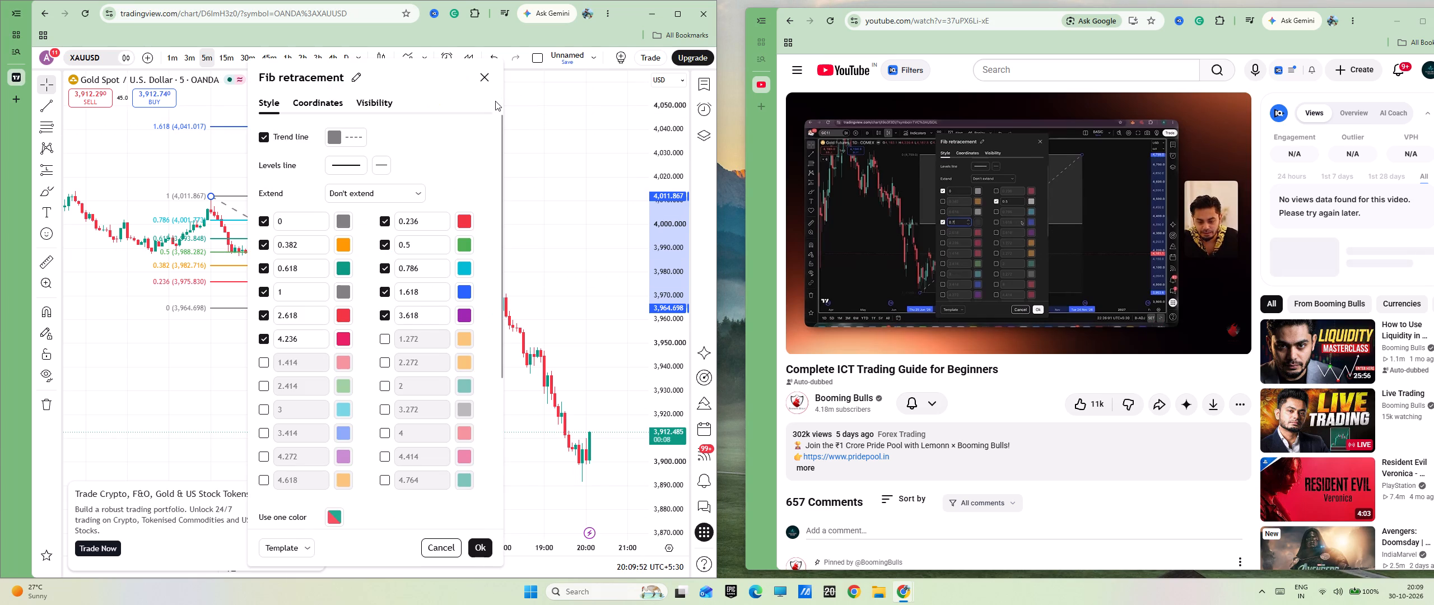
click(263, 132)
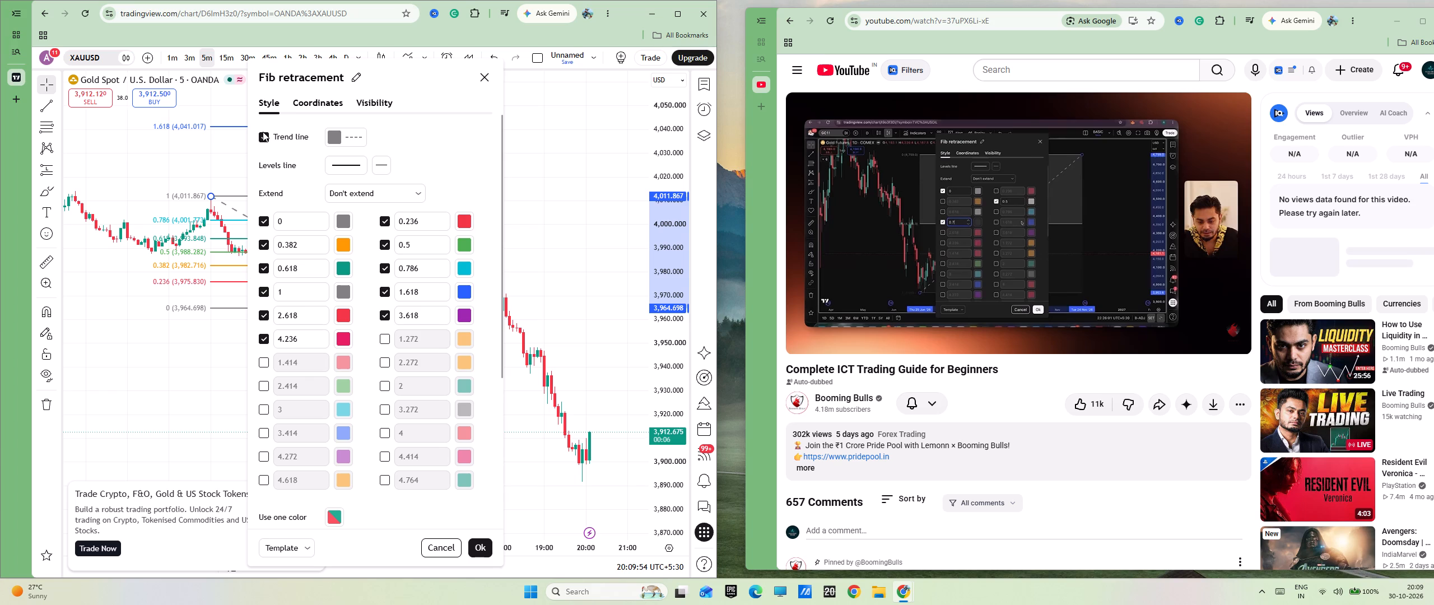
click(264, 137)
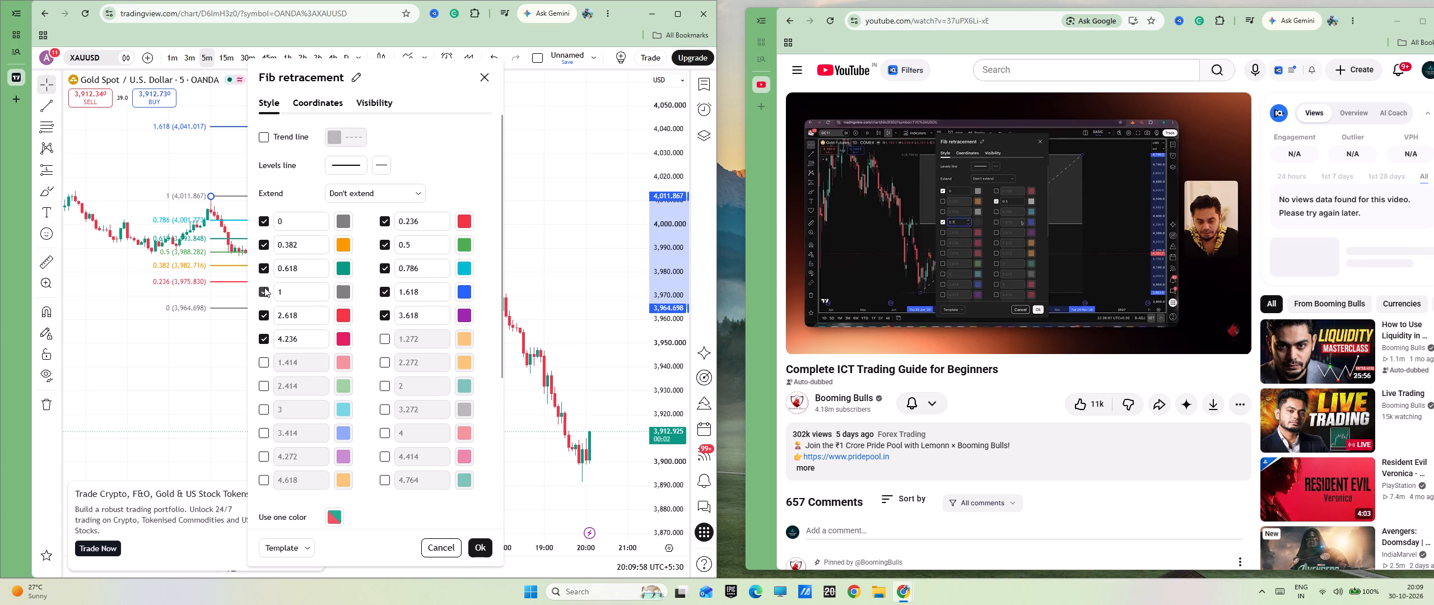
click(265, 241)
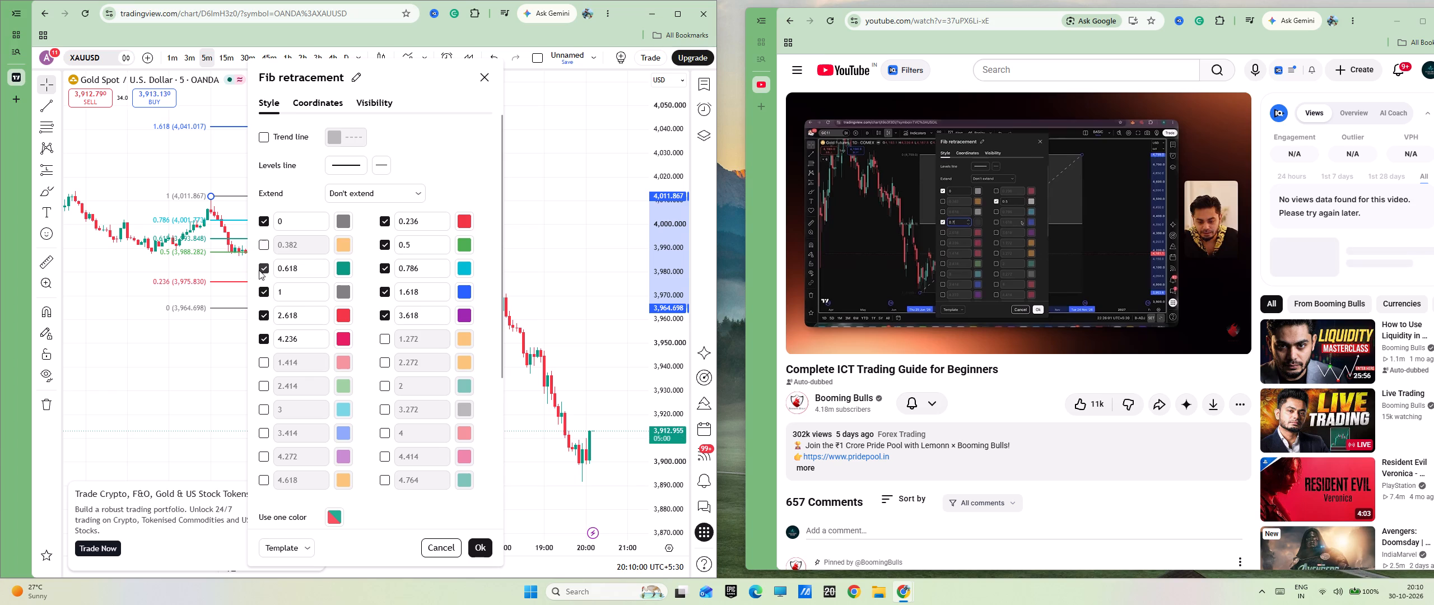
click(262, 269)
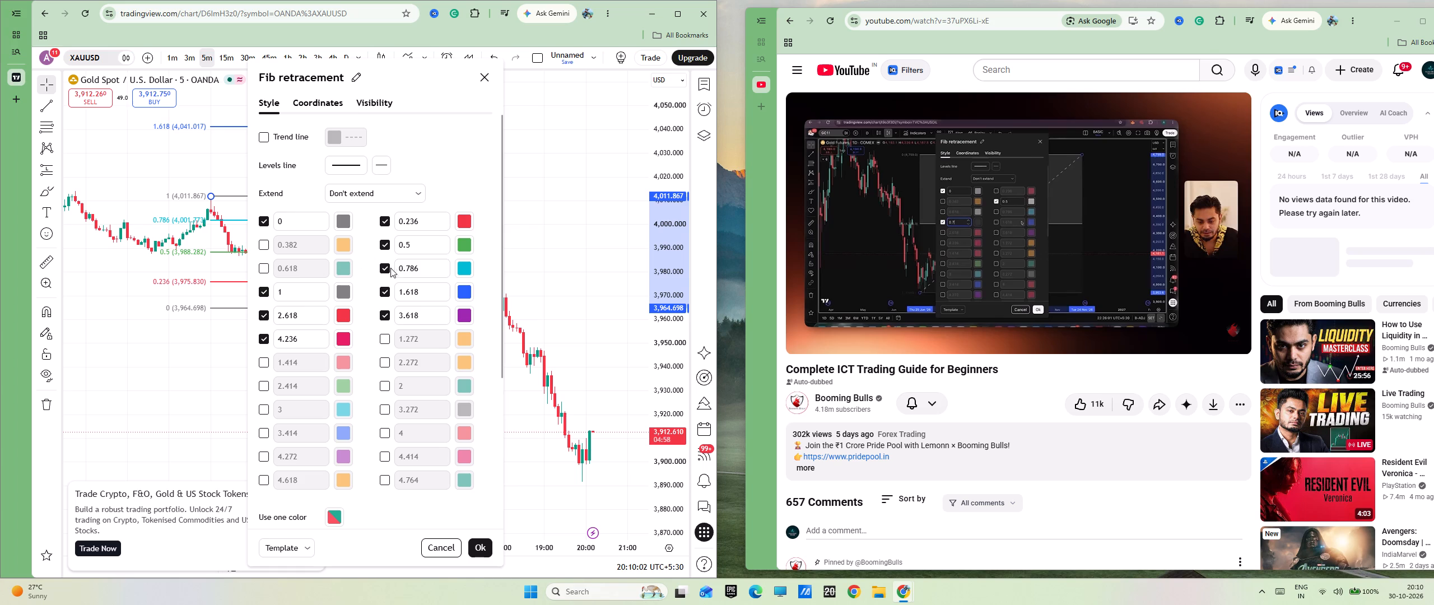
click(385, 271)
click(382, 290)
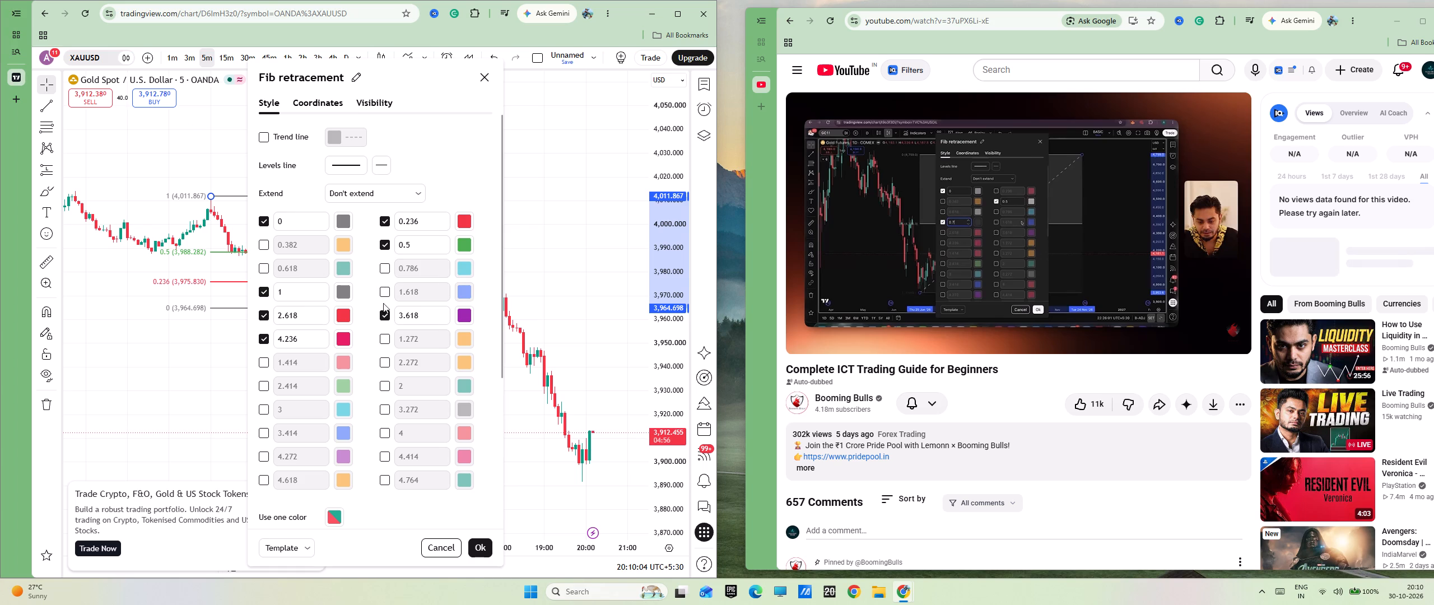
click(385, 318)
click(383, 221)
click(260, 319)
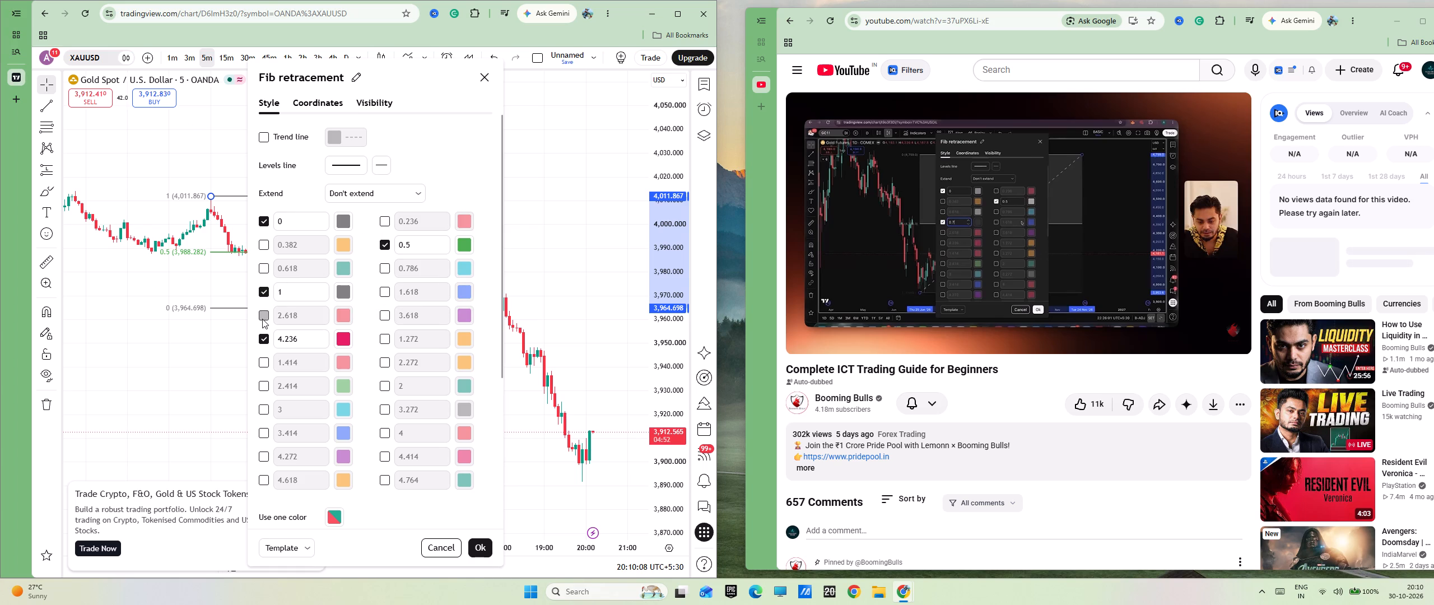
click(263, 339)
Following the video, change the Fib's level 1 to 0.7, enable the 1.618 level with value -0.79, and apply the settings.
double_click(302, 291)
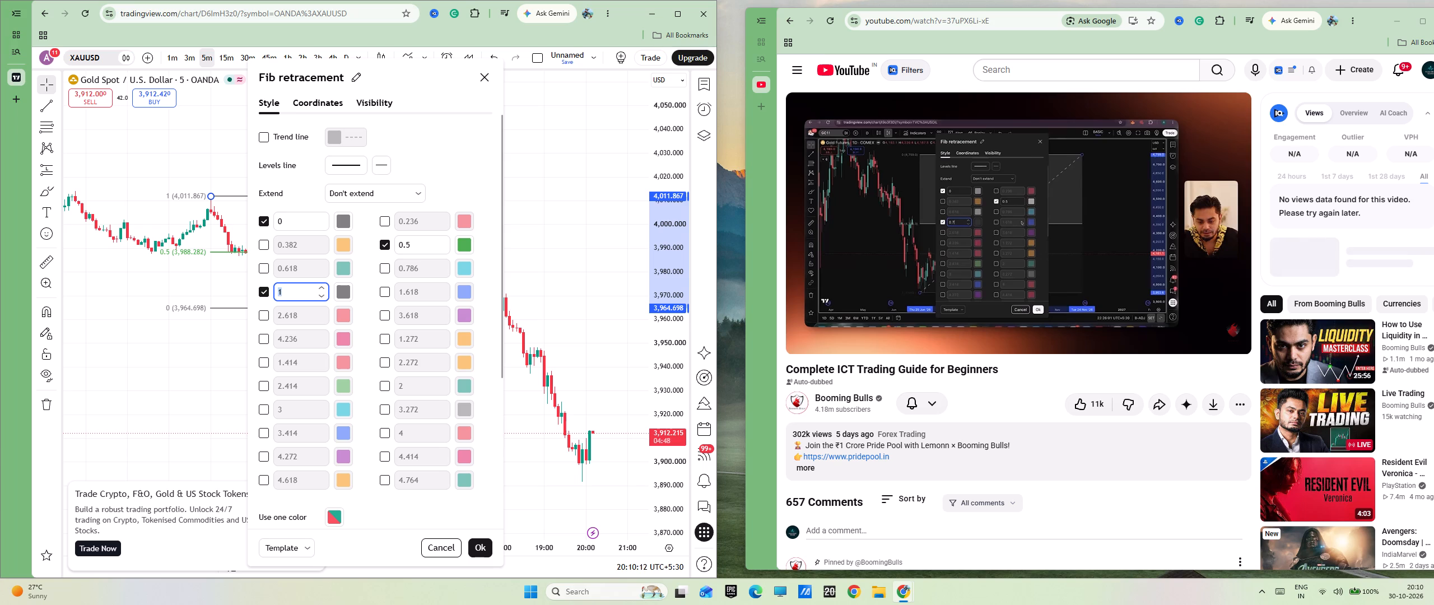
text(0.7)
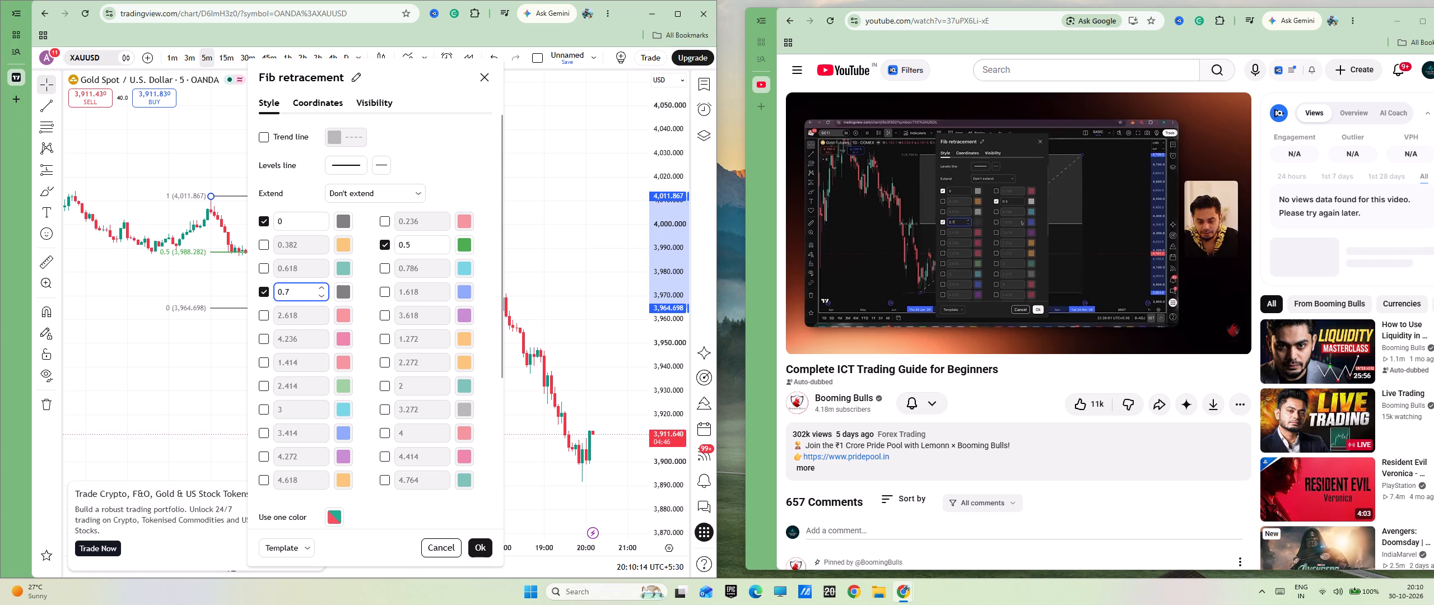
click(800, 339)
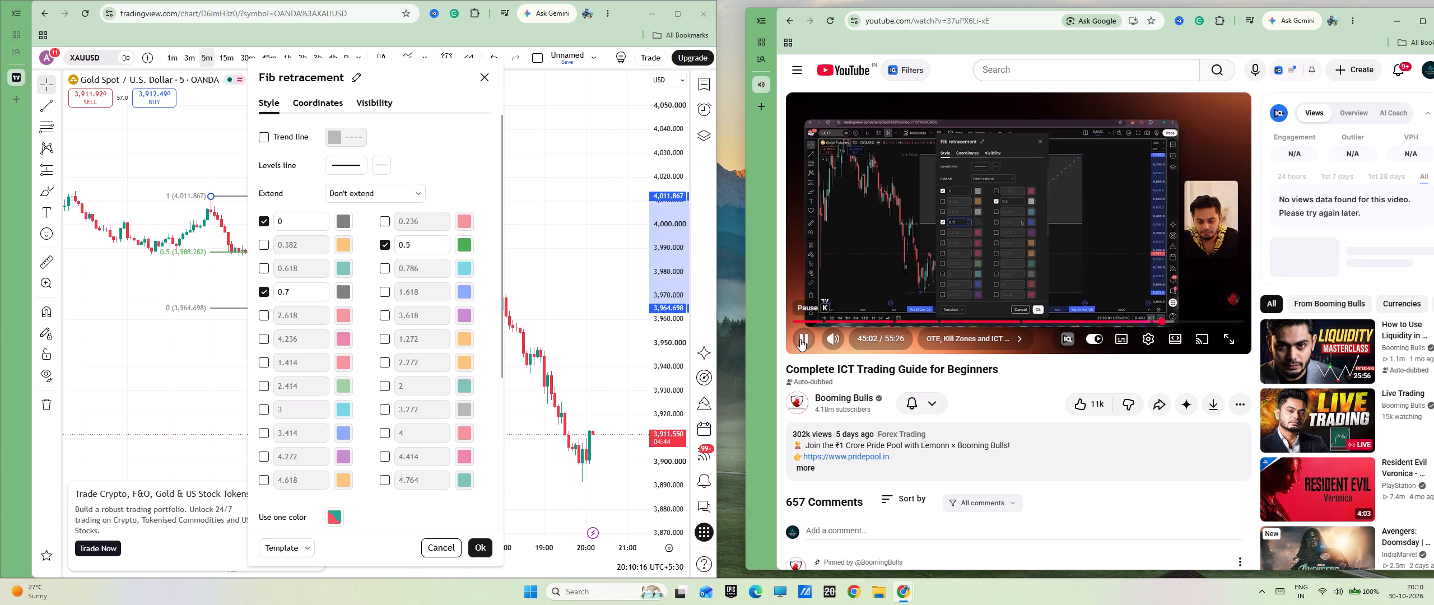
click(800, 339)
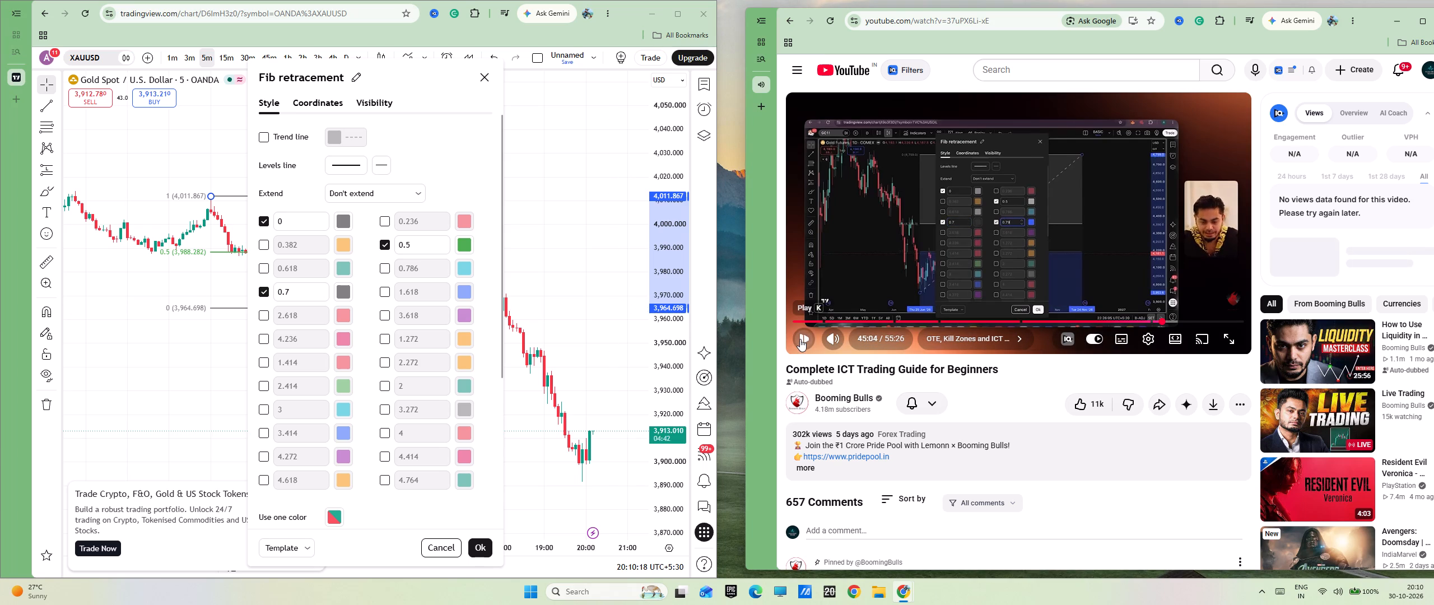
click(383, 292)
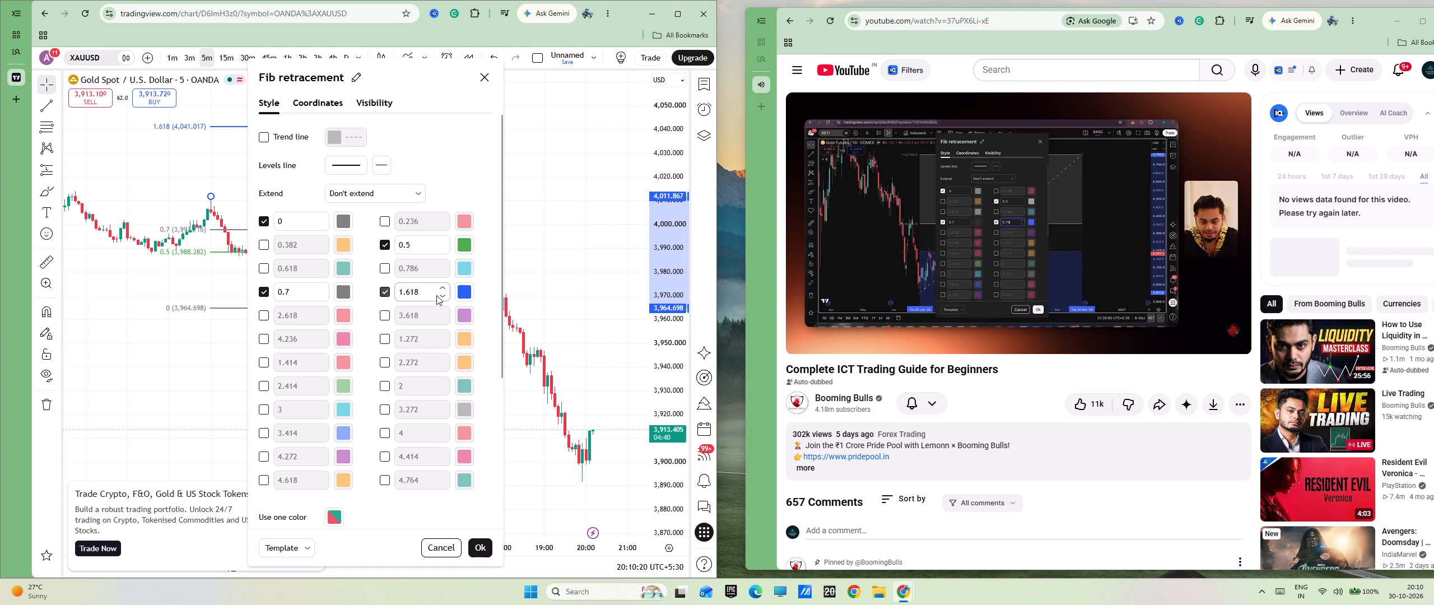
double_click(436, 295)
double_click(433, 295)
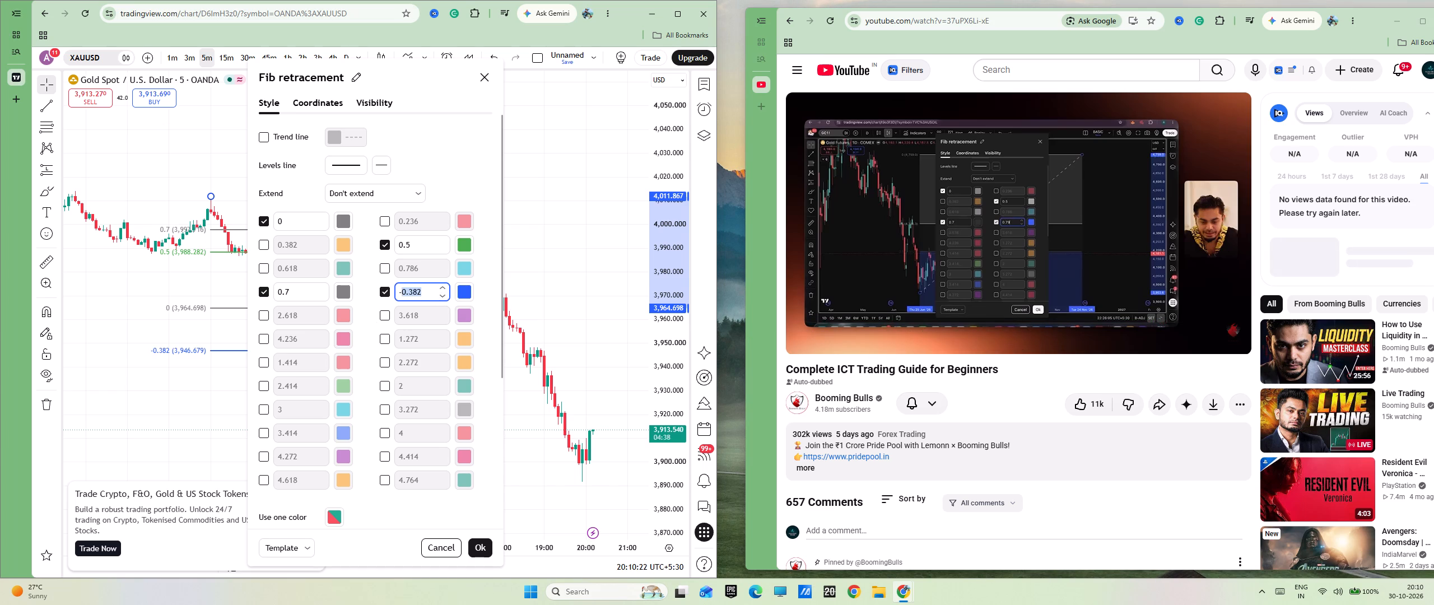
text(0.79)
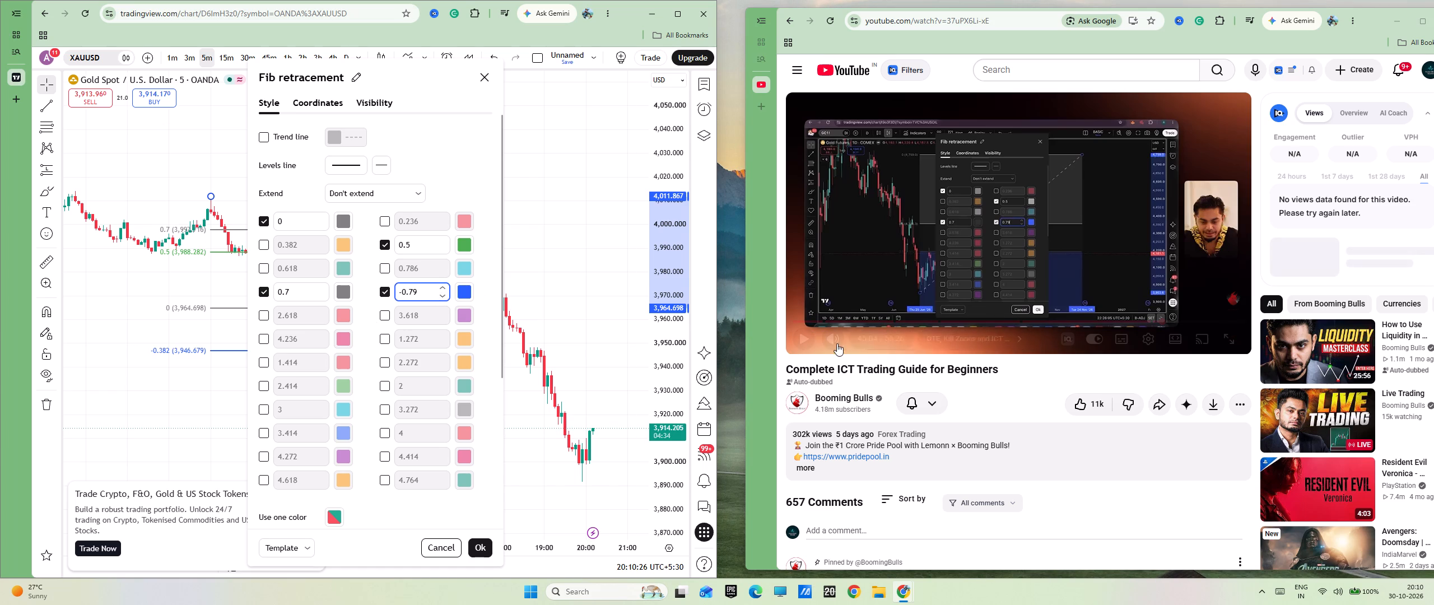
click(800, 339)
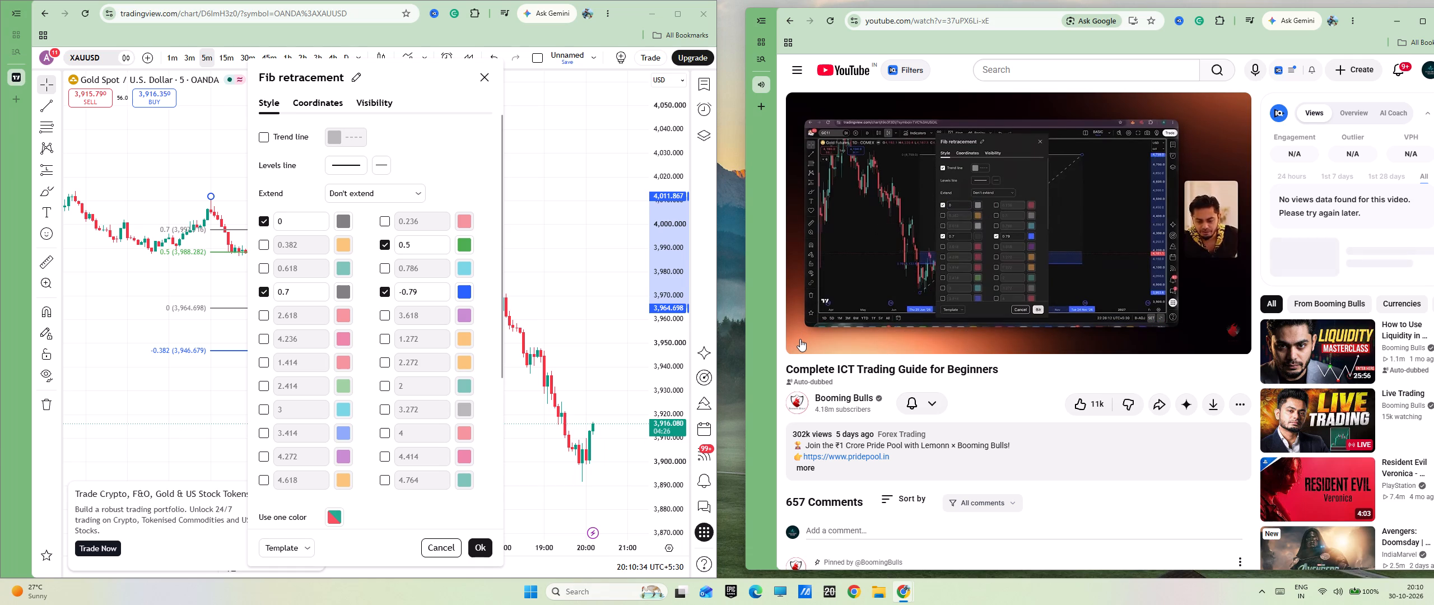
click(800, 339)
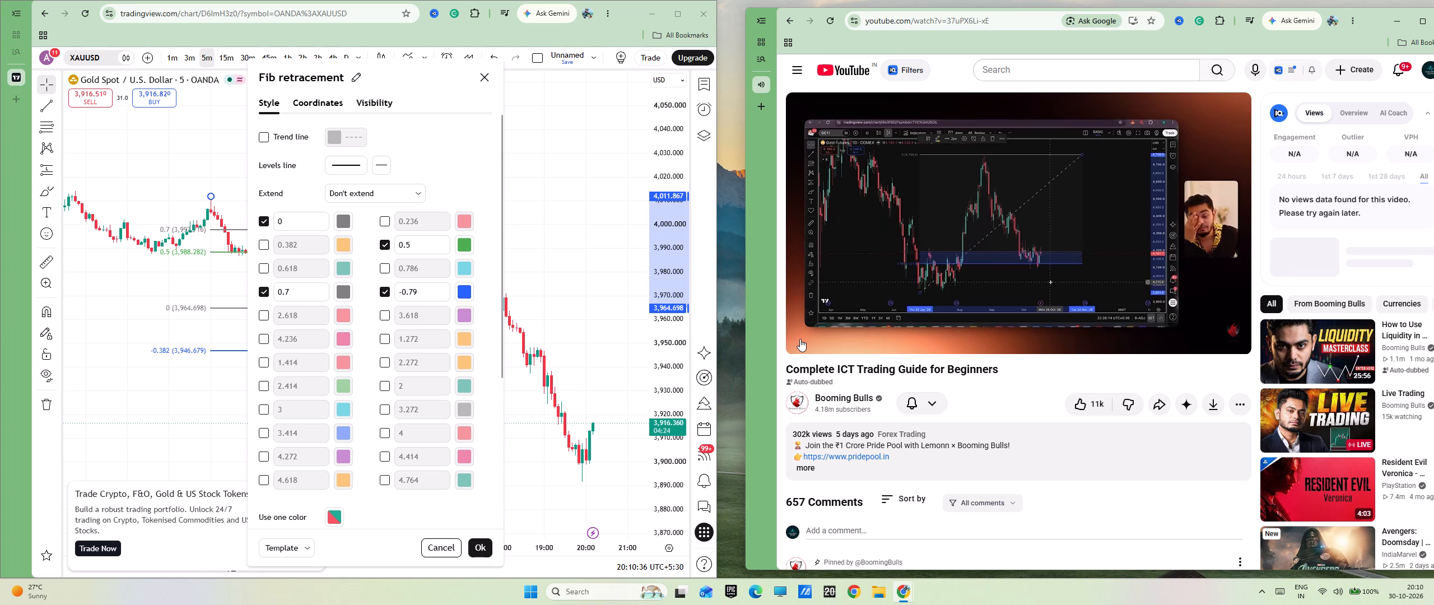
click(482, 543)
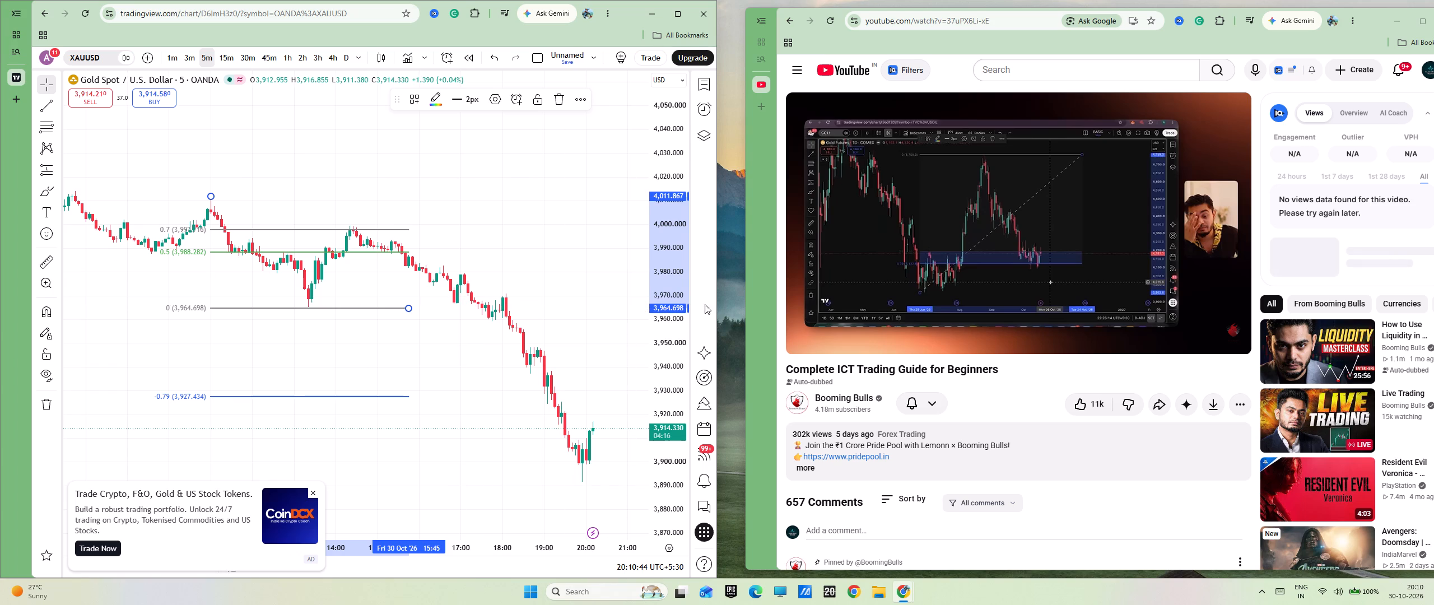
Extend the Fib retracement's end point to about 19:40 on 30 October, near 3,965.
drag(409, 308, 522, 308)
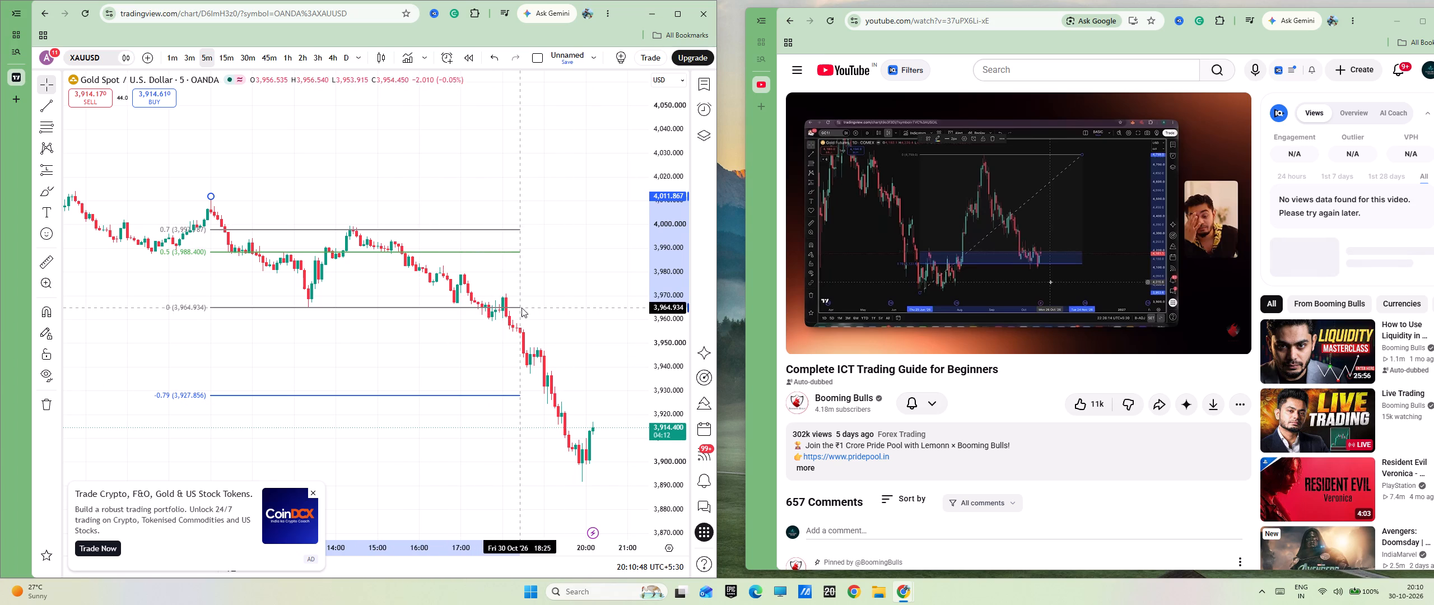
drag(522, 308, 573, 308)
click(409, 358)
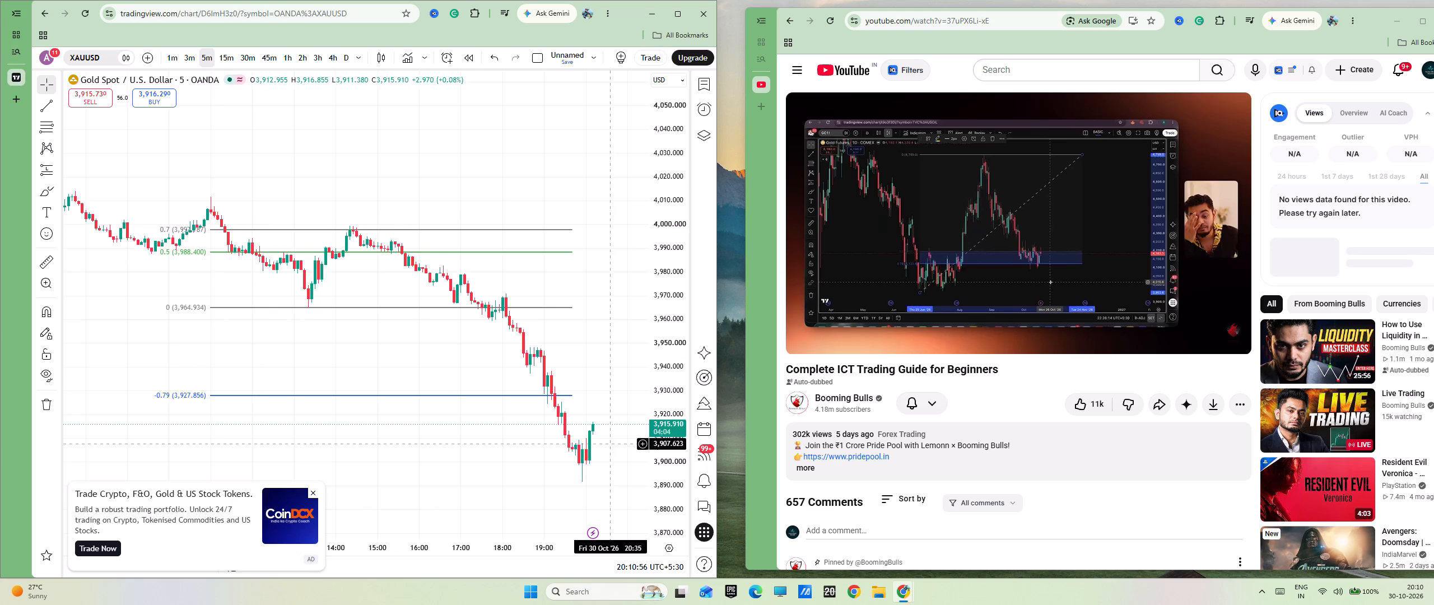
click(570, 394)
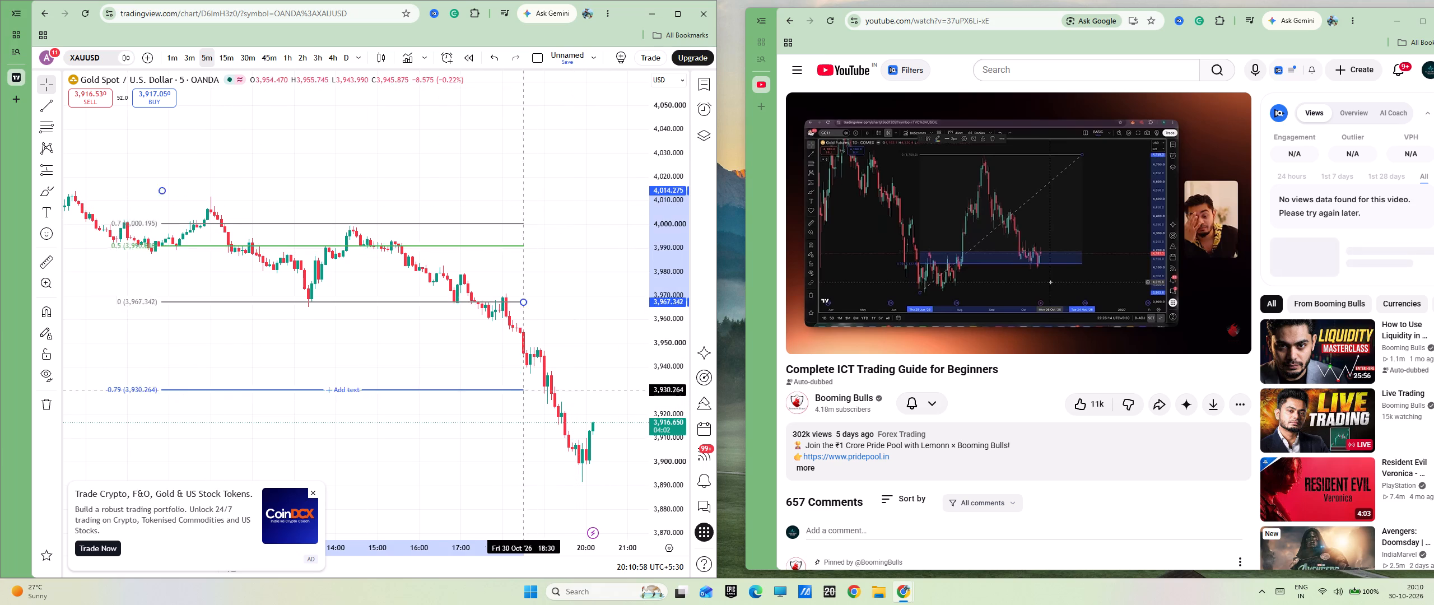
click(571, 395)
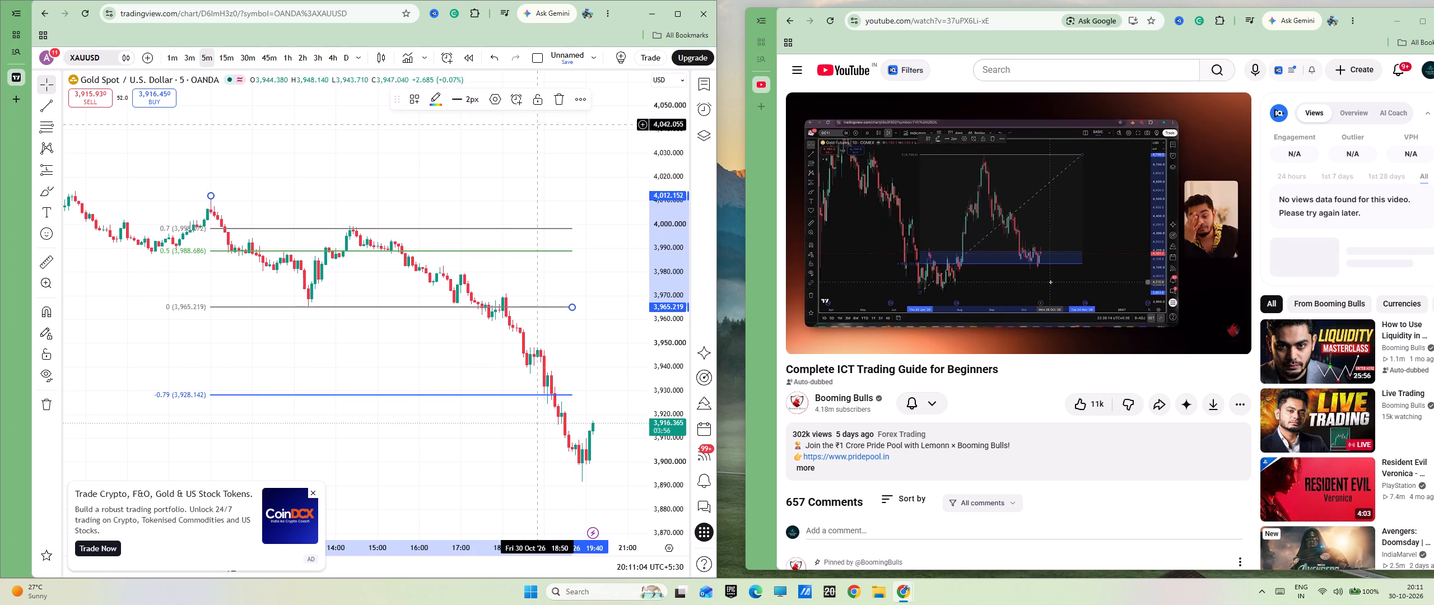
Show the trend line on the Fib retracement again.
click(576, 98)
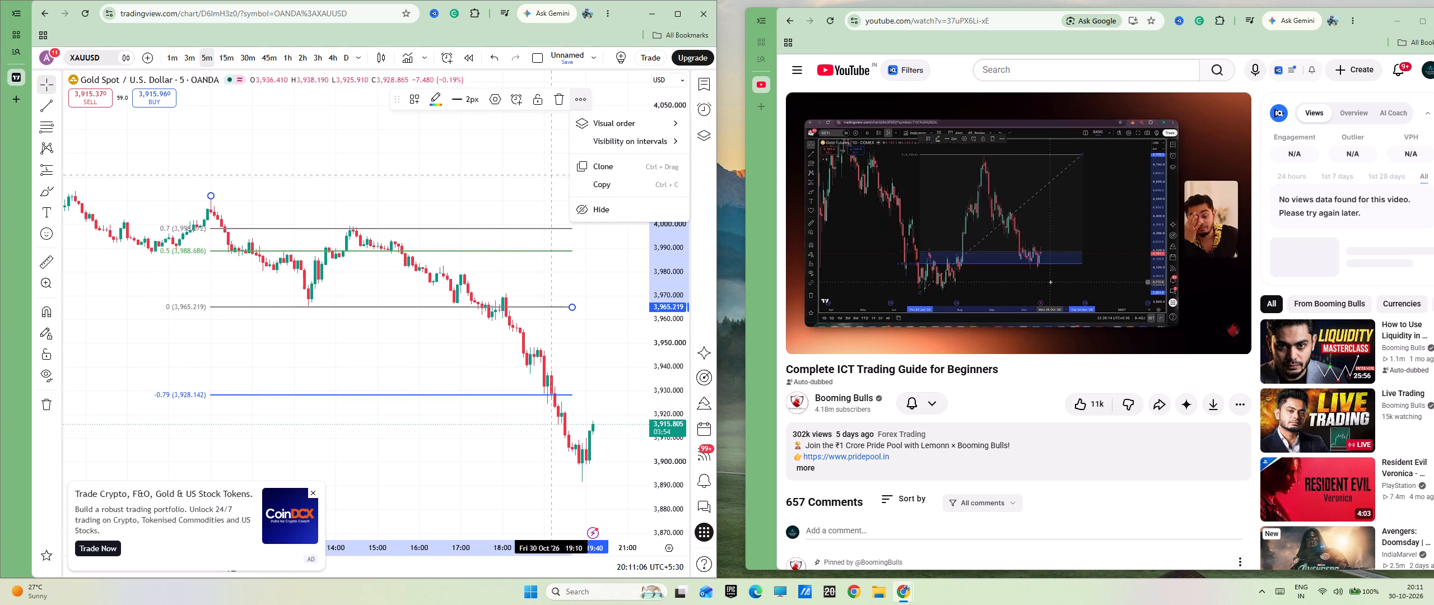
click(495, 100)
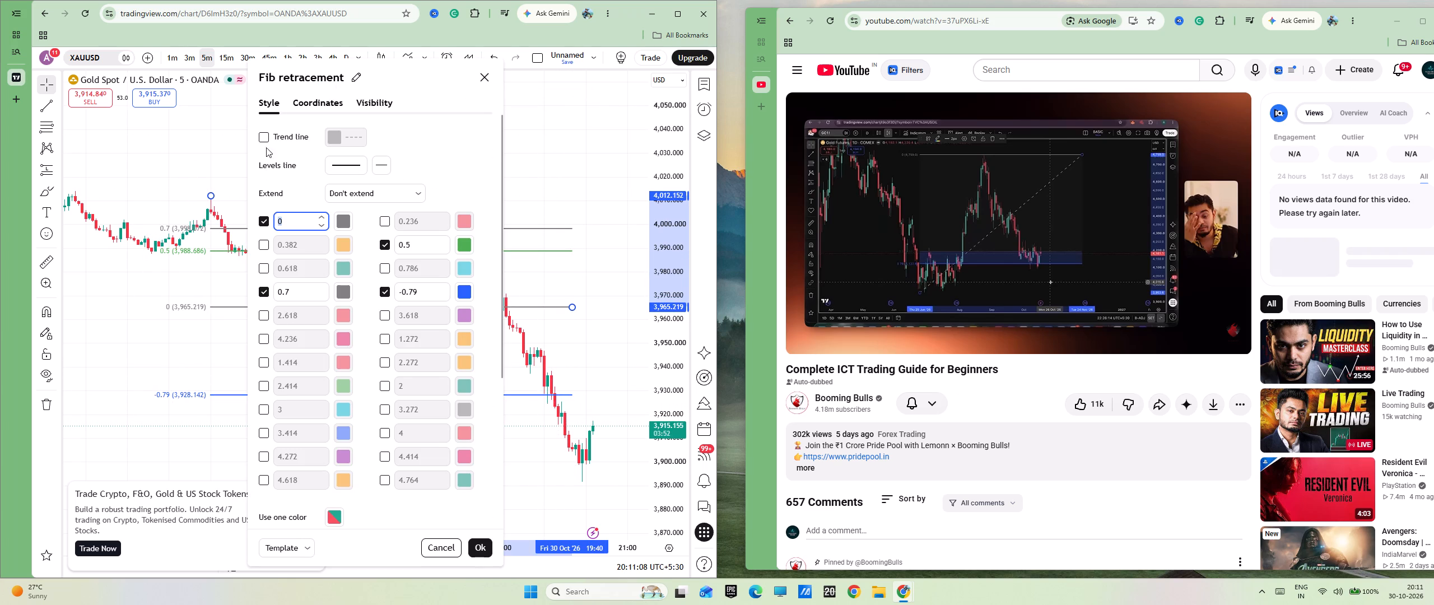
click(258, 136)
click(264, 131)
click(265, 134)
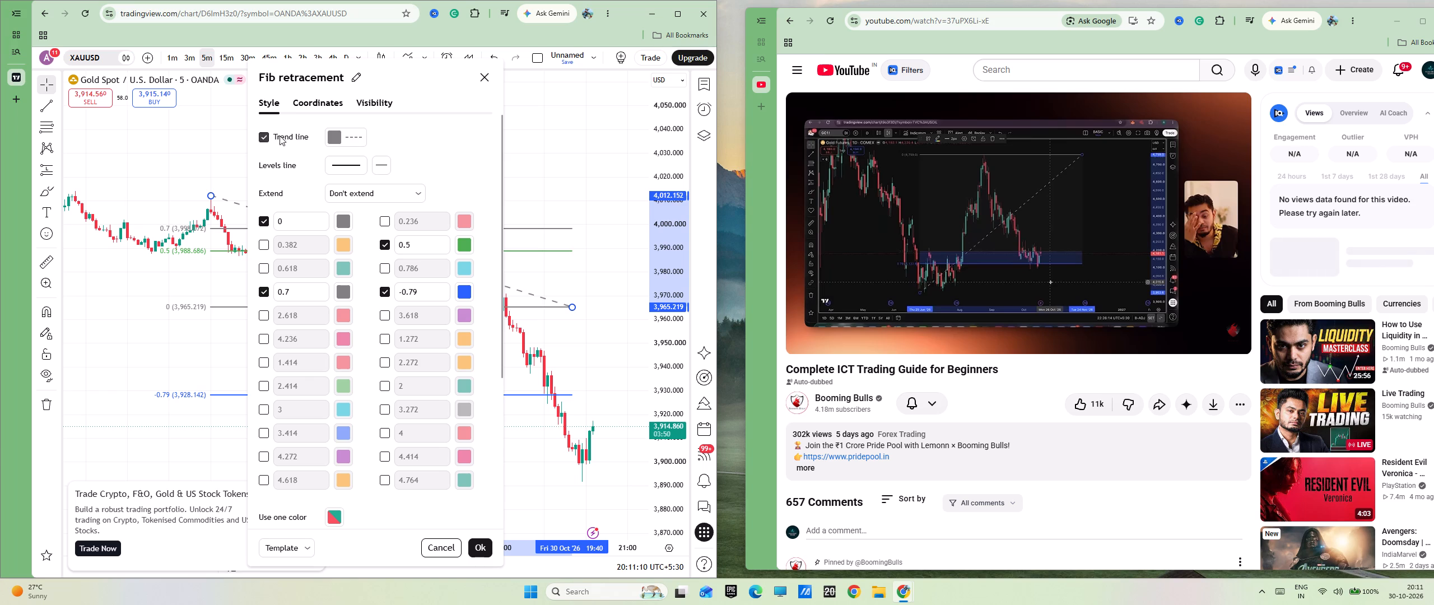
click(486, 78)
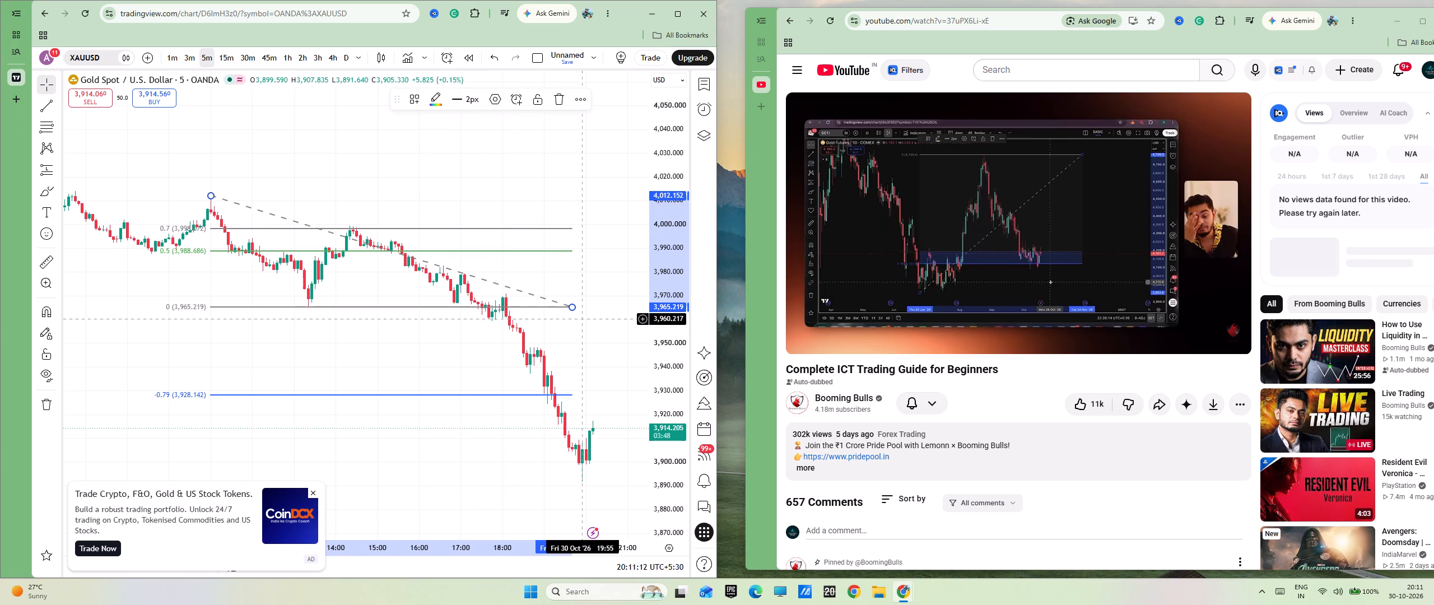
Shorten the Fib retracement so its end point sits at about 15:05 on 30 October, near 3,965.
drag(575, 308, 534, 308)
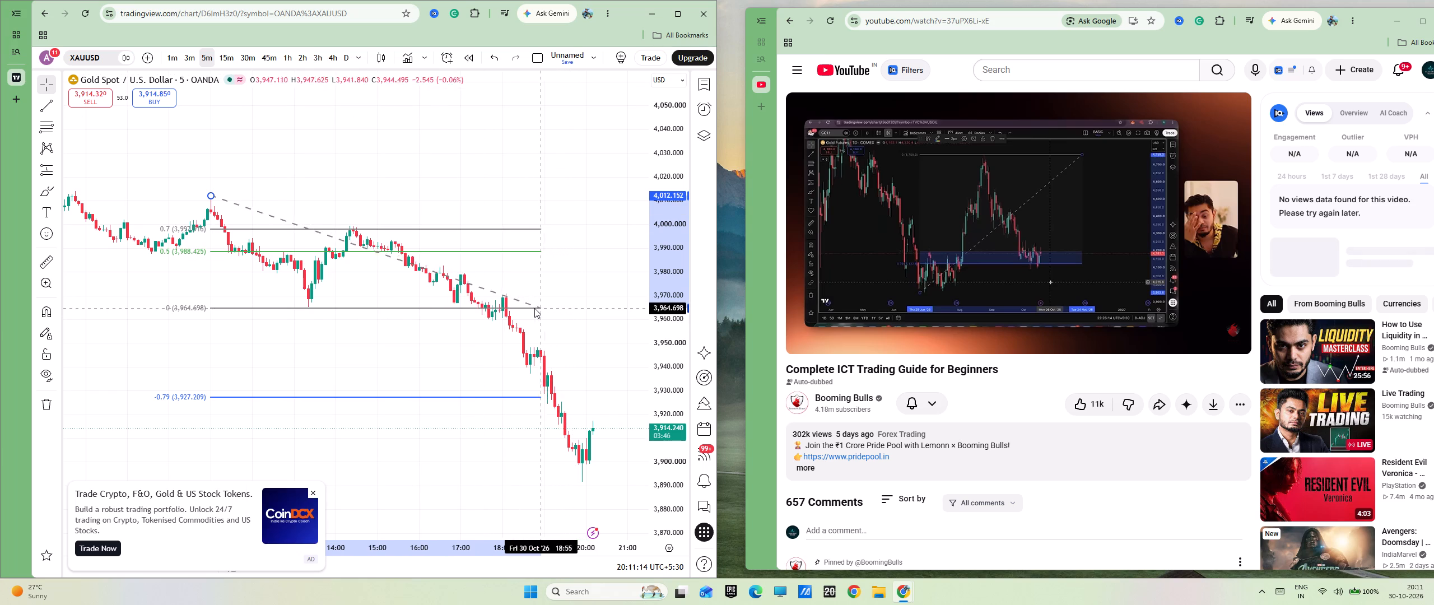
drag(534, 308, 325, 303)
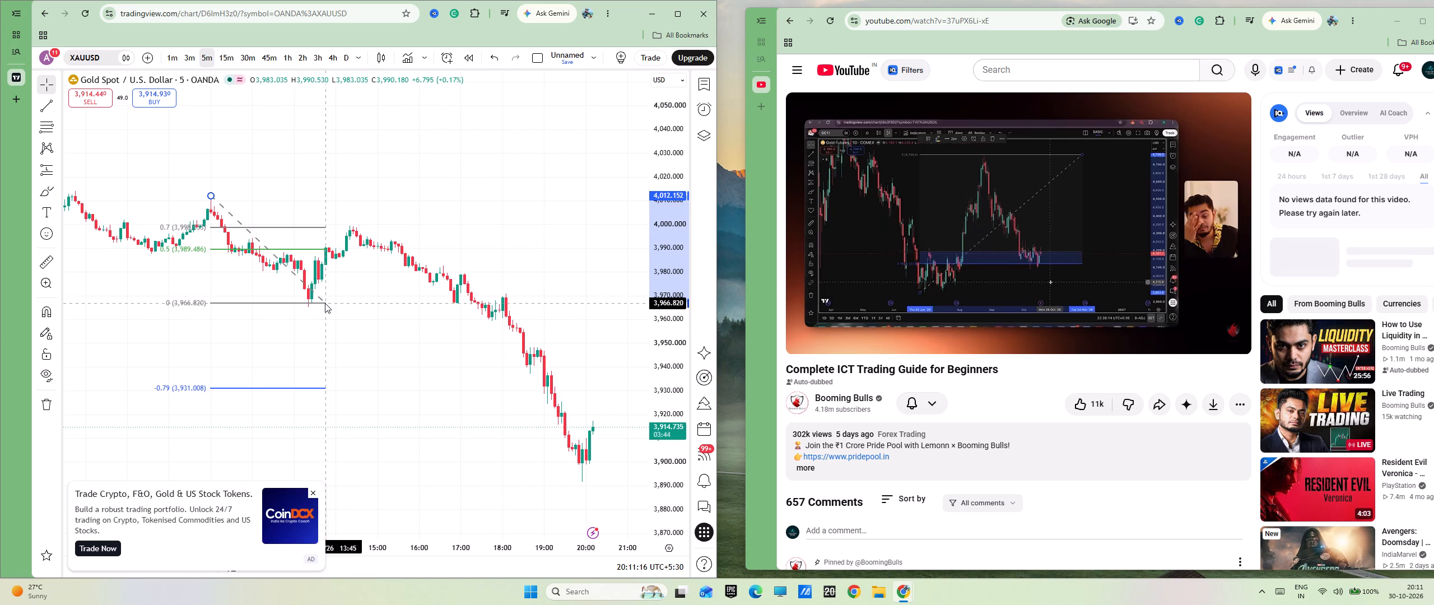
drag(325, 303, 364, 306)
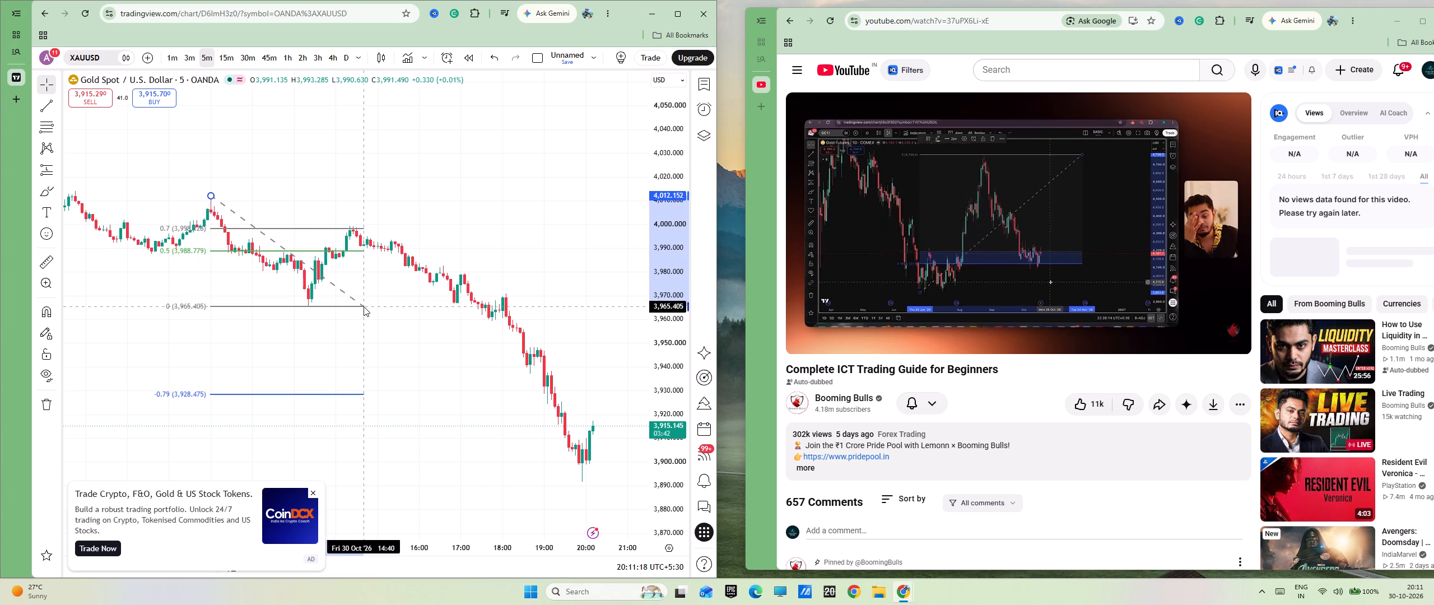
drag(364, 306, 379, 308)
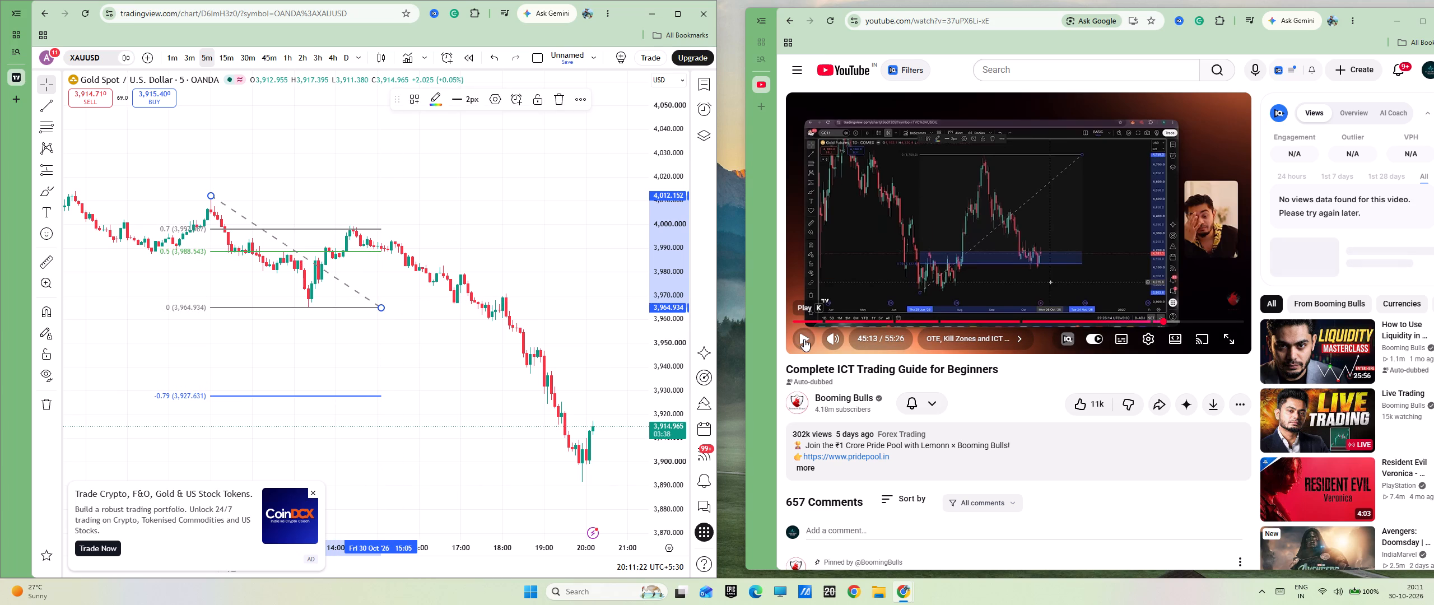
Watch the video's Fib retracement example on Gold Futures from about 45:13, enlarging its window temporarily and restoring the side-by-side view.
click(804, 339)
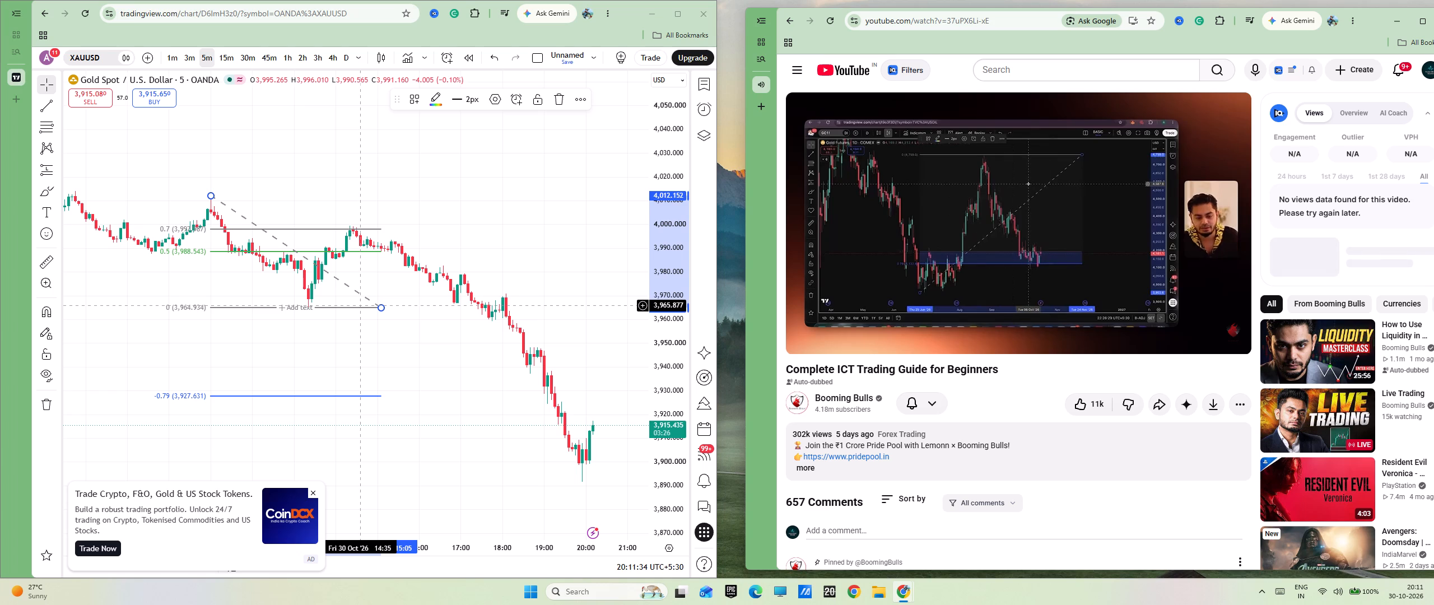
click(1418, 21)
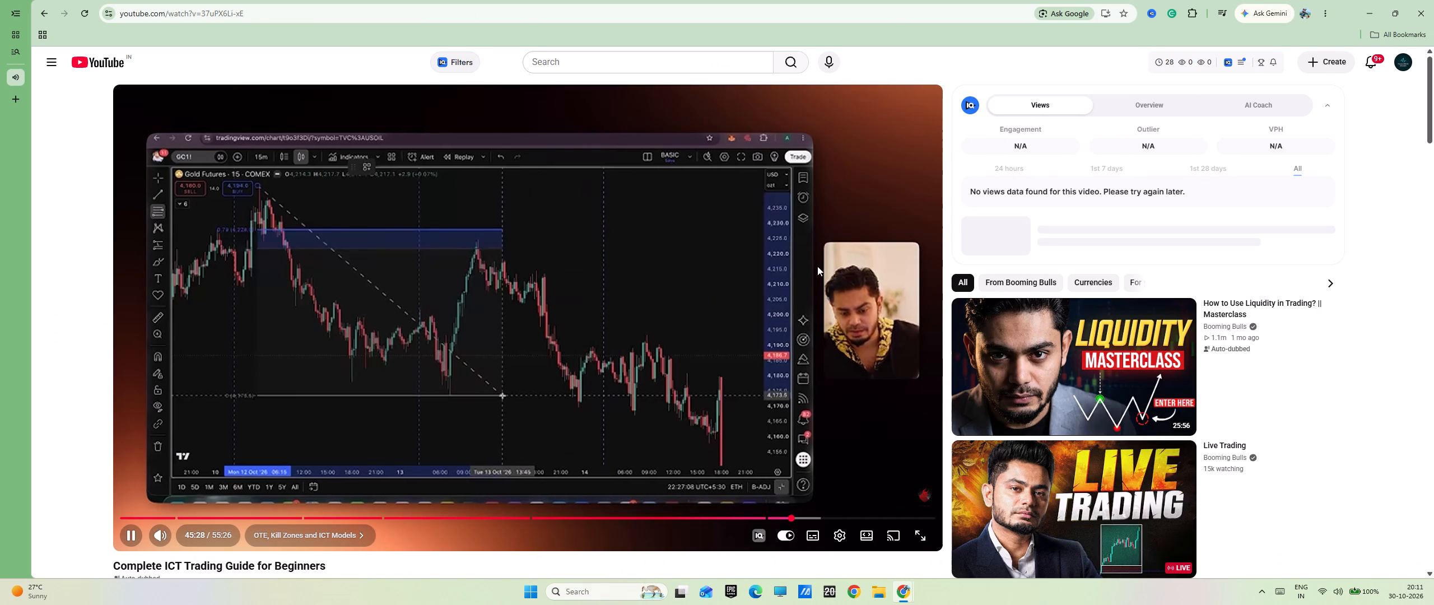
key(Escape)
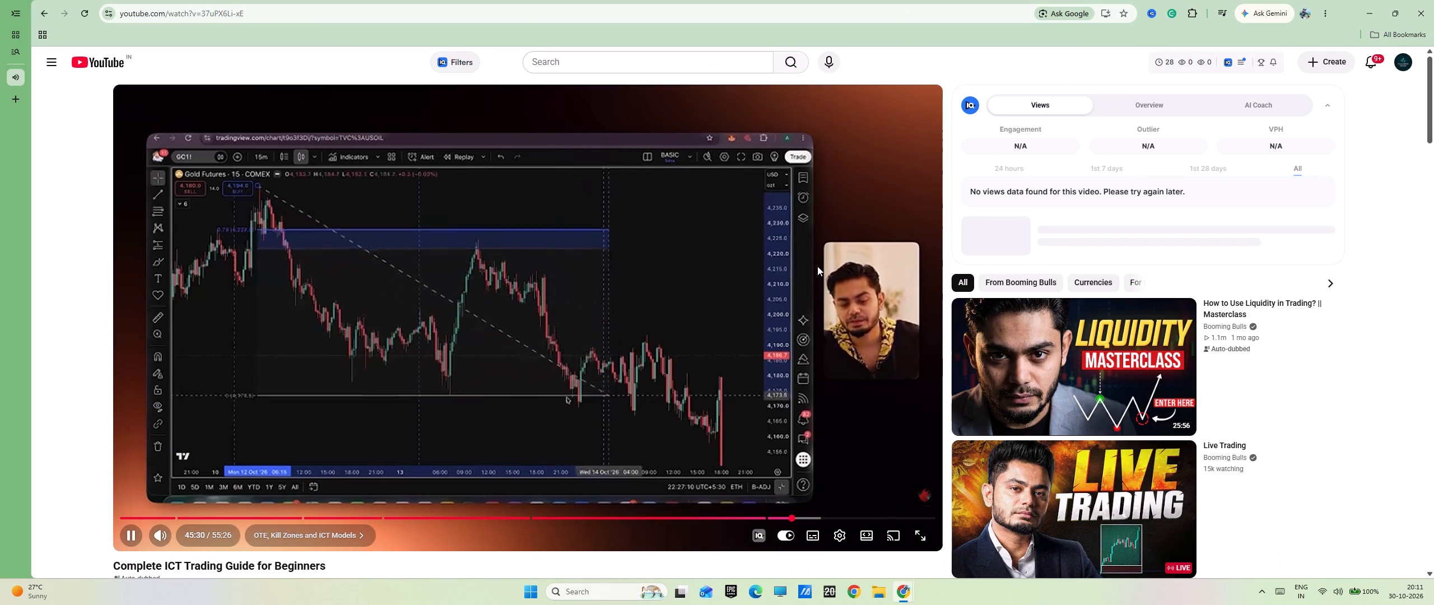
click(1395, 8)
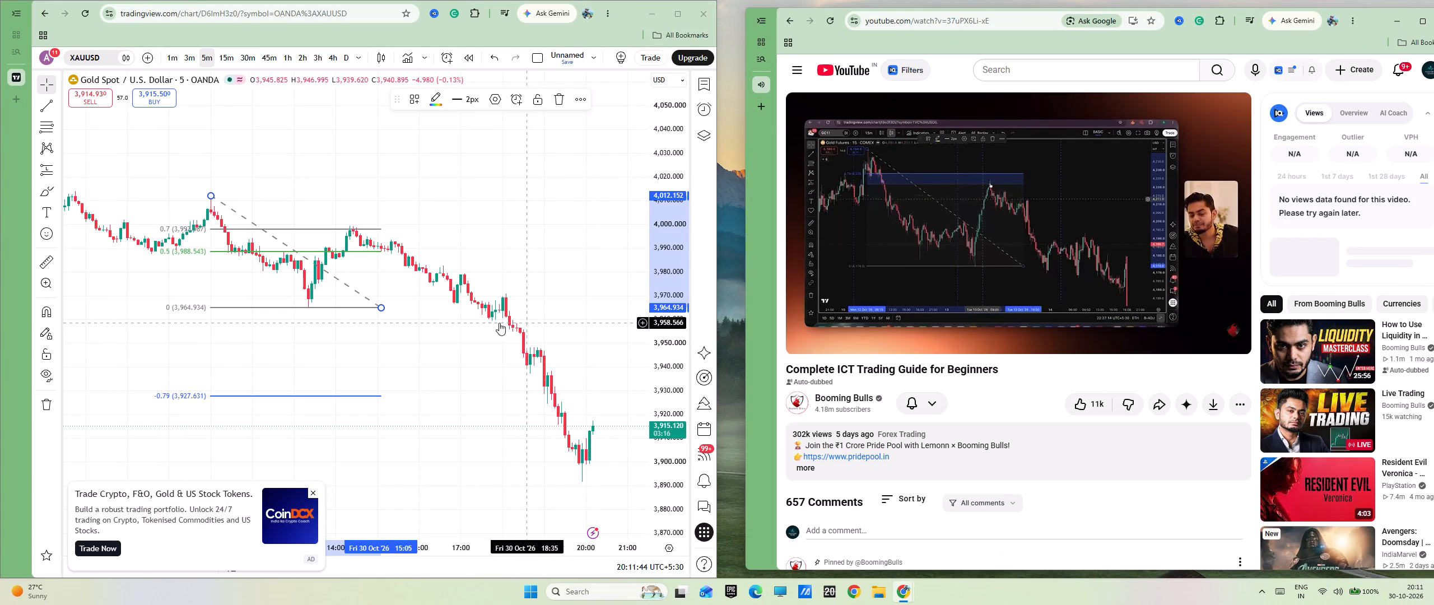
Delete the Fib retracement ending near 3,965 from the 5-minute XAUUSD chart.
click(376, 306)
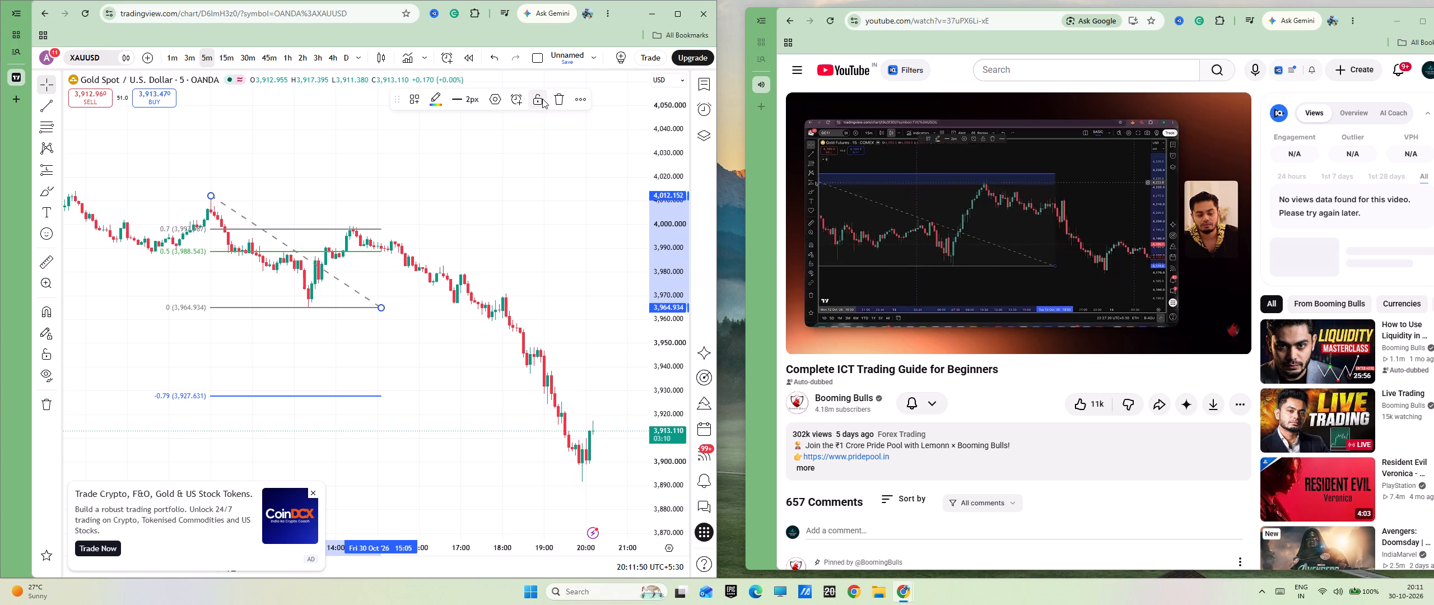
click(575, 99)
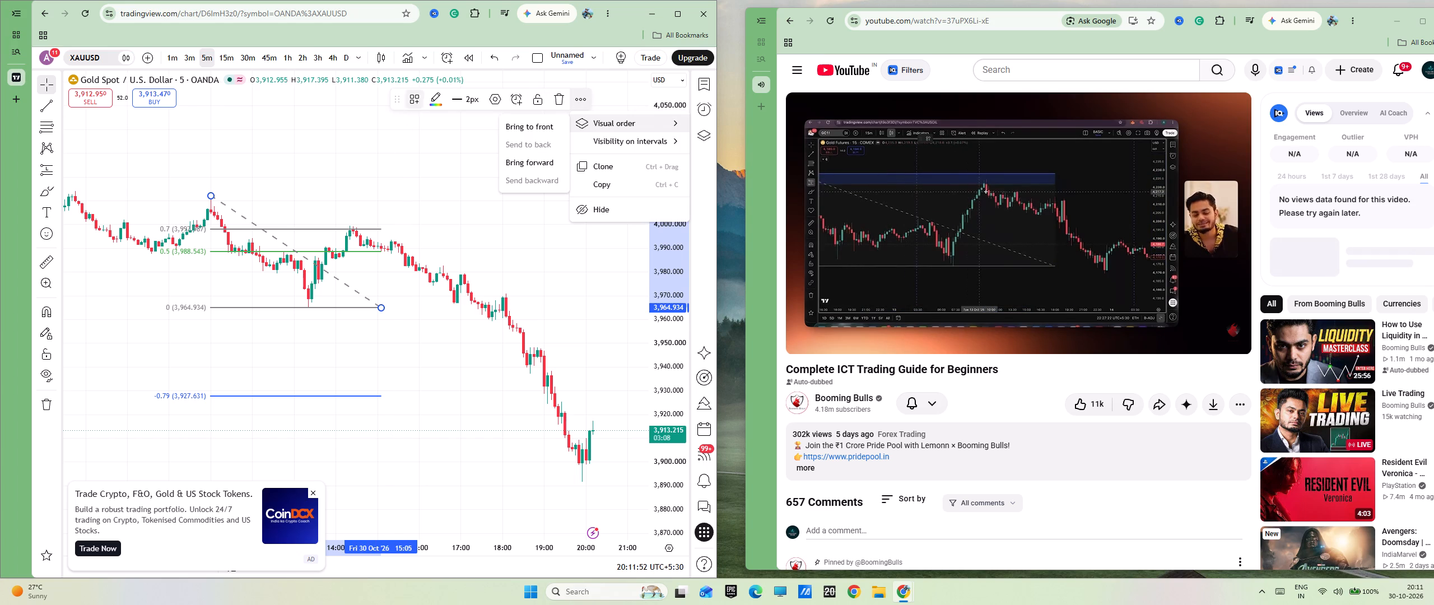
click(398, 99)
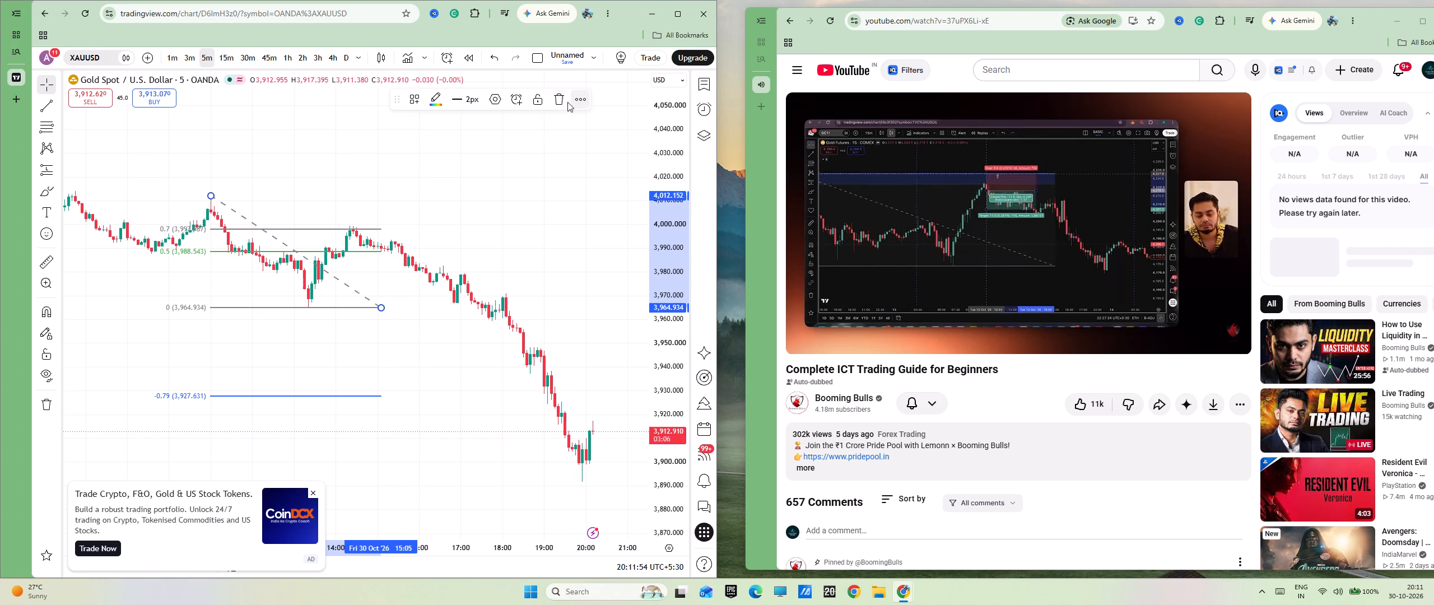
click(560, 101)
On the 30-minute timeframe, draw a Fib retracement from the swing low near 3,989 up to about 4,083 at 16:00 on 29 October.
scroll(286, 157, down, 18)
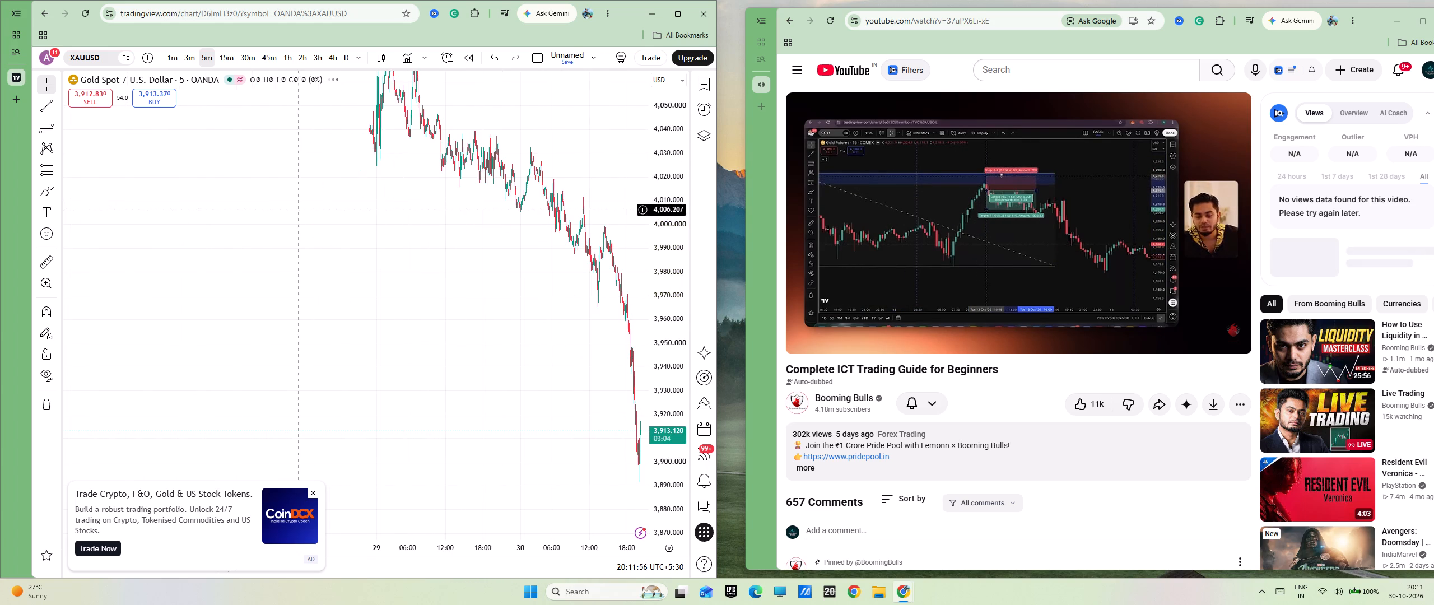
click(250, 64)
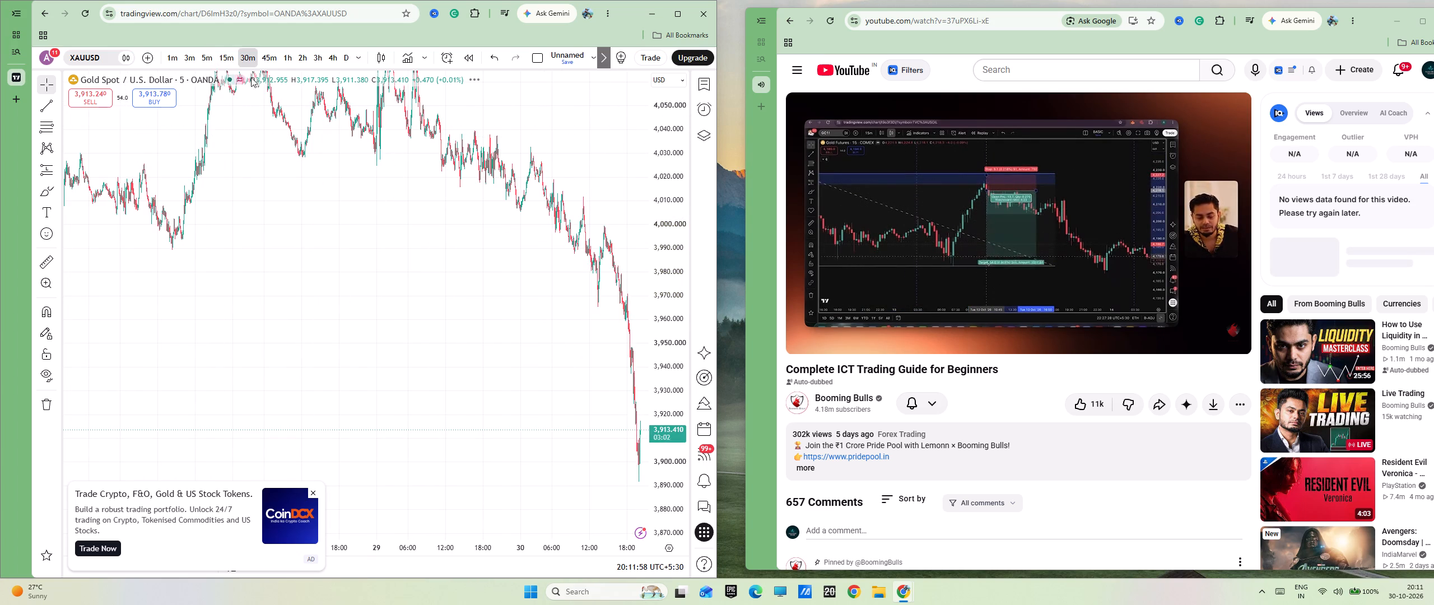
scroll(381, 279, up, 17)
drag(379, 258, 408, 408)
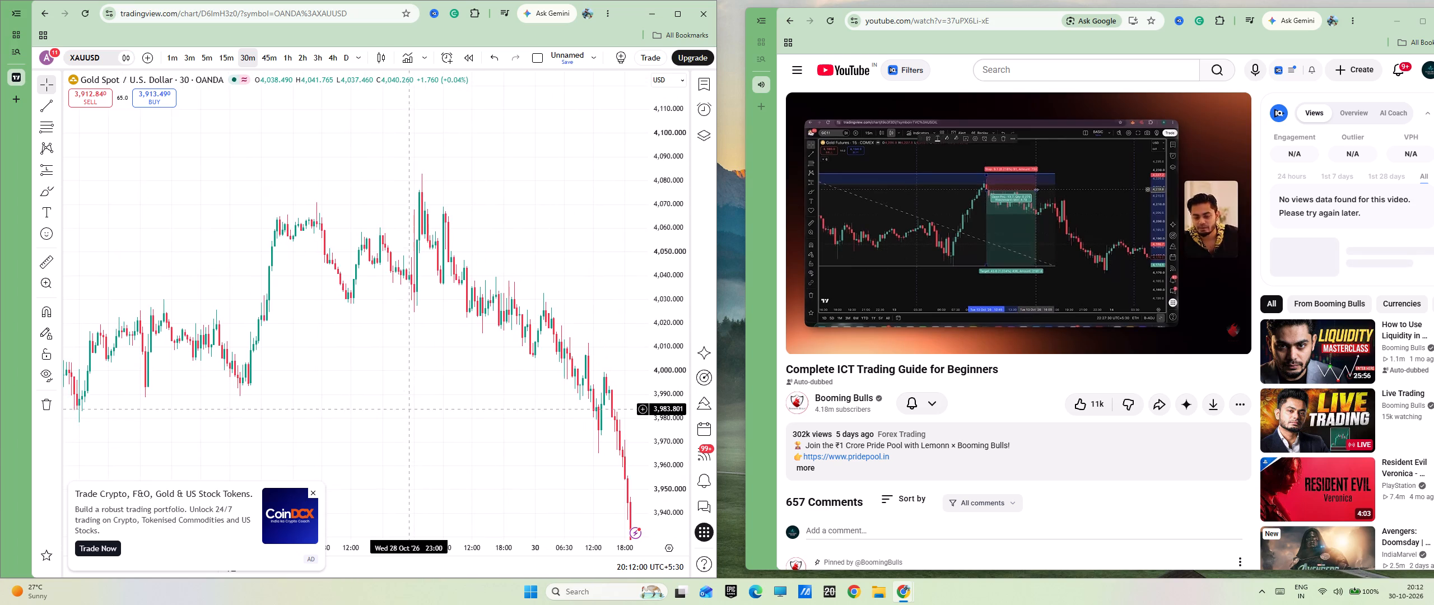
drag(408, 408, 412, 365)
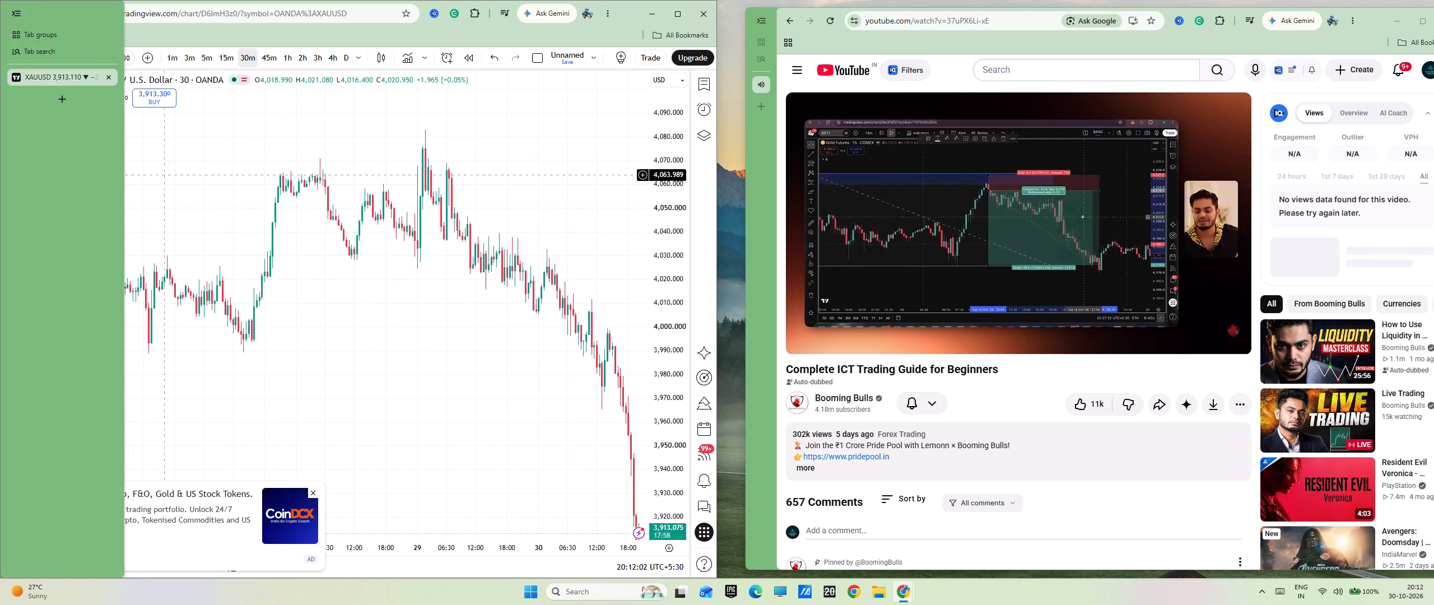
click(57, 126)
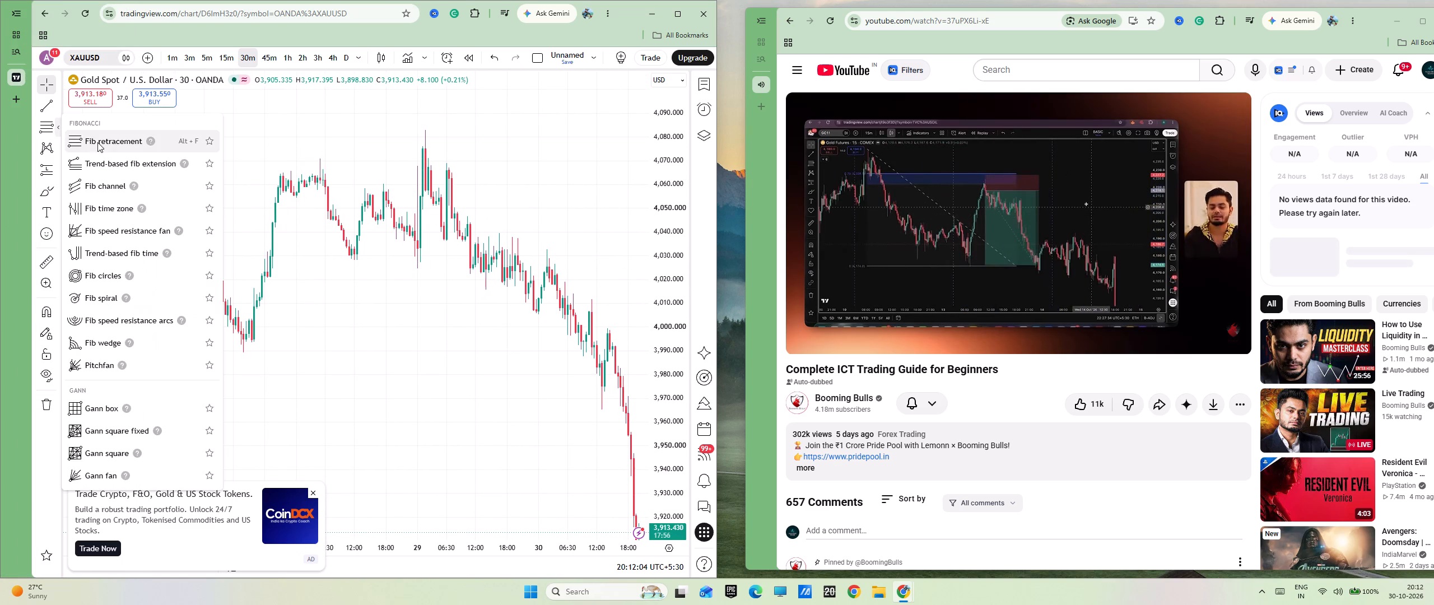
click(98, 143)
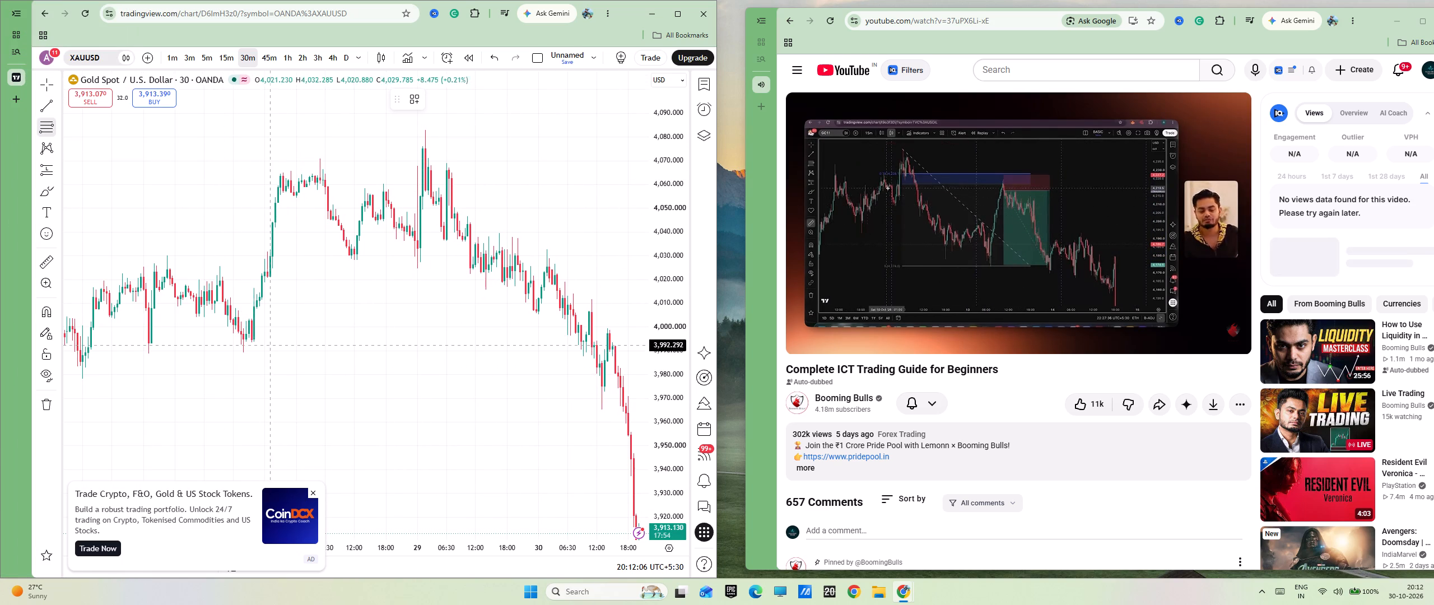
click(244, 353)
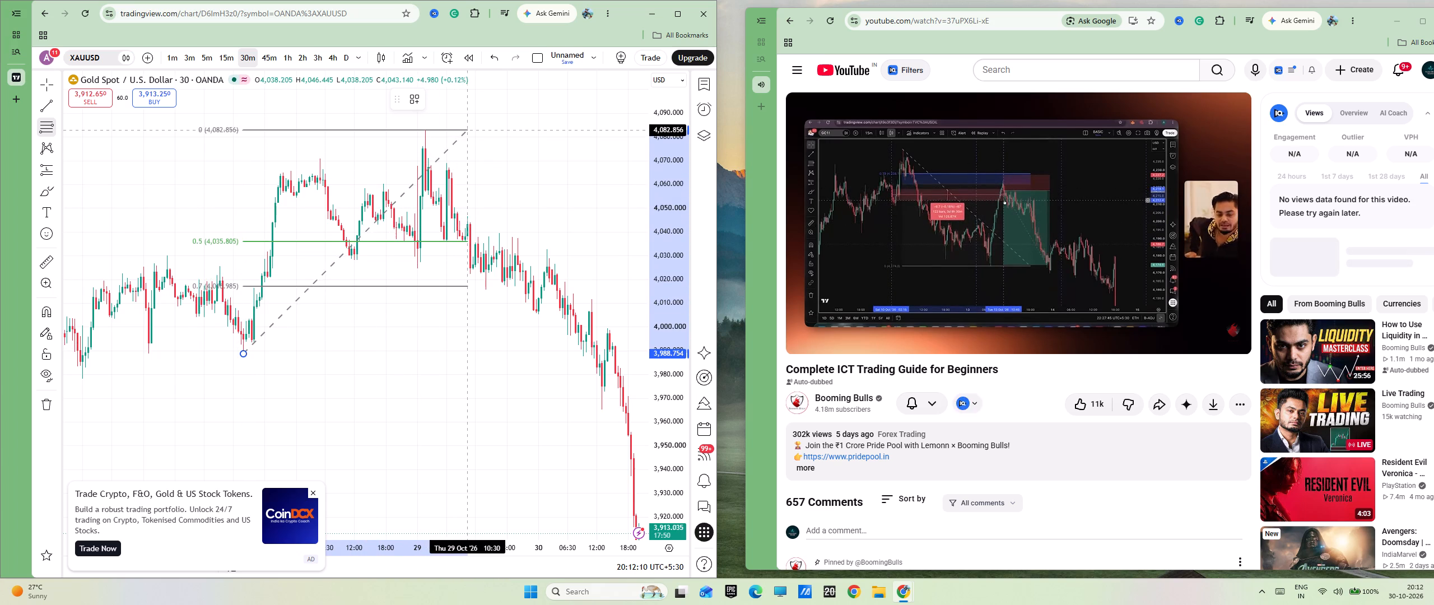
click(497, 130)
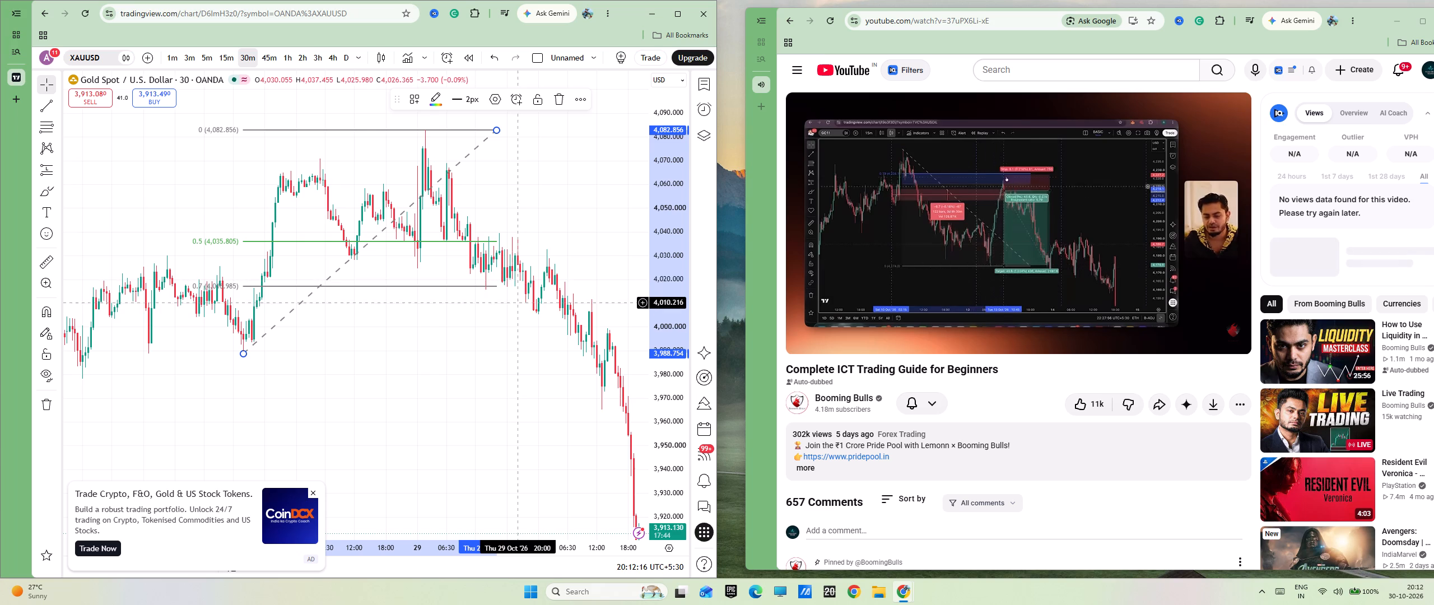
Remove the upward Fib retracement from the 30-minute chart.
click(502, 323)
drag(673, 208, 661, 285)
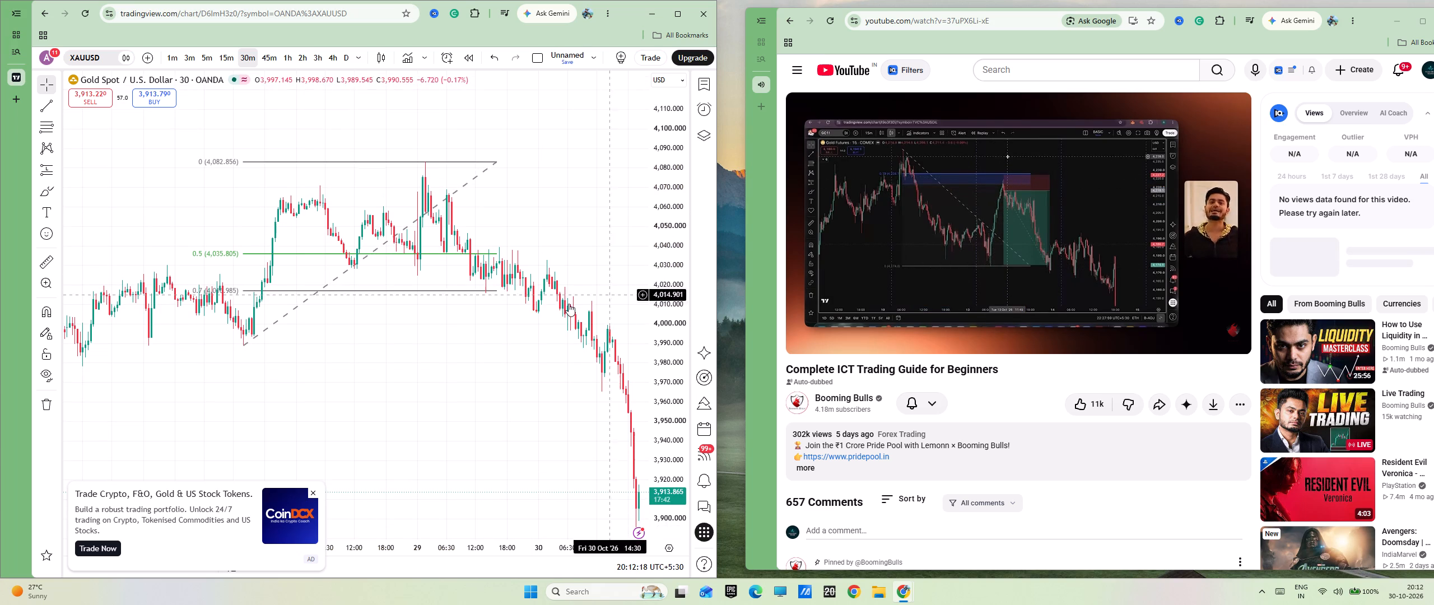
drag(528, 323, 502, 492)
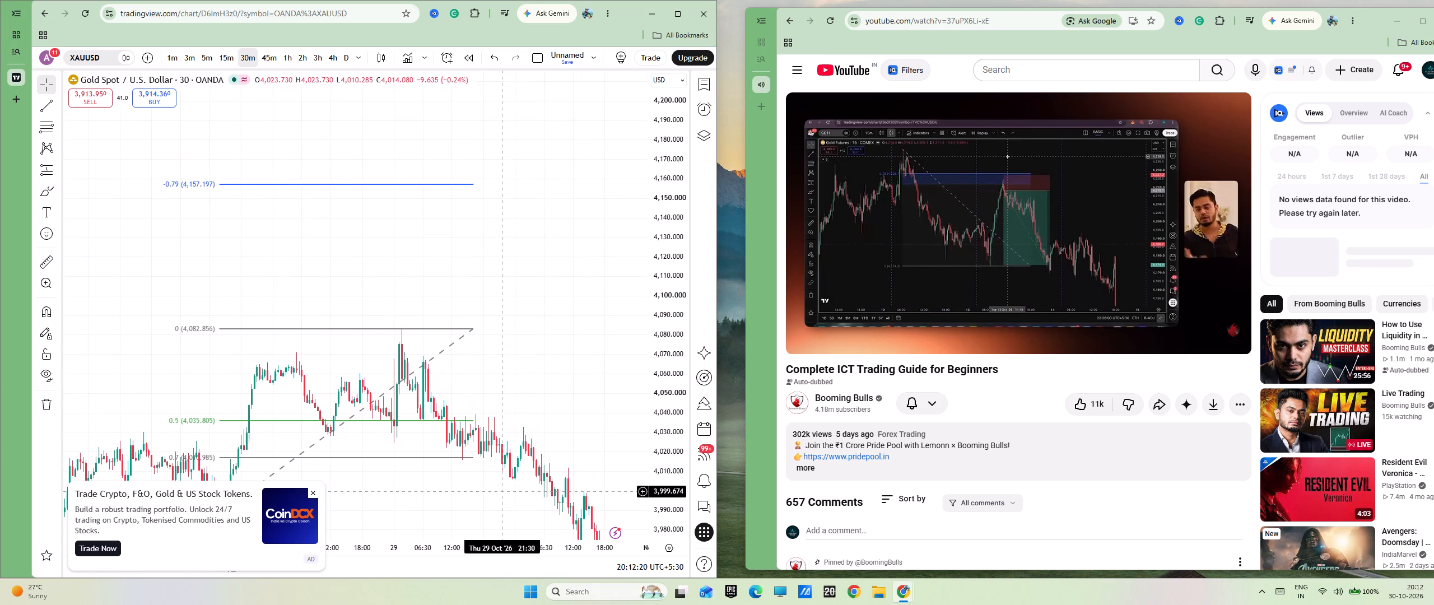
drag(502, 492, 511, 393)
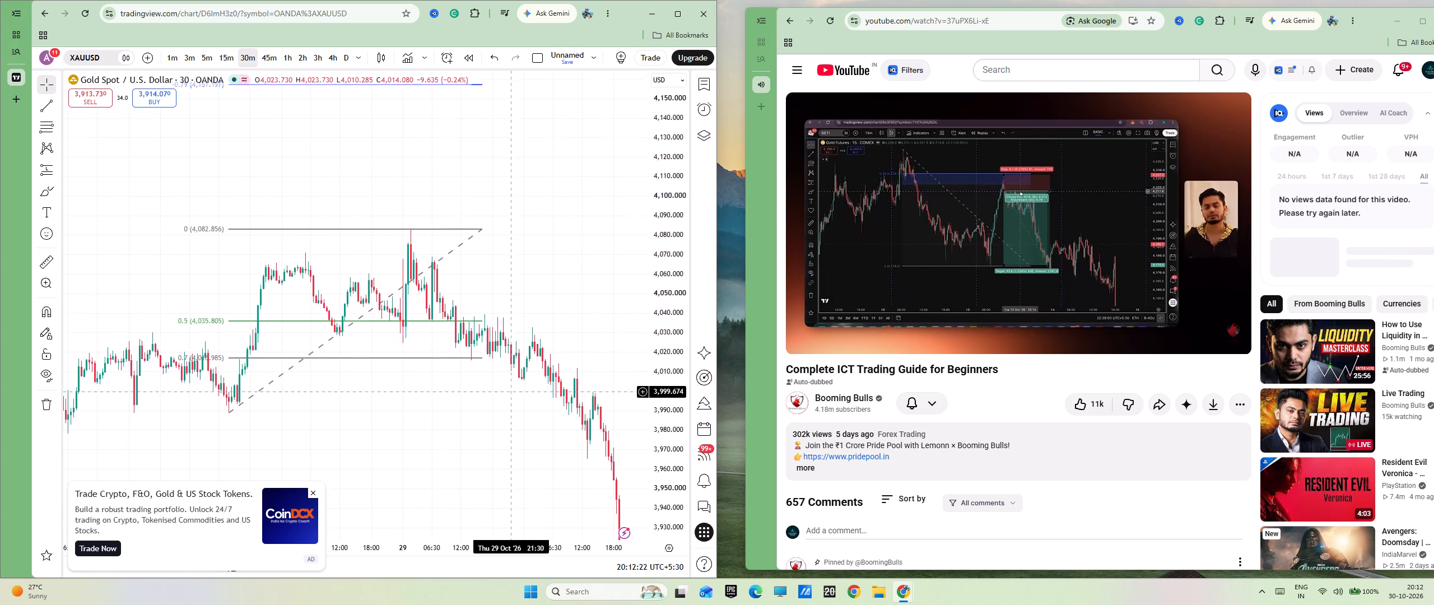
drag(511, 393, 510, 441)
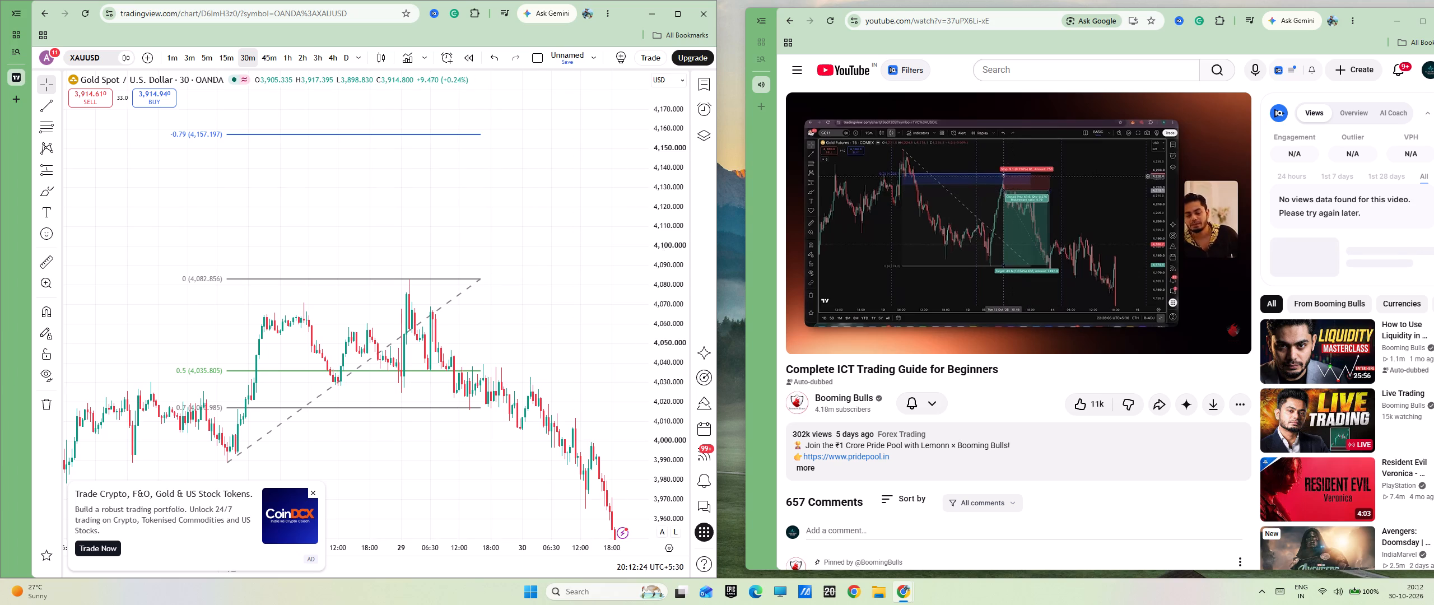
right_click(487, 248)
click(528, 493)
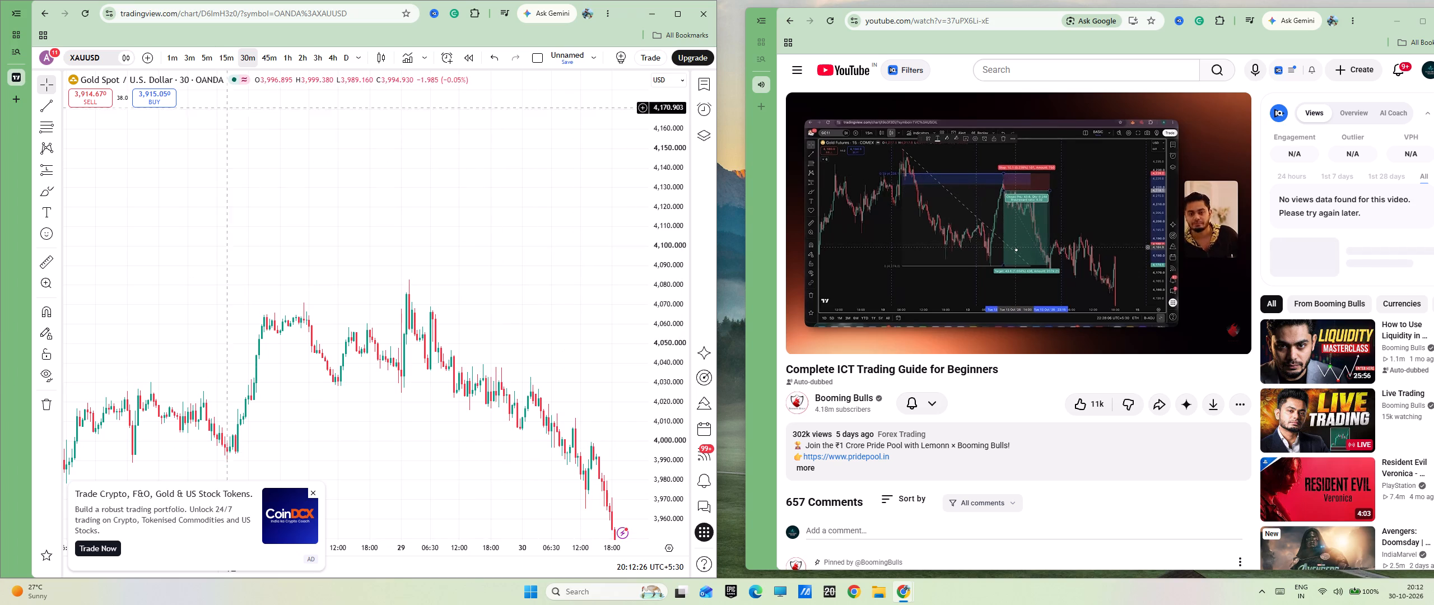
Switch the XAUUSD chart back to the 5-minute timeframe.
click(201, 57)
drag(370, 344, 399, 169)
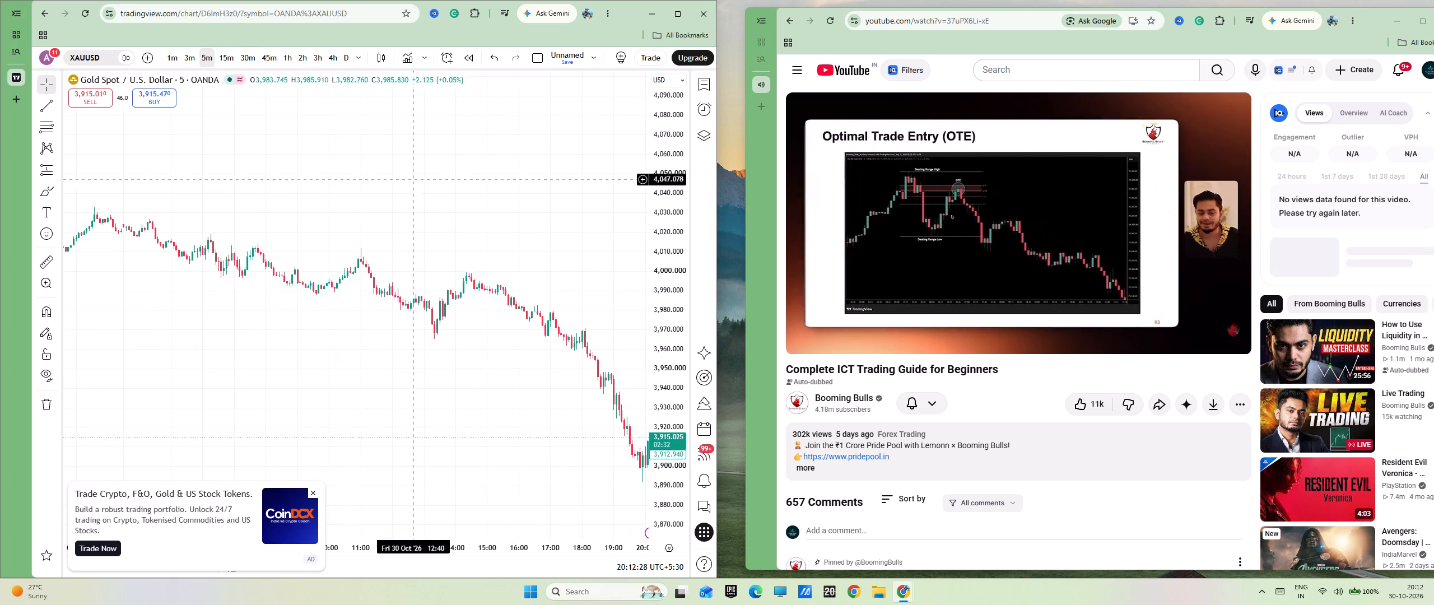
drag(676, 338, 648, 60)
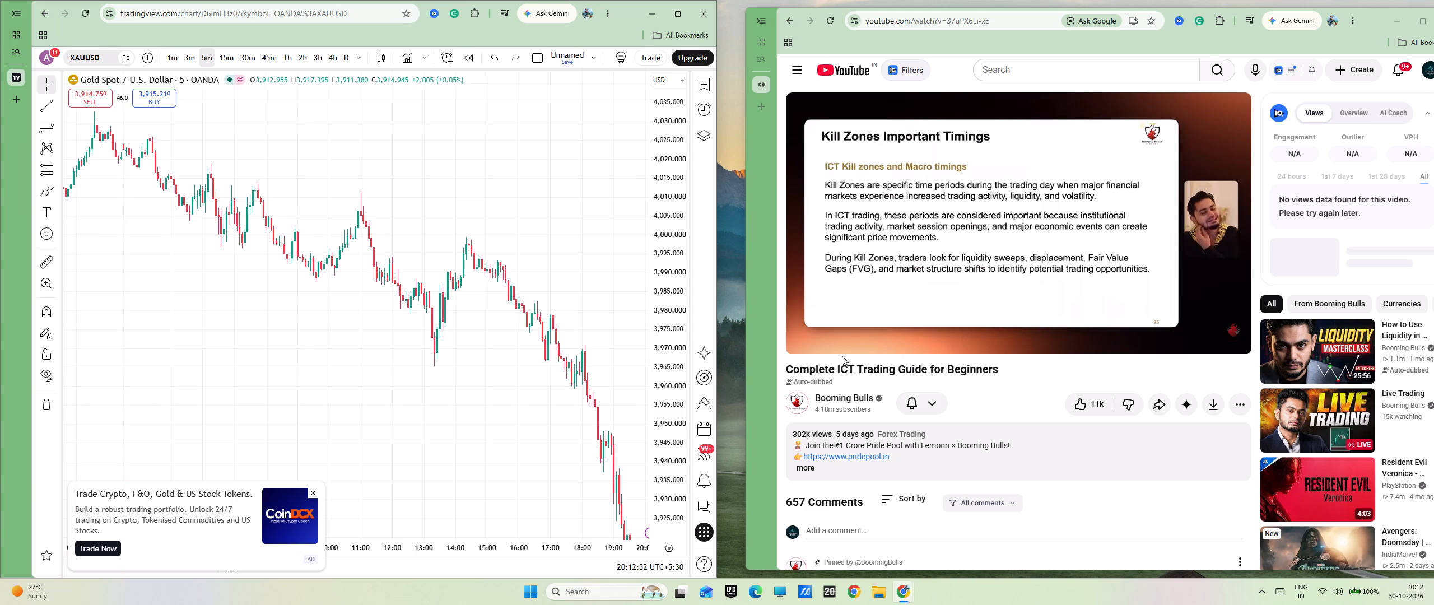
Pause the video at the Kill Zones Important Timings slide.
click(800, 341)
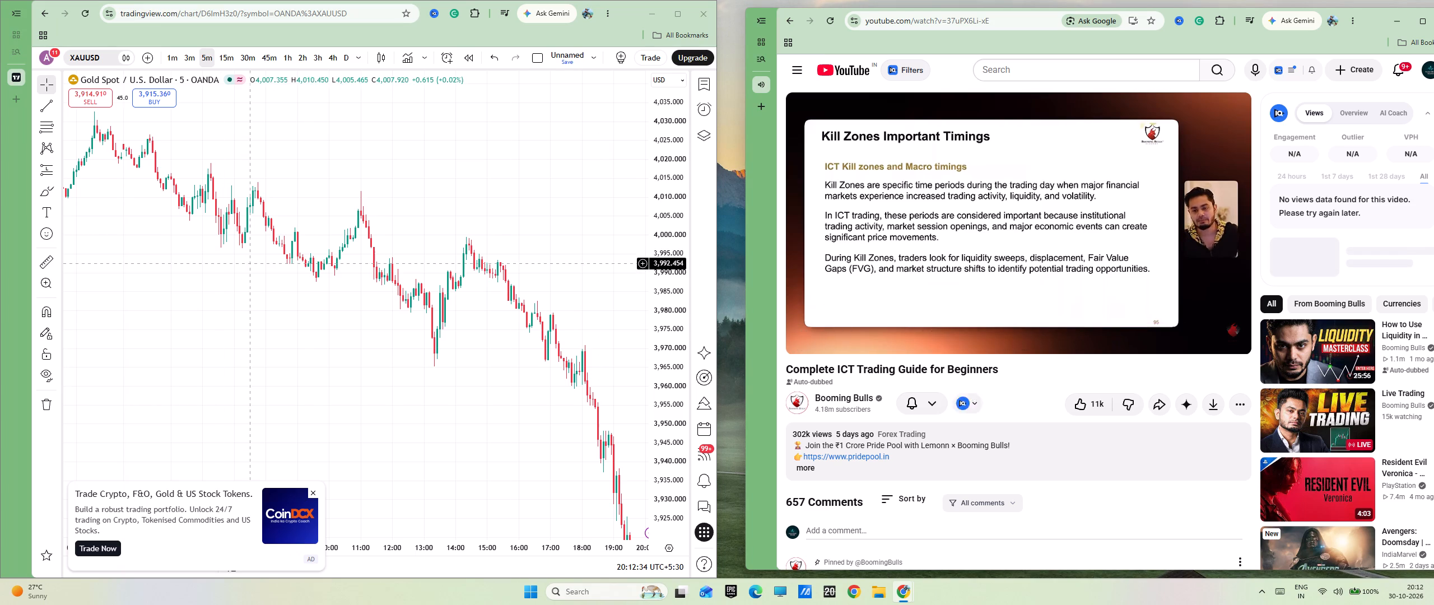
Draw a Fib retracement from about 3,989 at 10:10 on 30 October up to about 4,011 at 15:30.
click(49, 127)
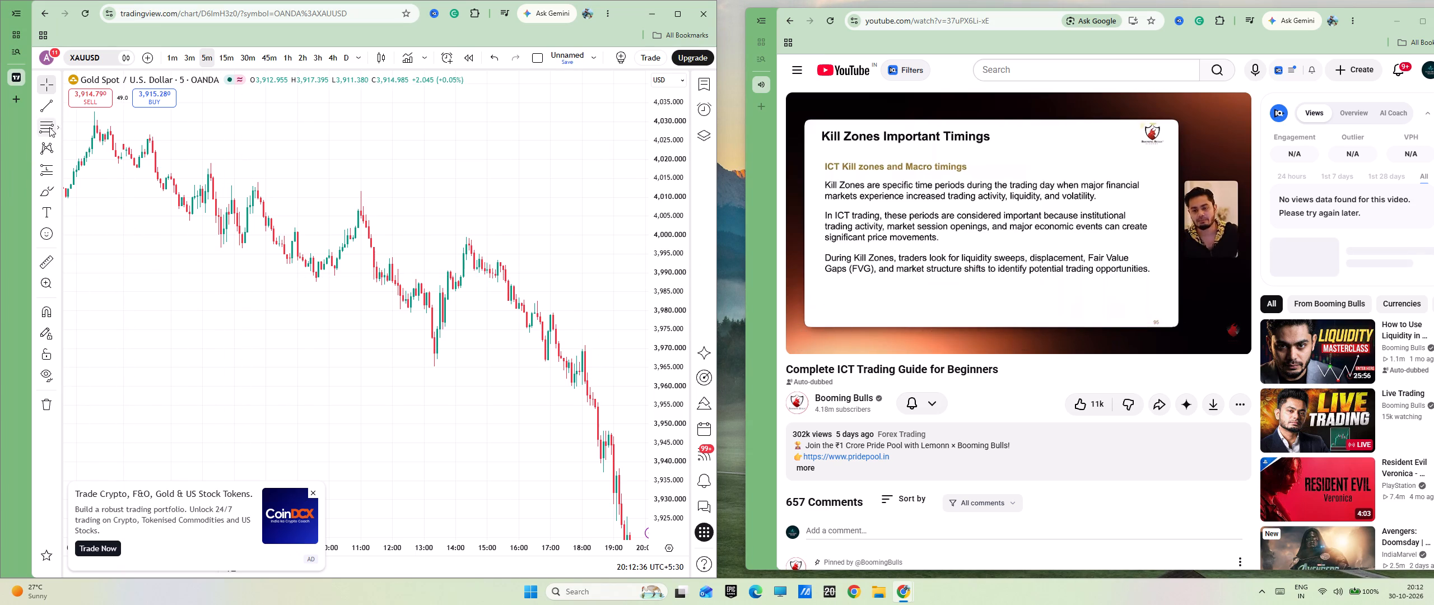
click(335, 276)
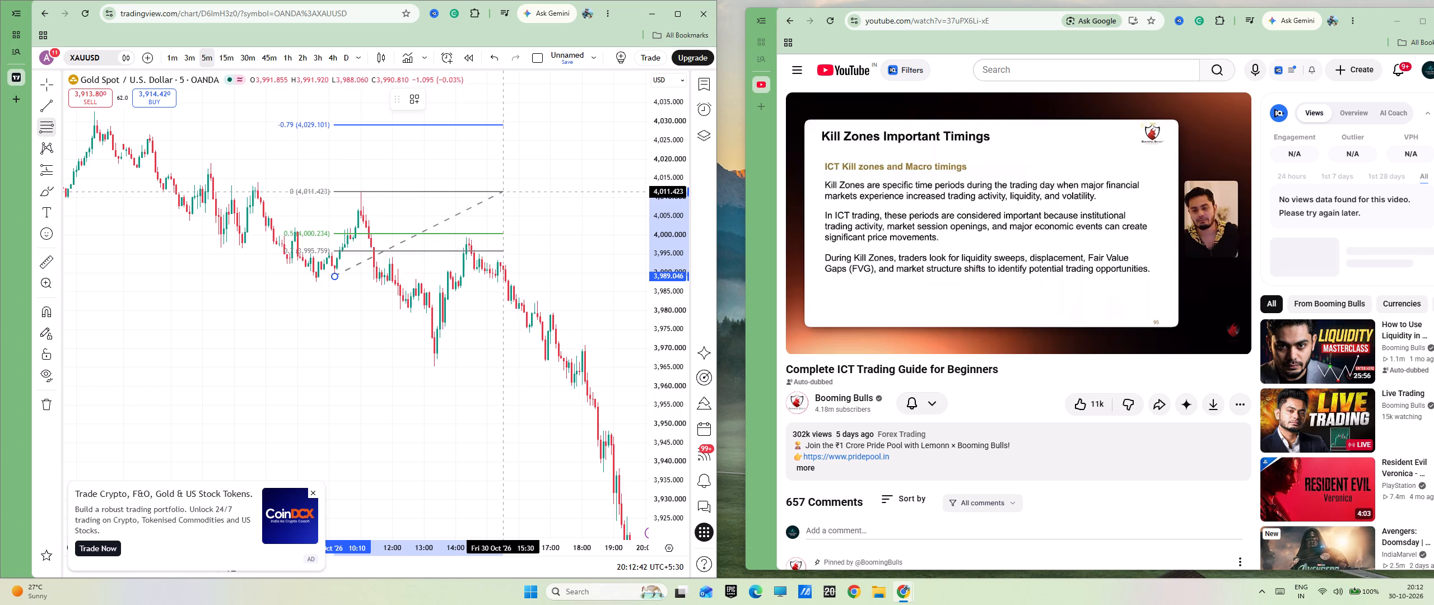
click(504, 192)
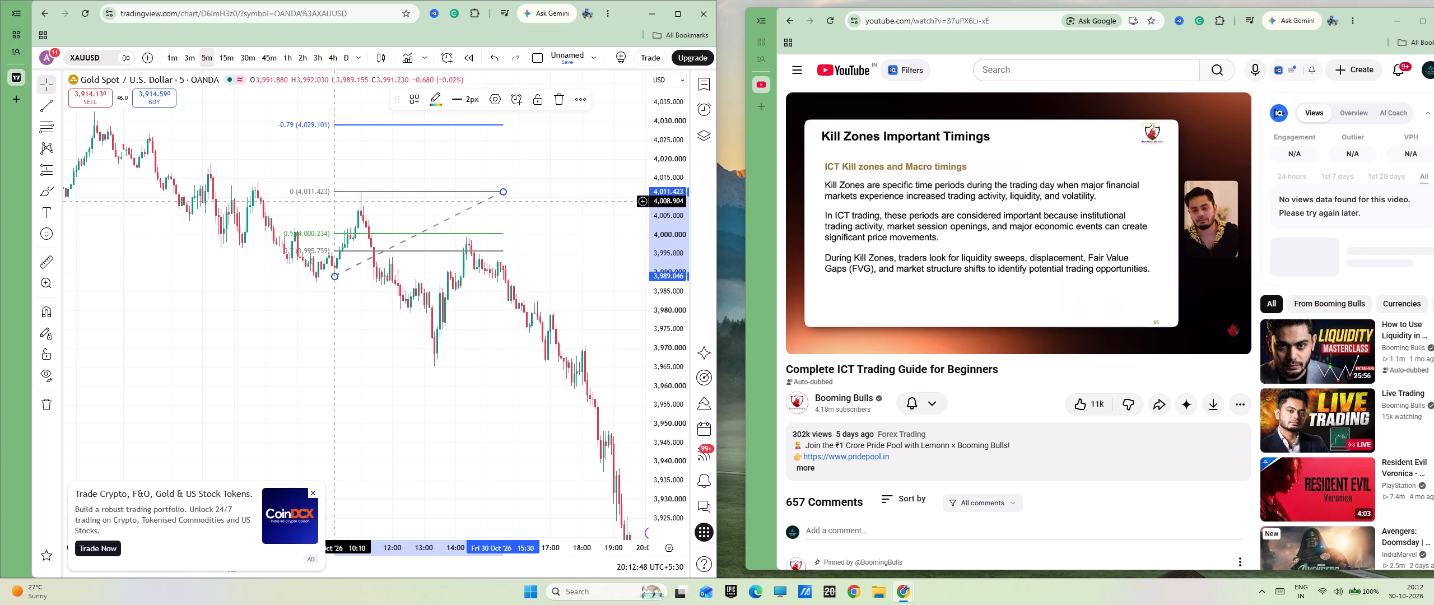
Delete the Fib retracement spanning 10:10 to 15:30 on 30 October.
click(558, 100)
Switch the XAUUSD chart to the 15-minute timeframe and go back to the price action around 24 to 26 October.
scroll(369, 213, down, 8)
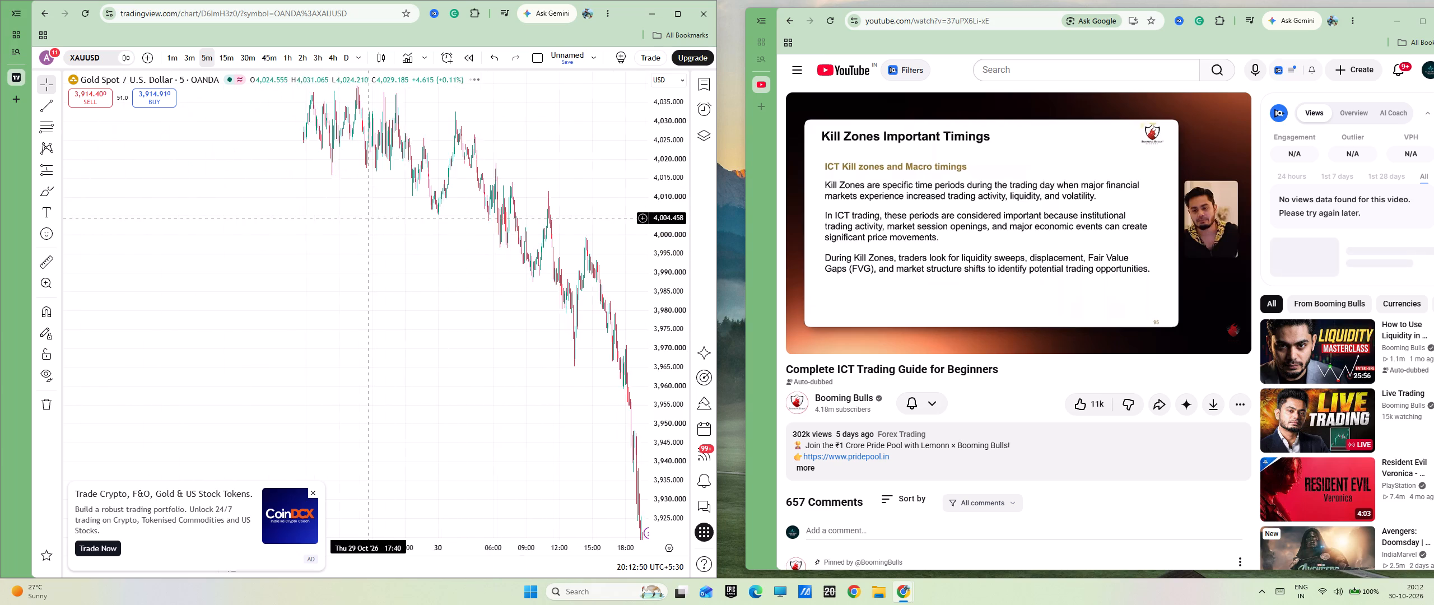
scroll(368, 218, down, 6)
drag(357, 218, 551, 359)
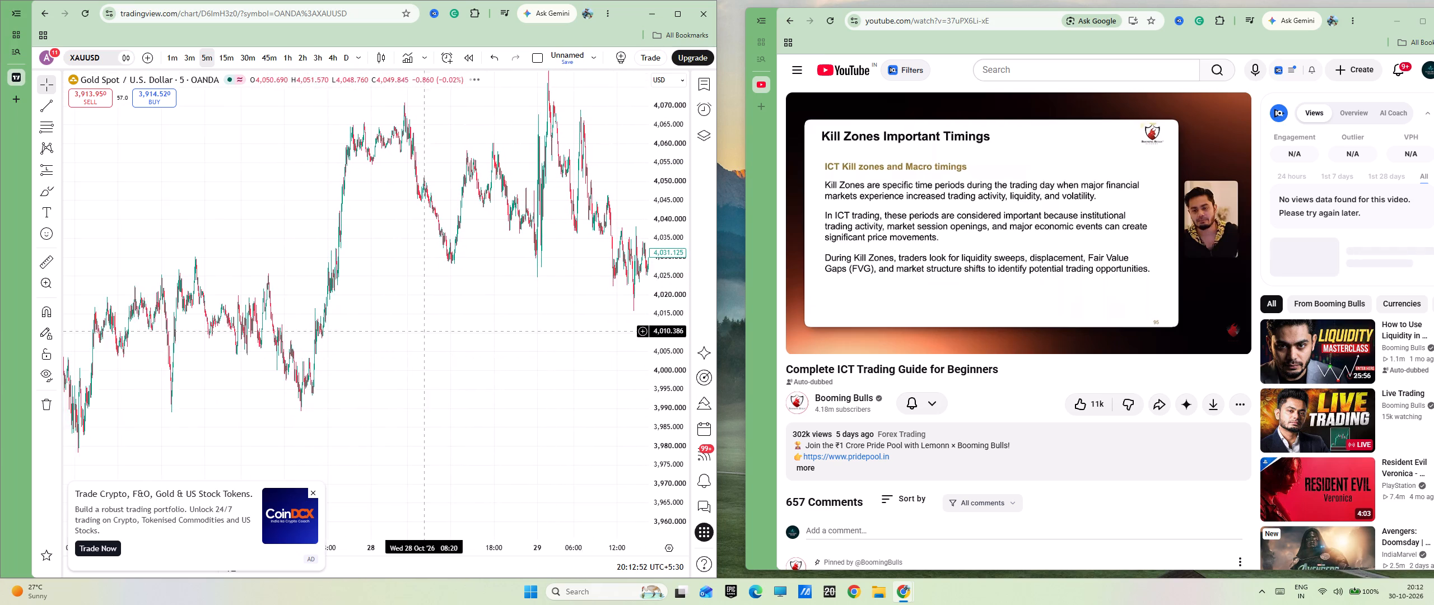
scroll(405, 339, up, 9)
drag(282, 325, 390, 350)
click(225, 54)
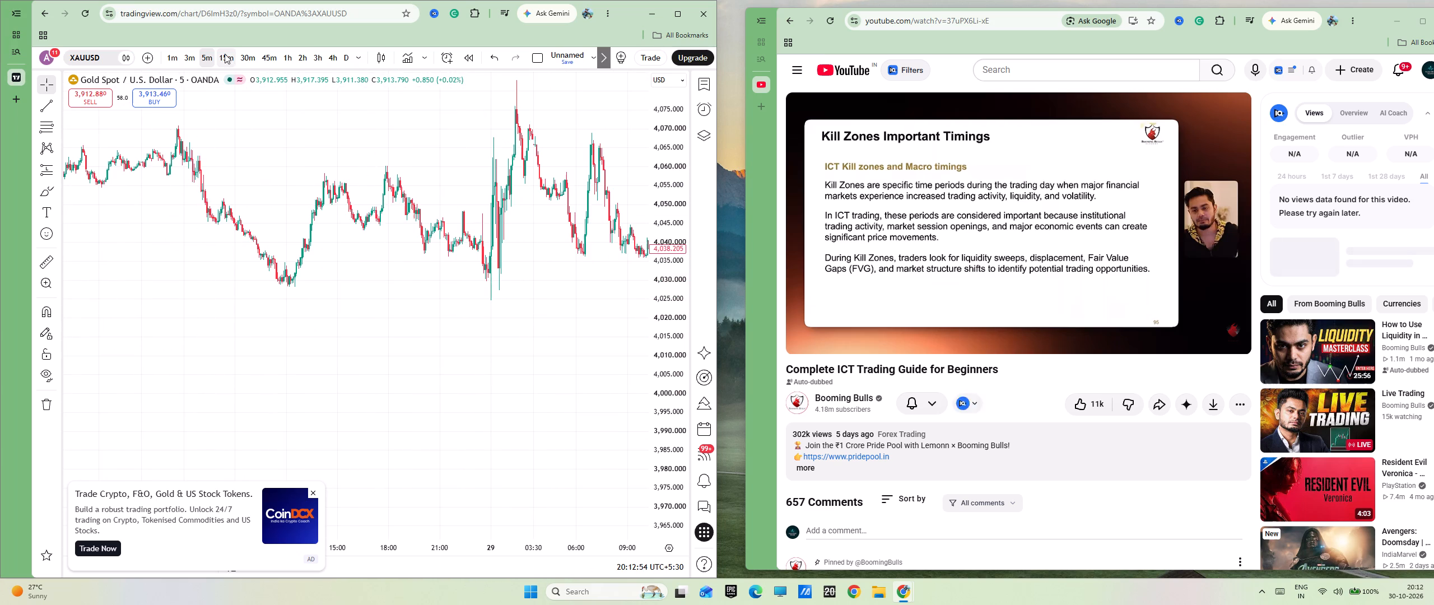
scroll(274, 316, up, 4)
drag(393, 308, 455, 169)
scroll(386, 268, up, 2)
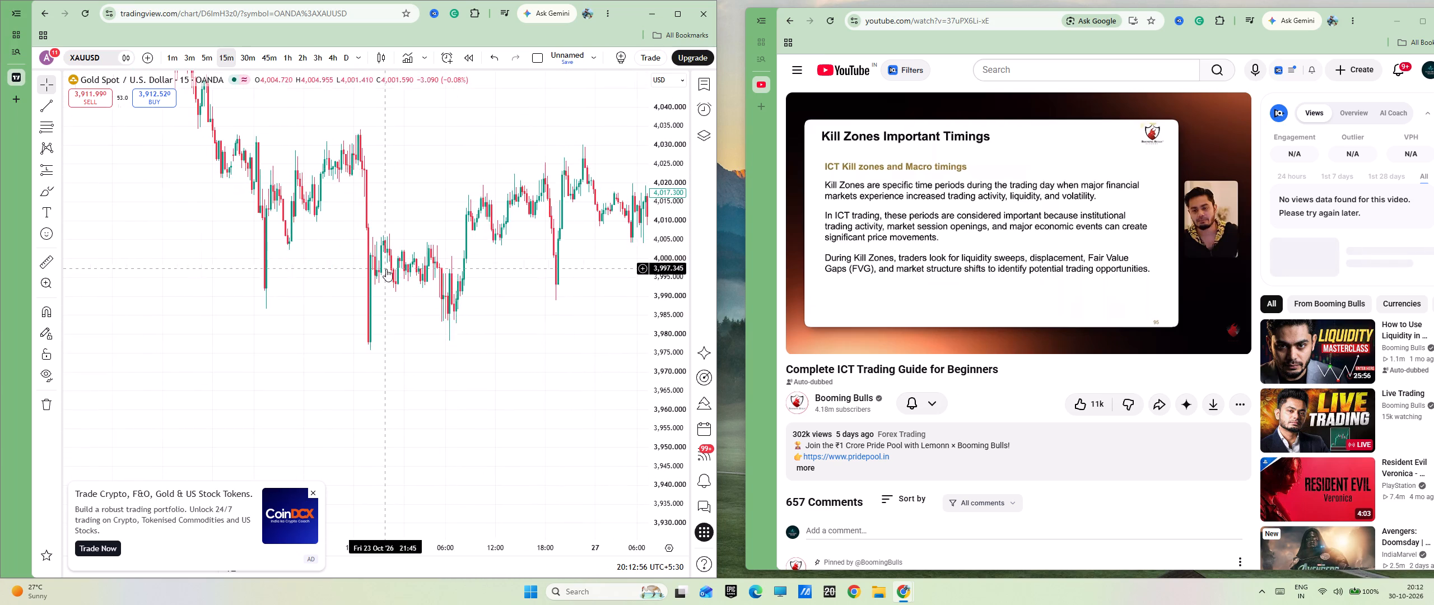
scroll(386, 269, up, 6)
drag(335, 323, 546, 381)
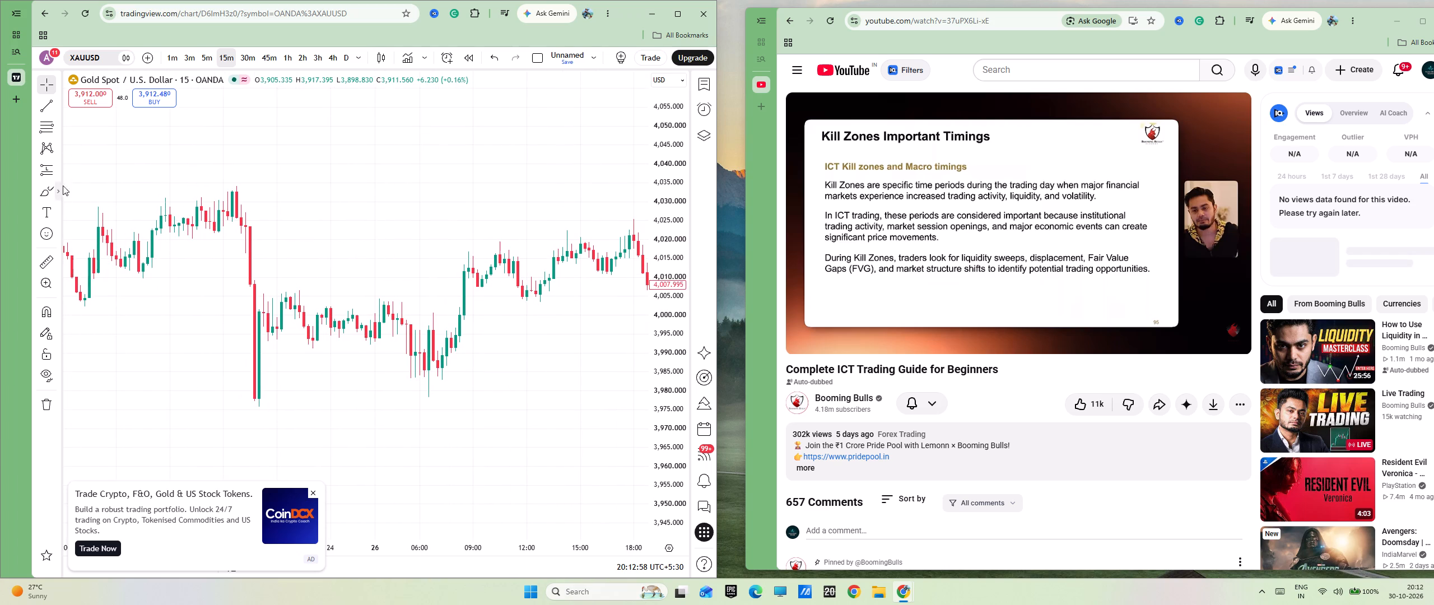
Draw a Fib retracement from the swing high near 4,034 down to about 3,976 at about 14:00 on 26 October.
click(50, 127)
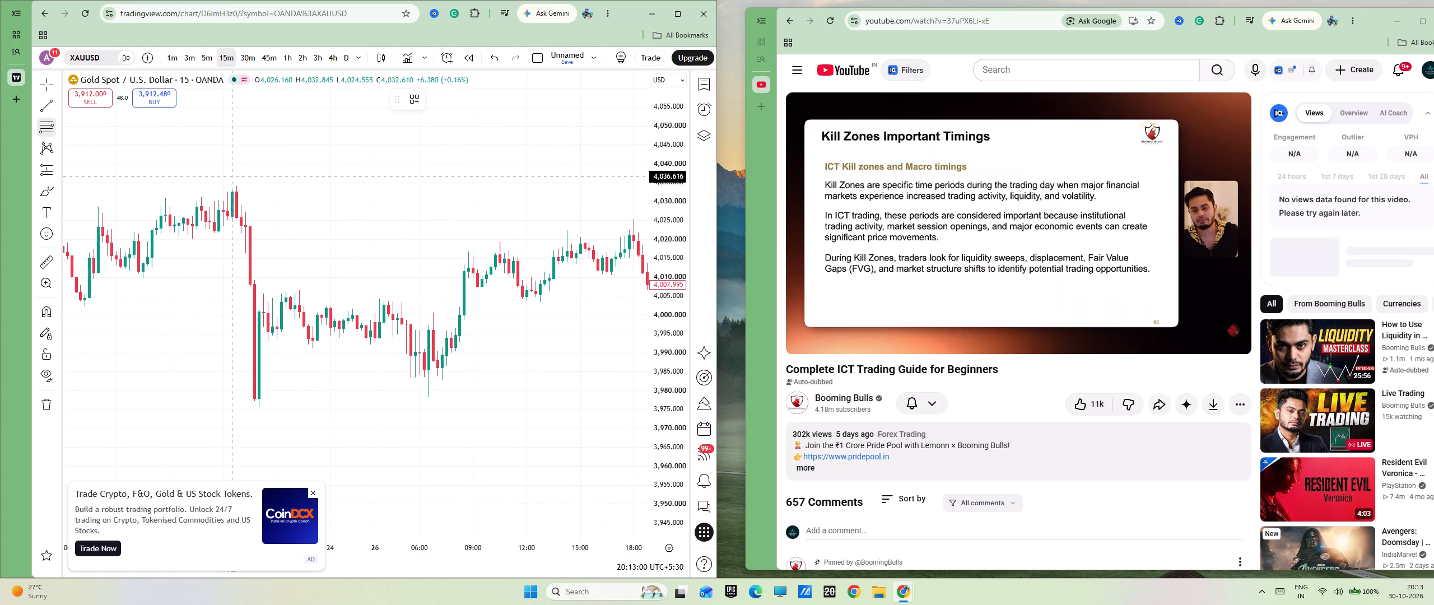
click(238, 188)
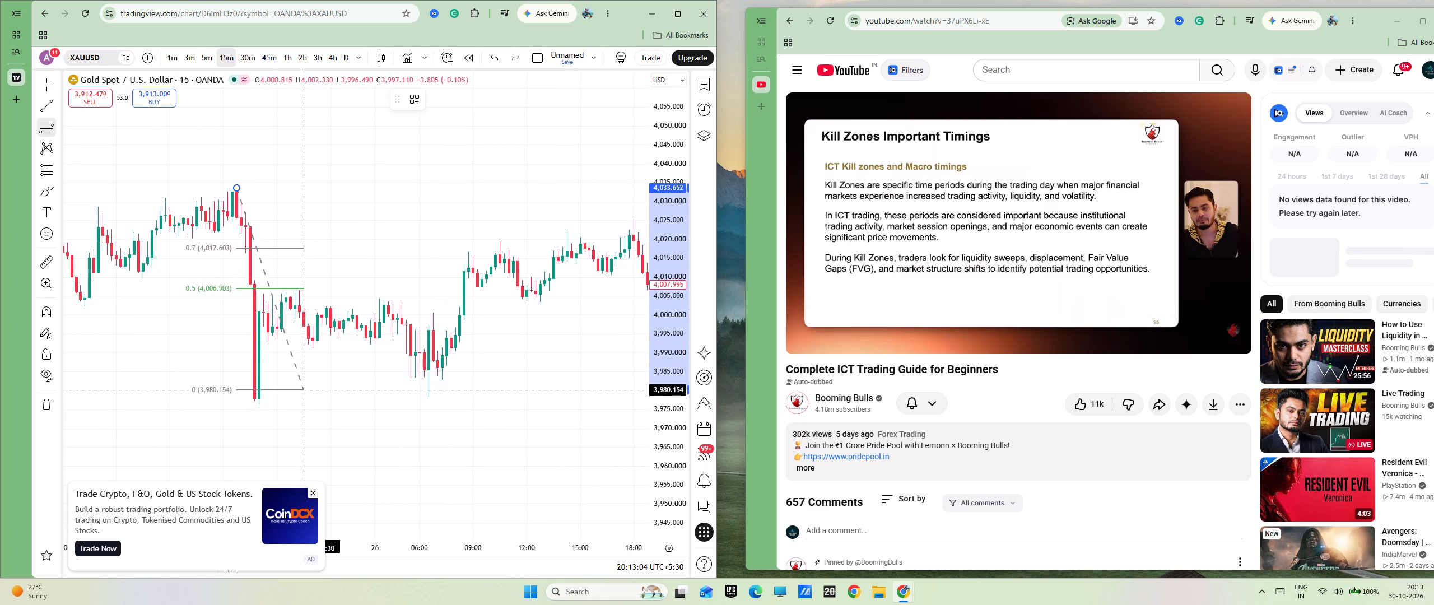
click(561, 407)
click(495, 434)
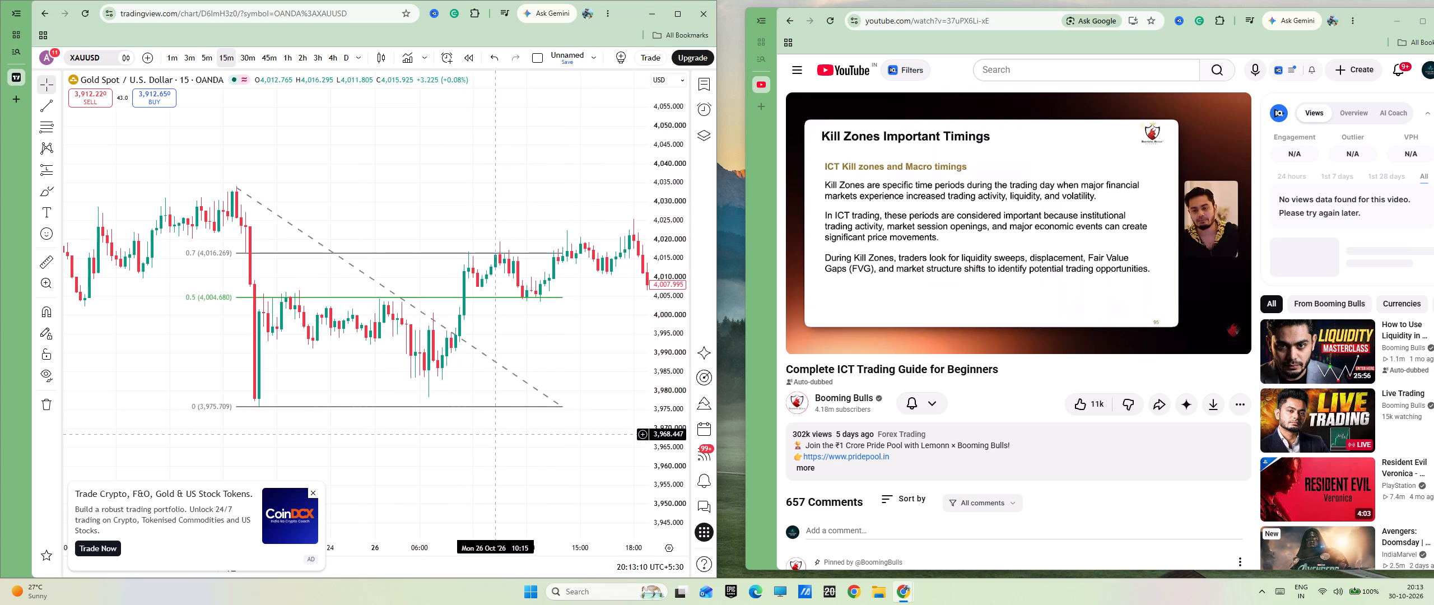
drag(603, 331, 564, 333)
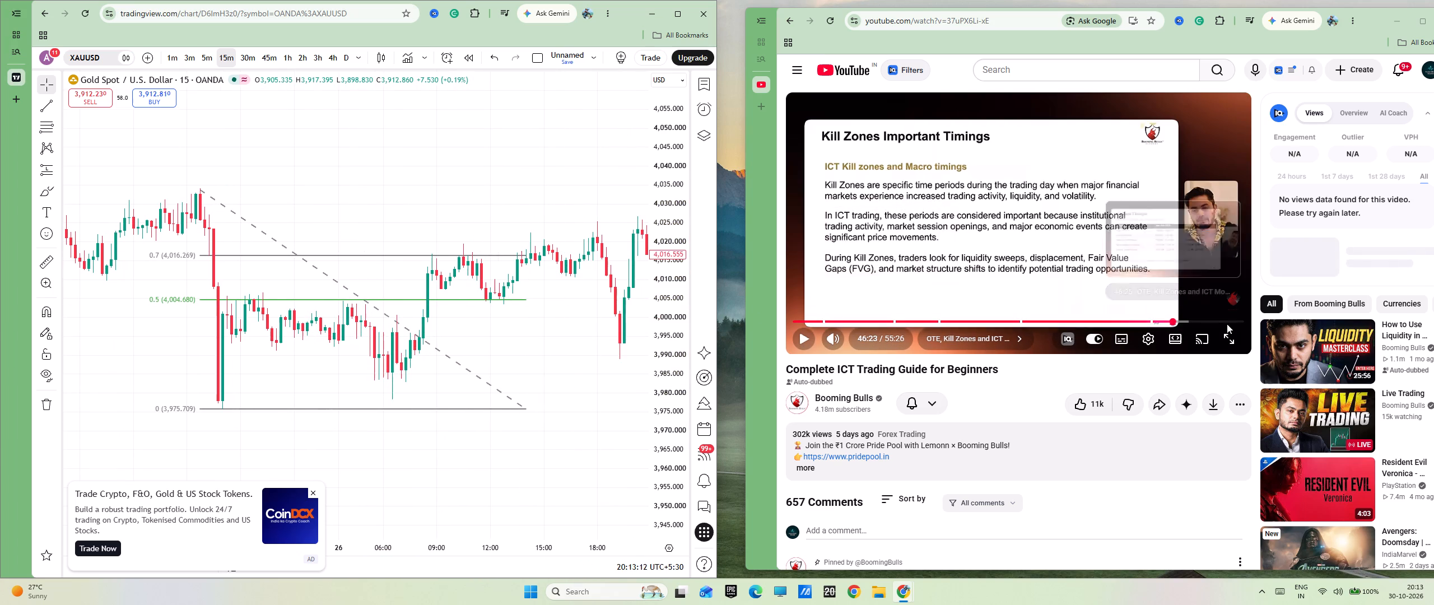
Rewind the video to the Optimal Trade Entry explanation around 44:27 and resume playback.
click(1164, 320)
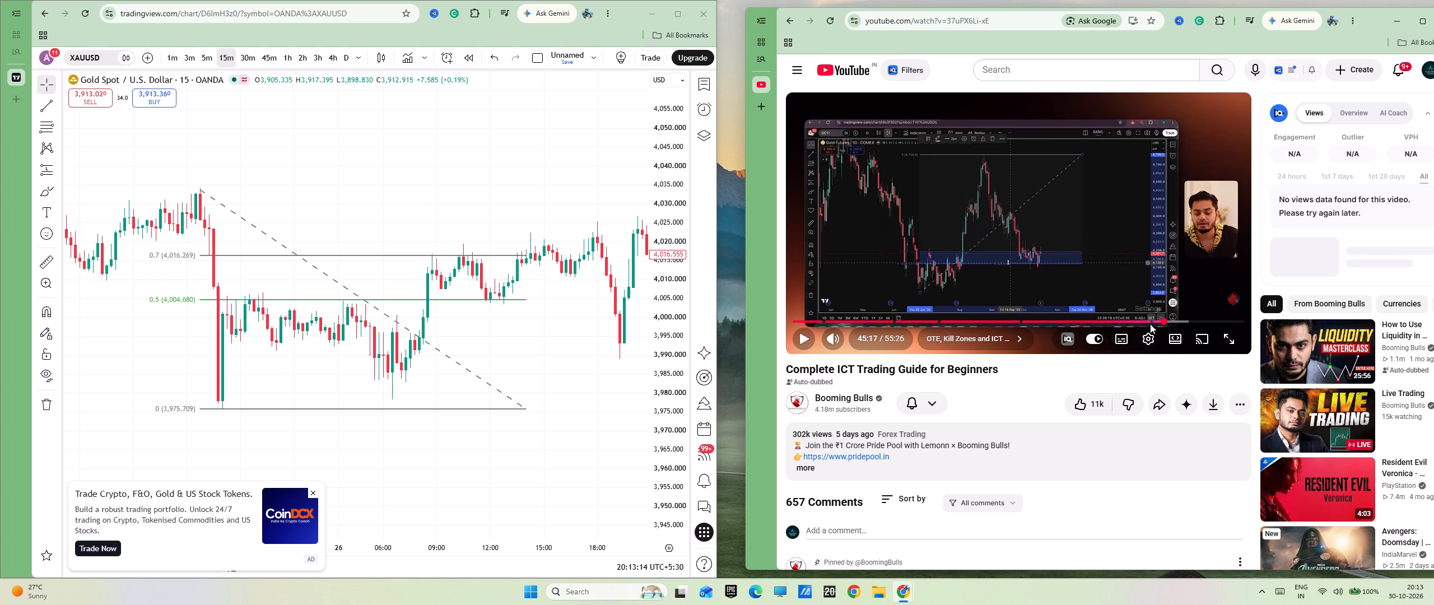
drag(1165, 321, 1157, 322)
click(801, 336)
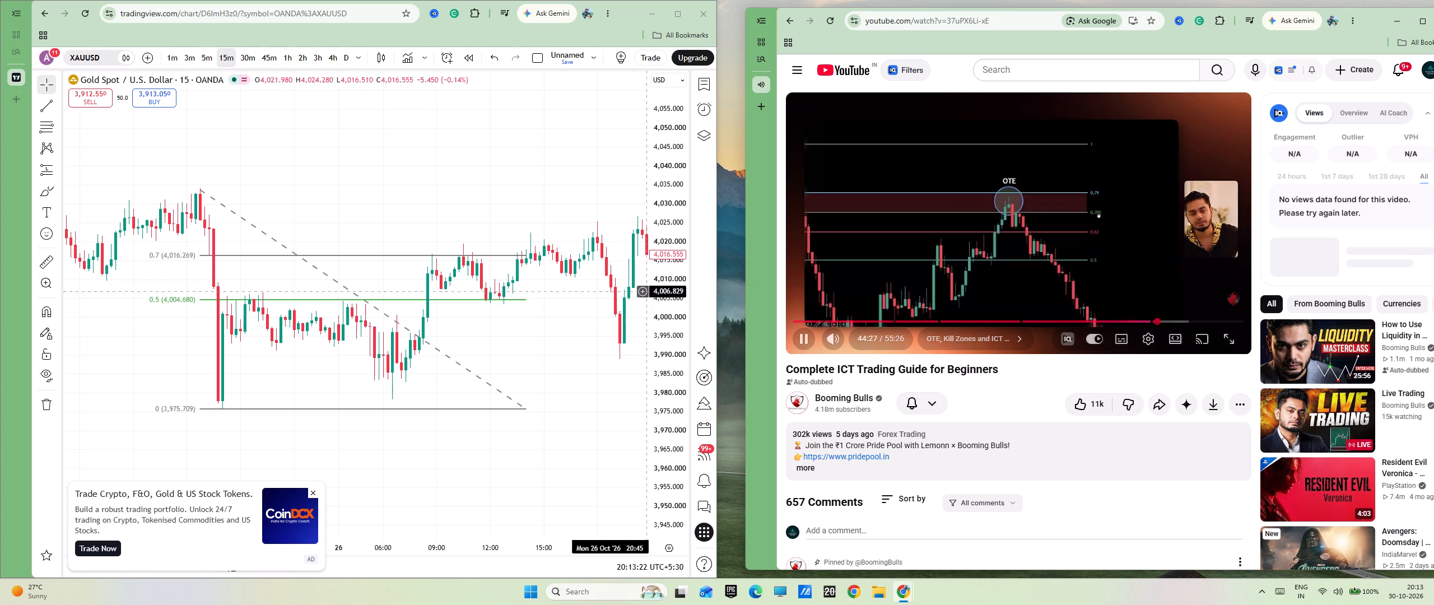
Change the Fib retracement's negative level to 0.79 and apply it.
click(220, 297)
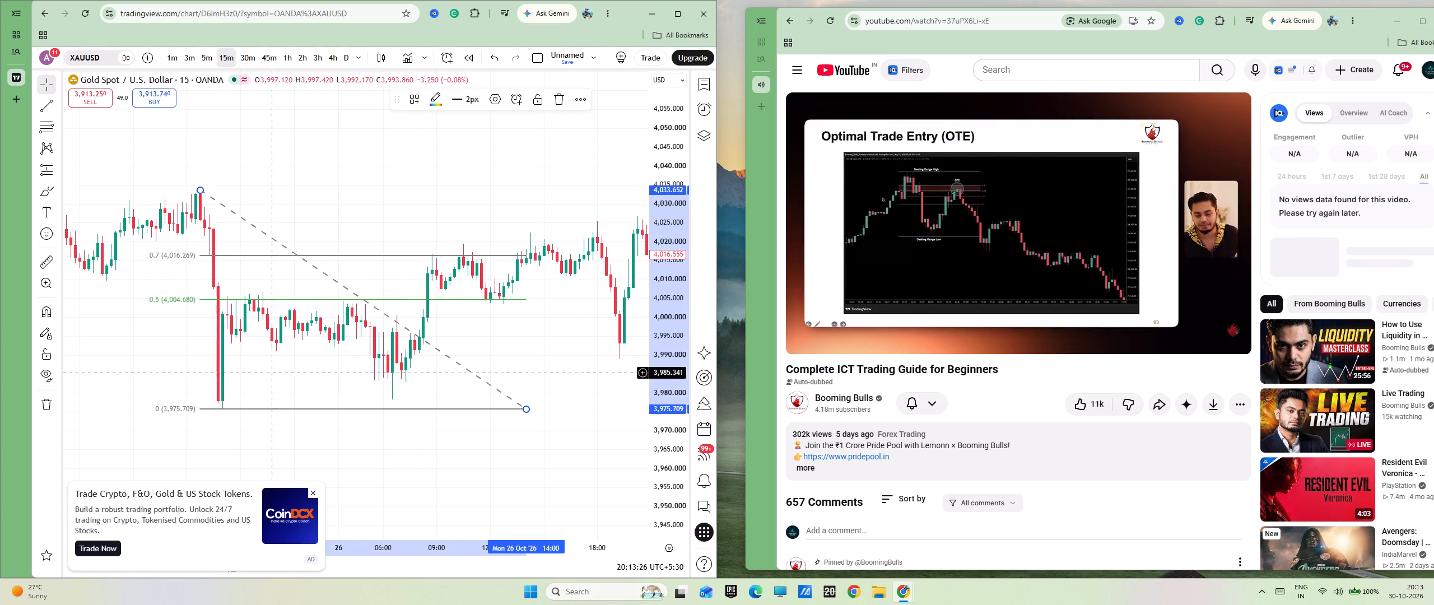
click(492, 103)
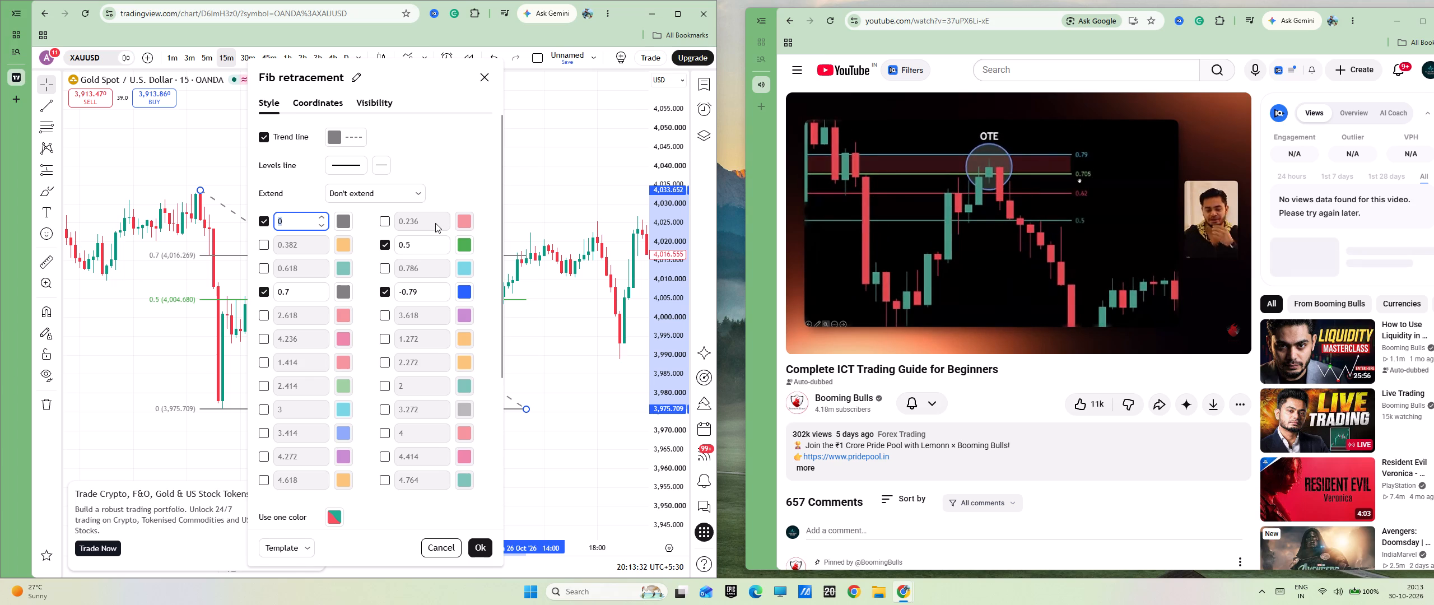
click(324, 101)
click(381, 103)
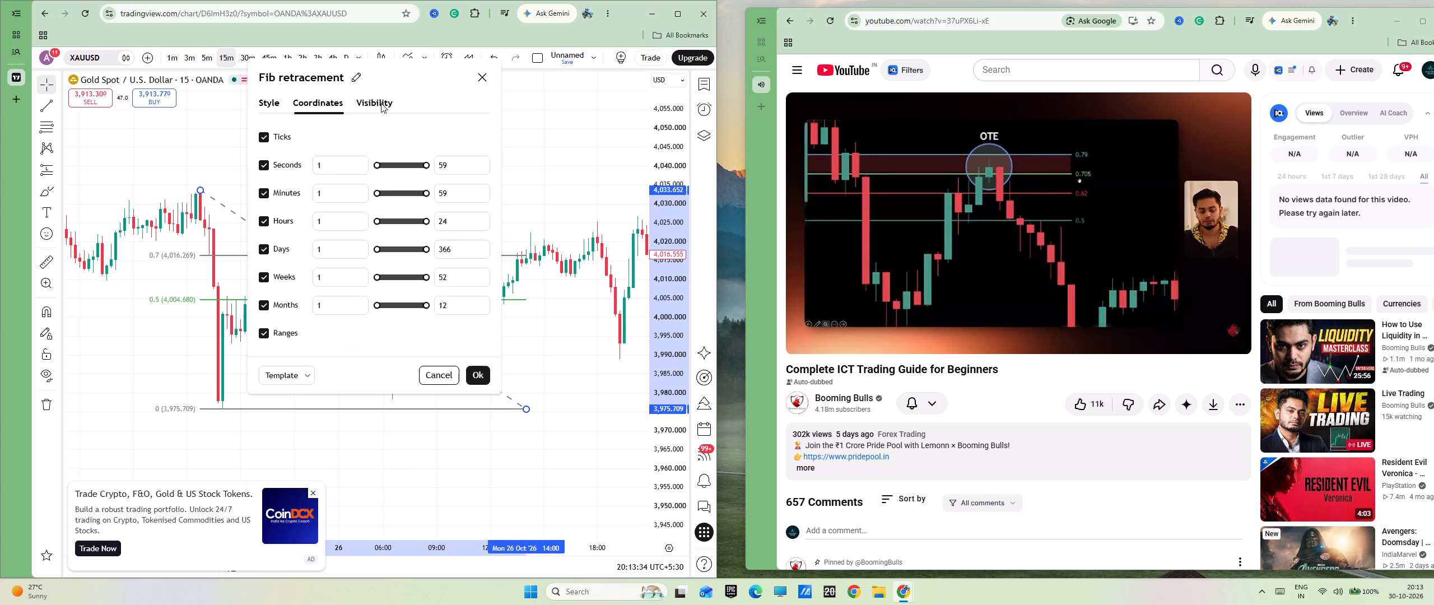
click(295, 96)
click(270, 99)
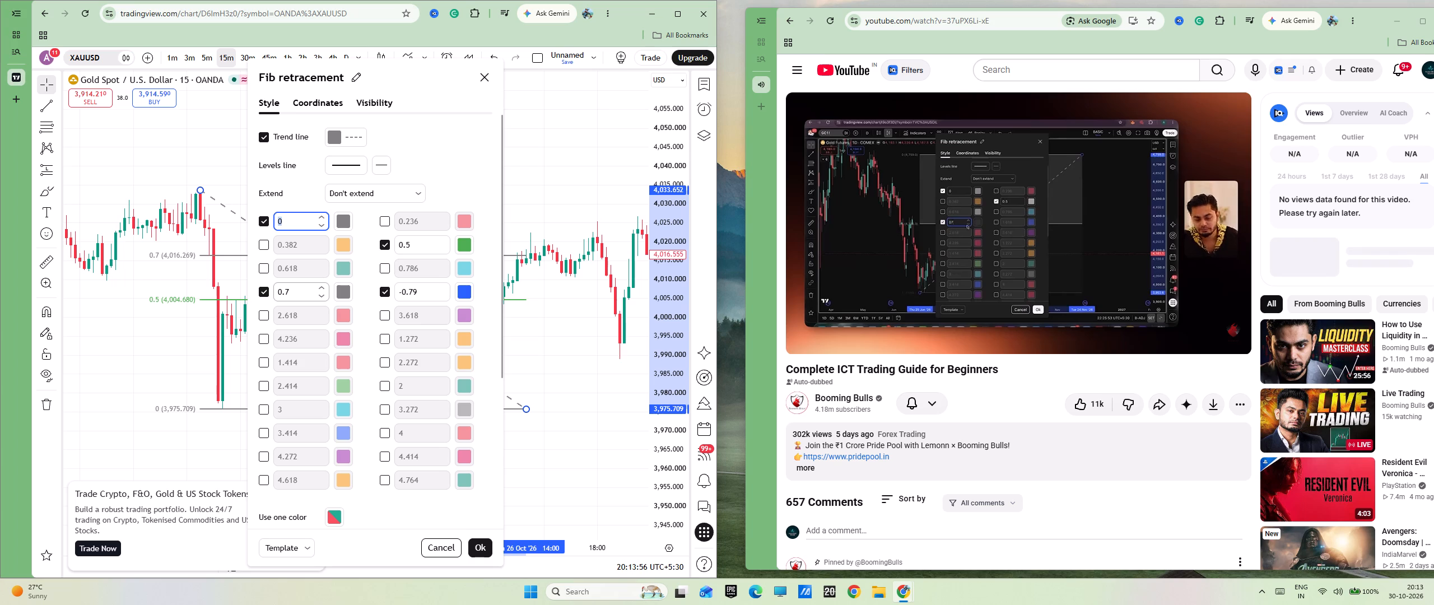
click(402, 291)
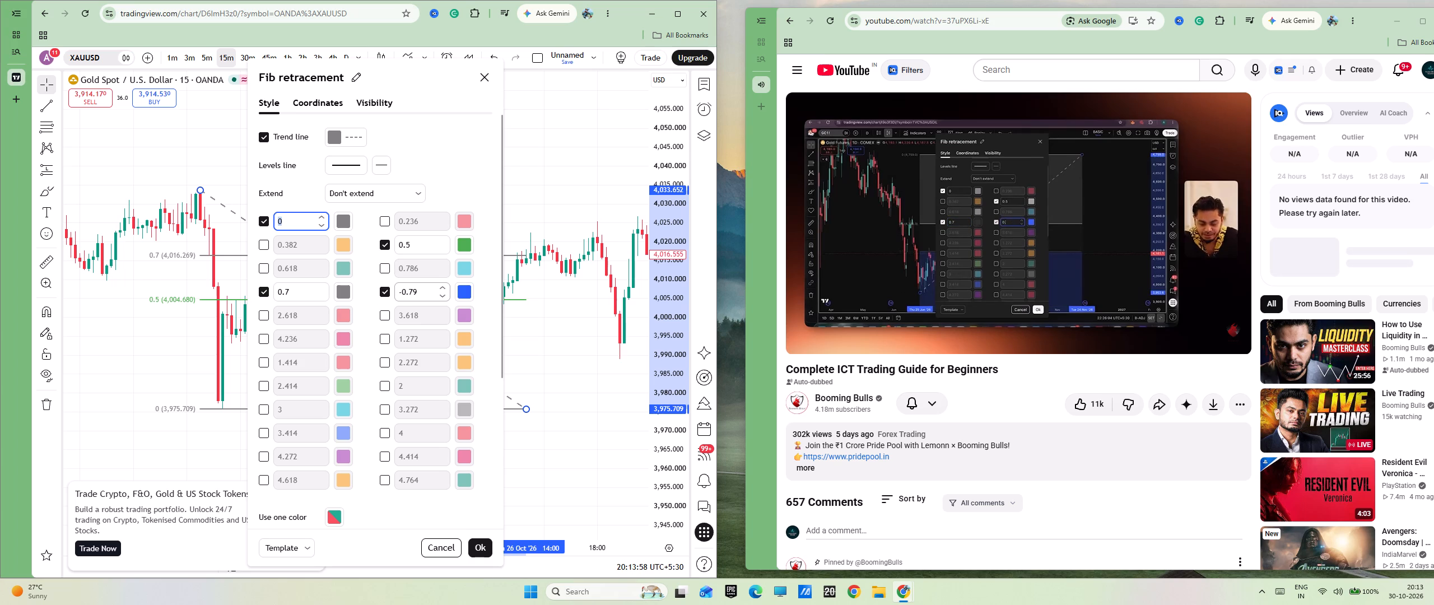
key(BackSpace)
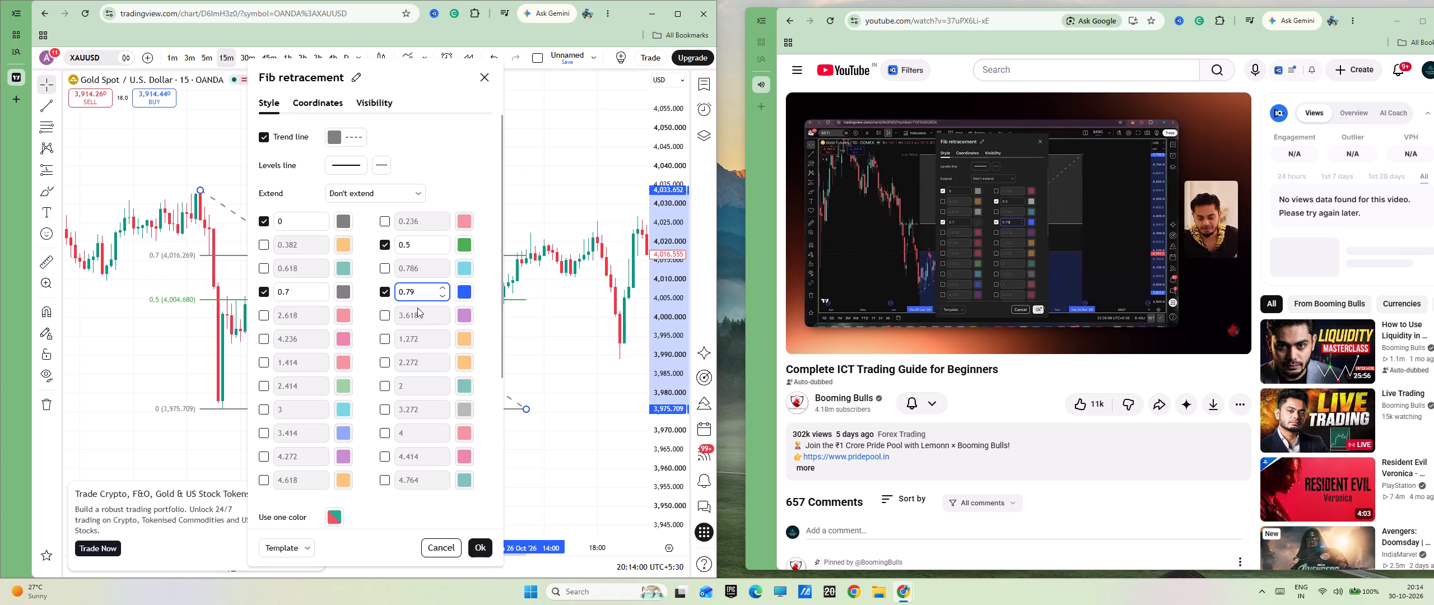
click(486, 550)
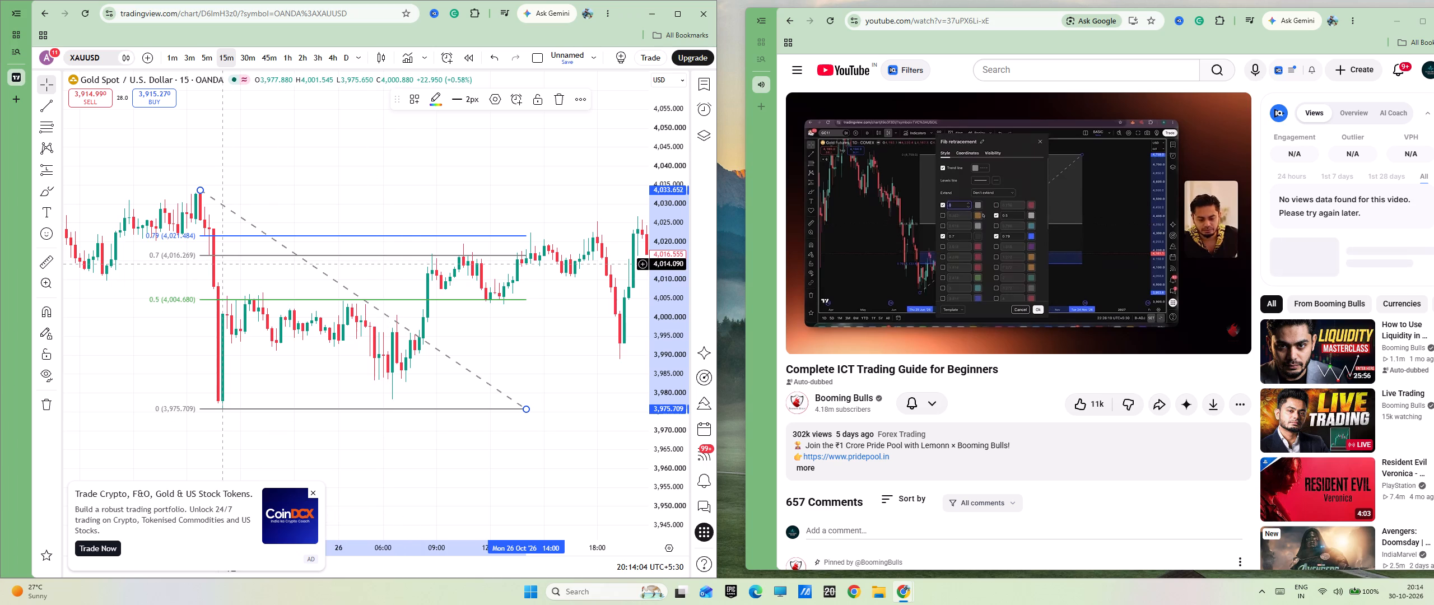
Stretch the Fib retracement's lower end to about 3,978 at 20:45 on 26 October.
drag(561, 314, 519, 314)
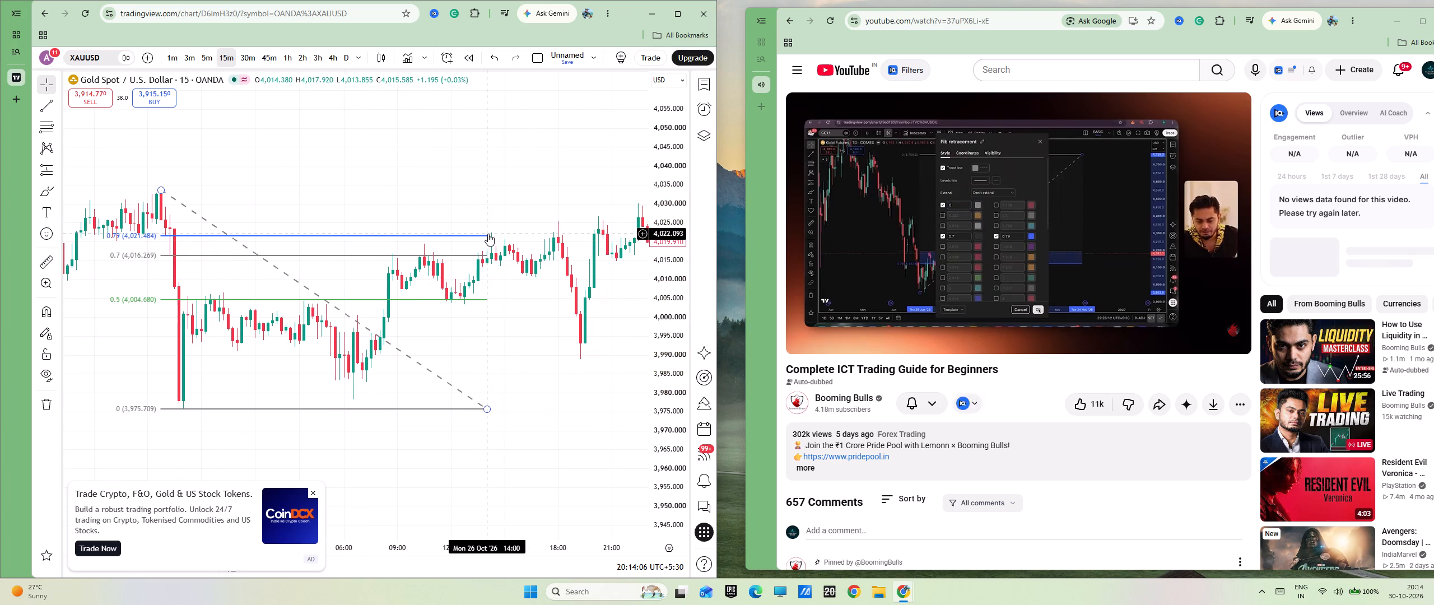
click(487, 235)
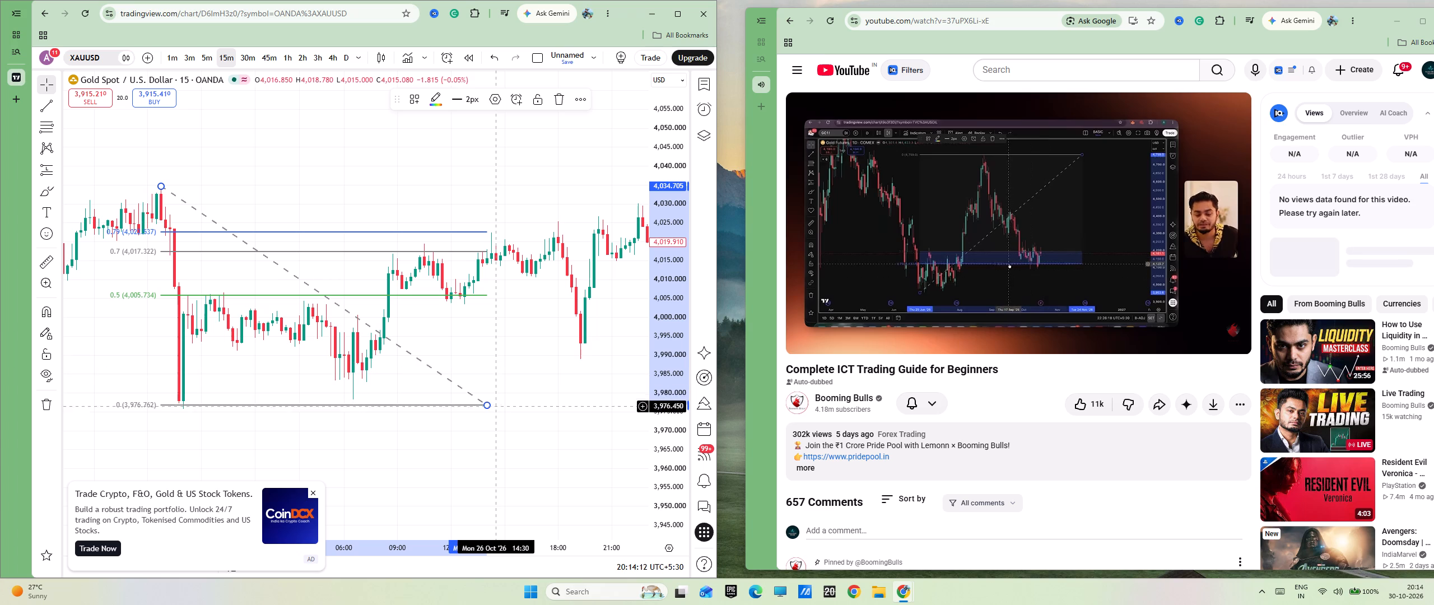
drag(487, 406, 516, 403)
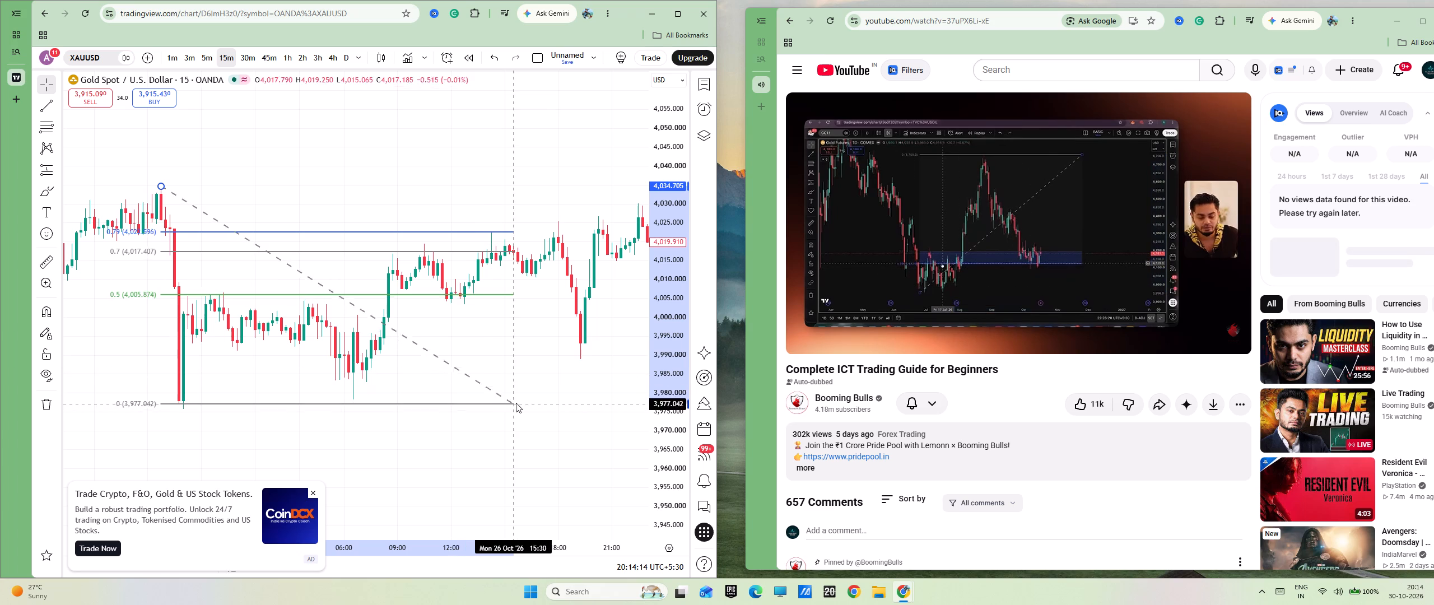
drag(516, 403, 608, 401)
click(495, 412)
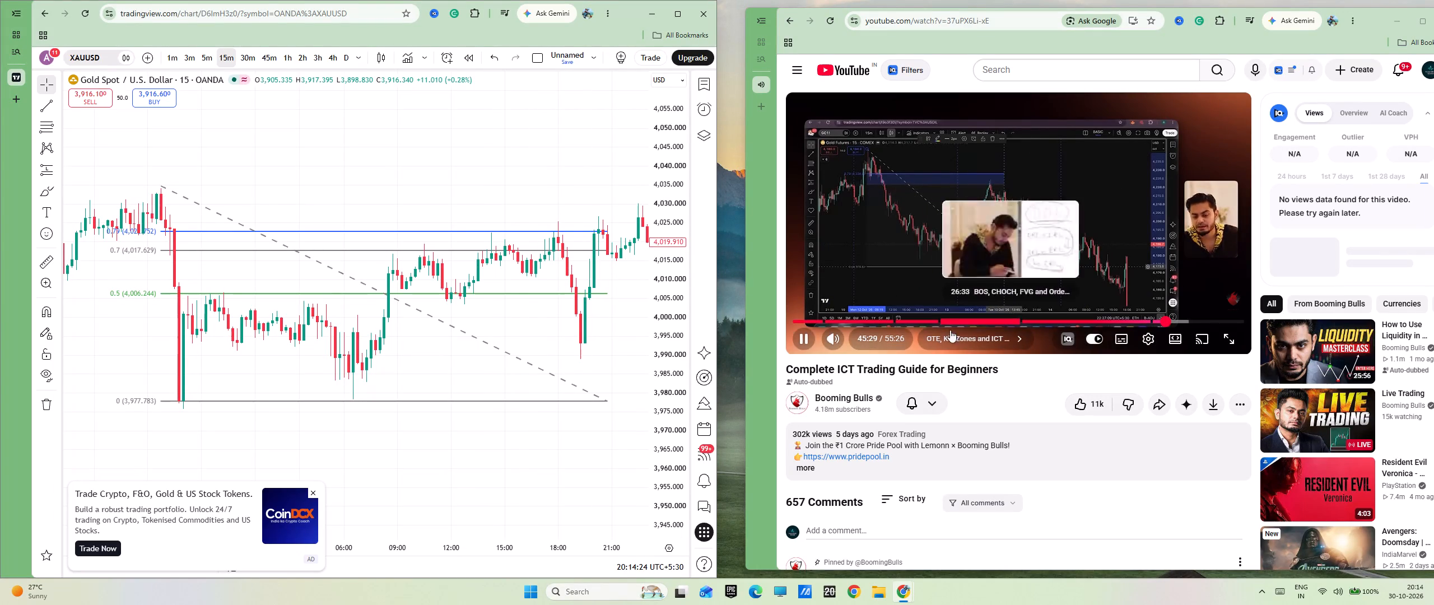
Pause the ICT trading guide video at about 45:29.
click(807, 345)
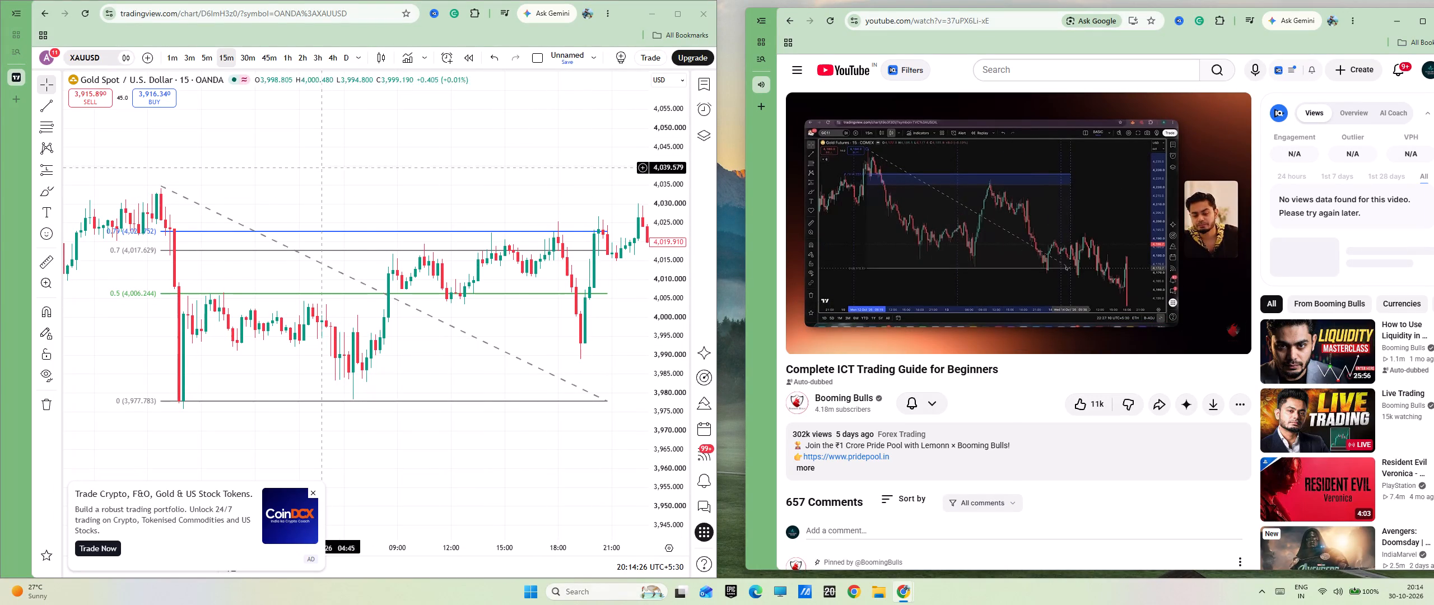
Save the Fib retracement's current level settings as a drawing template named ict.
right_click(317, 172)
click(255, 296)
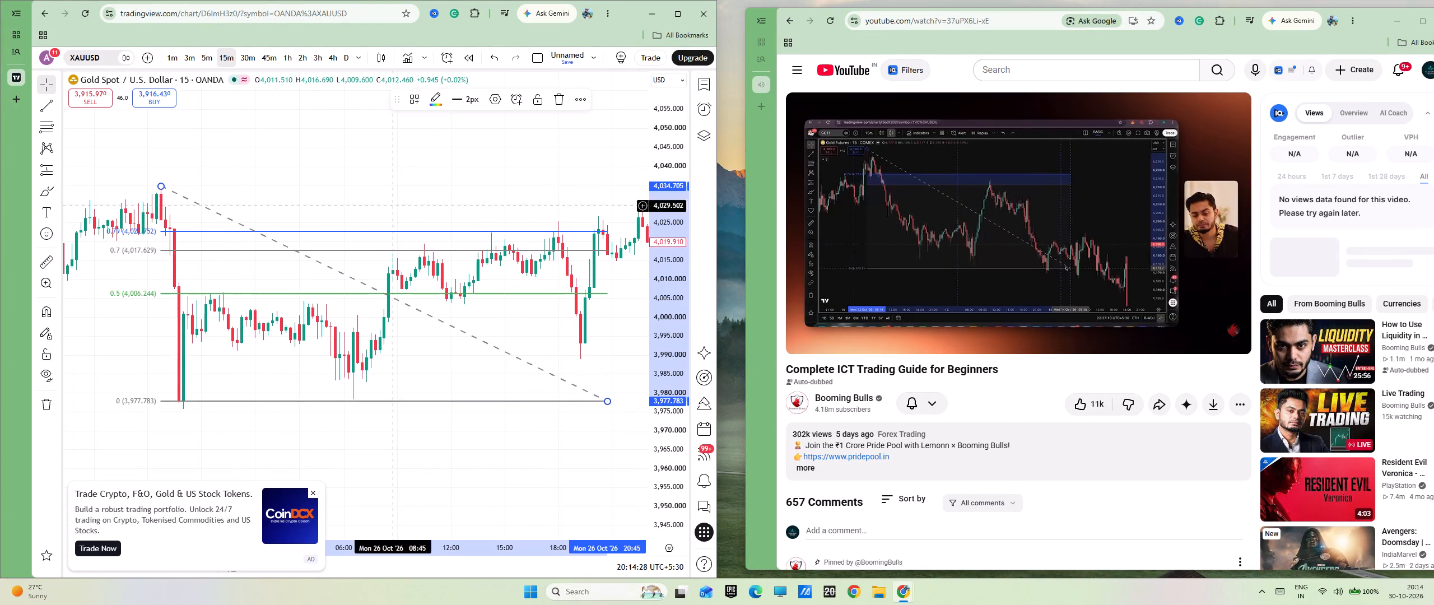
click(432, 100)
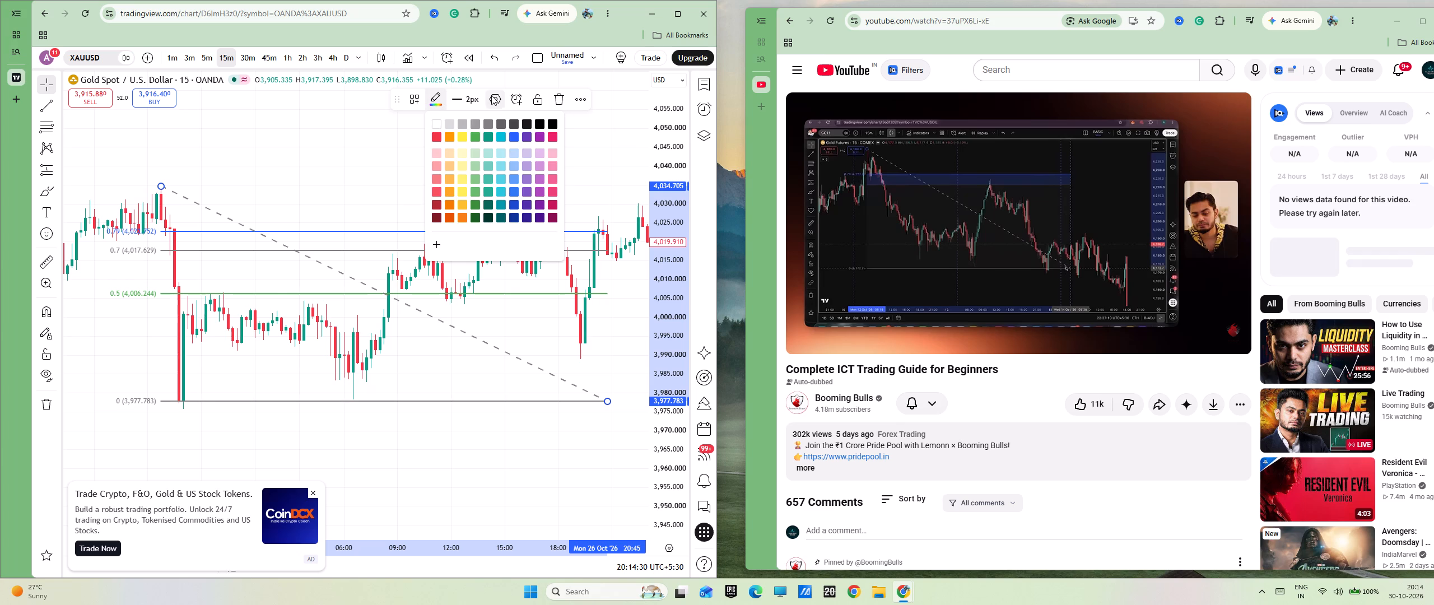
click(491, 95)
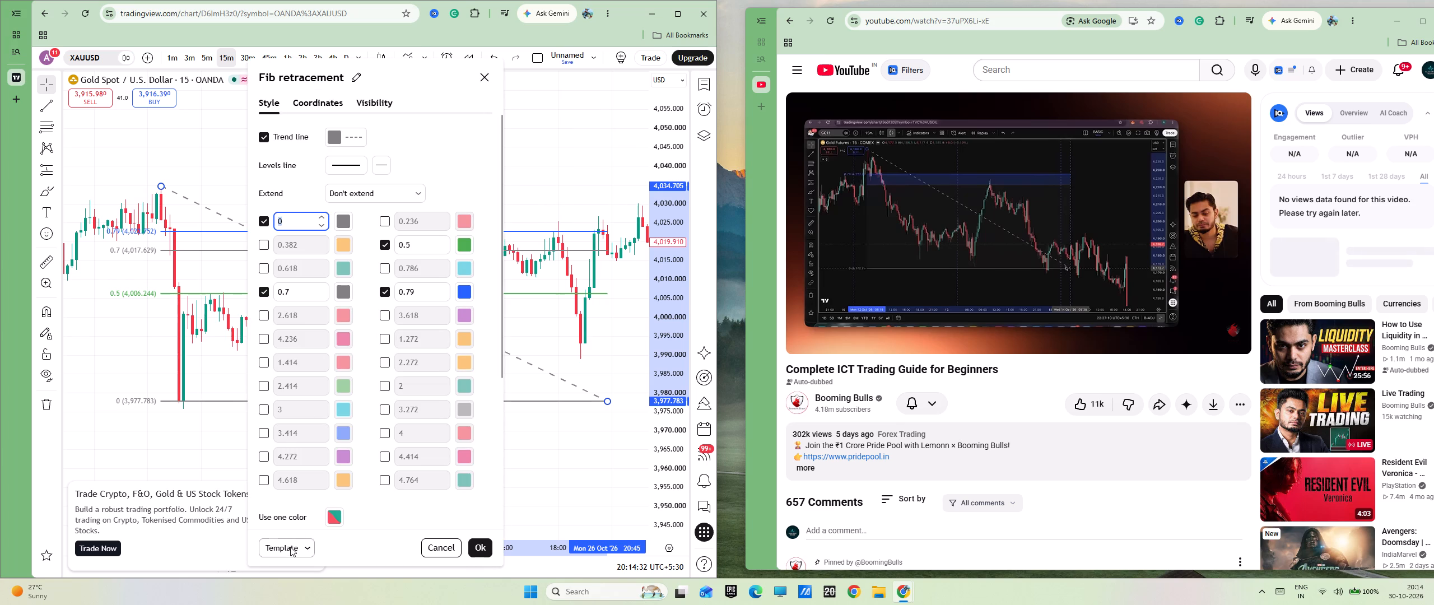
click(290, 547)
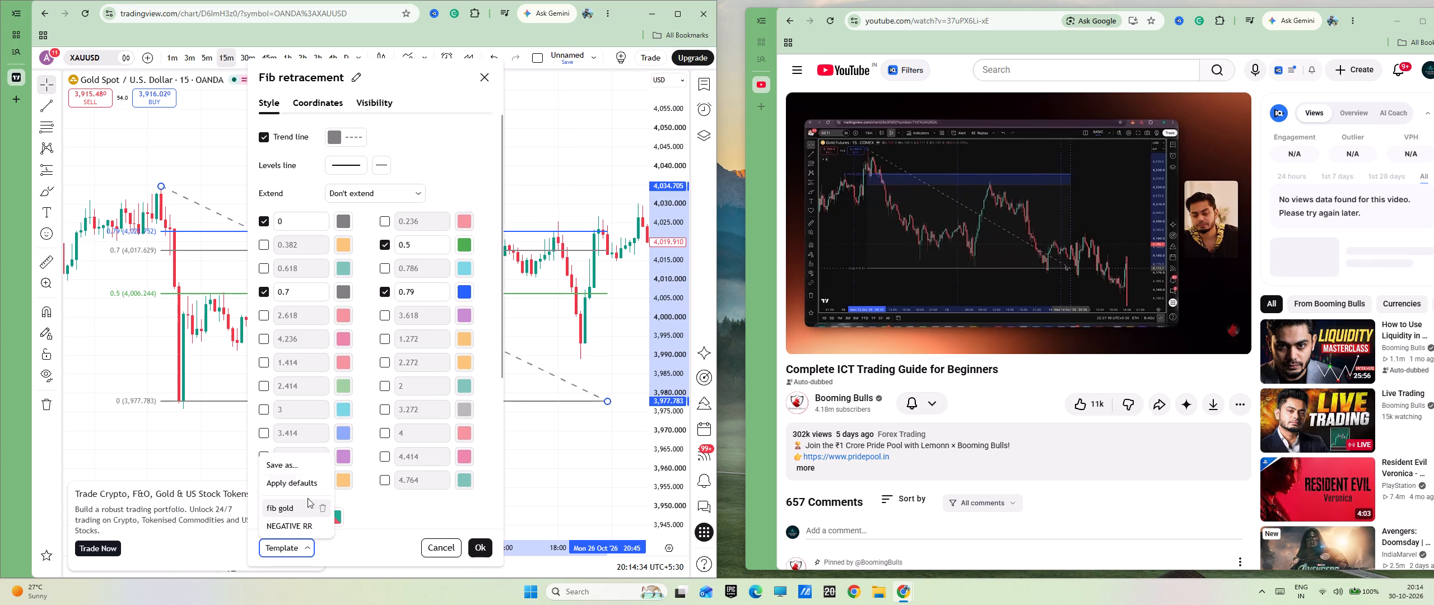
click(307, 463)
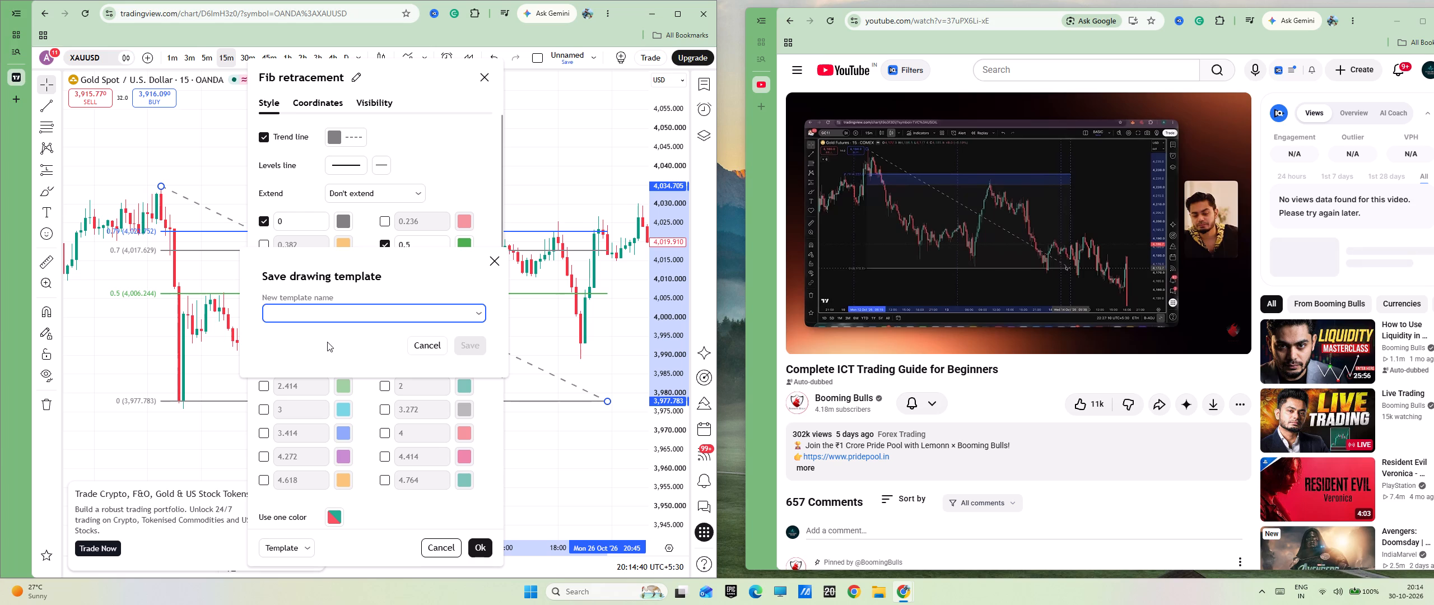
text(ict)
click(471, 342)
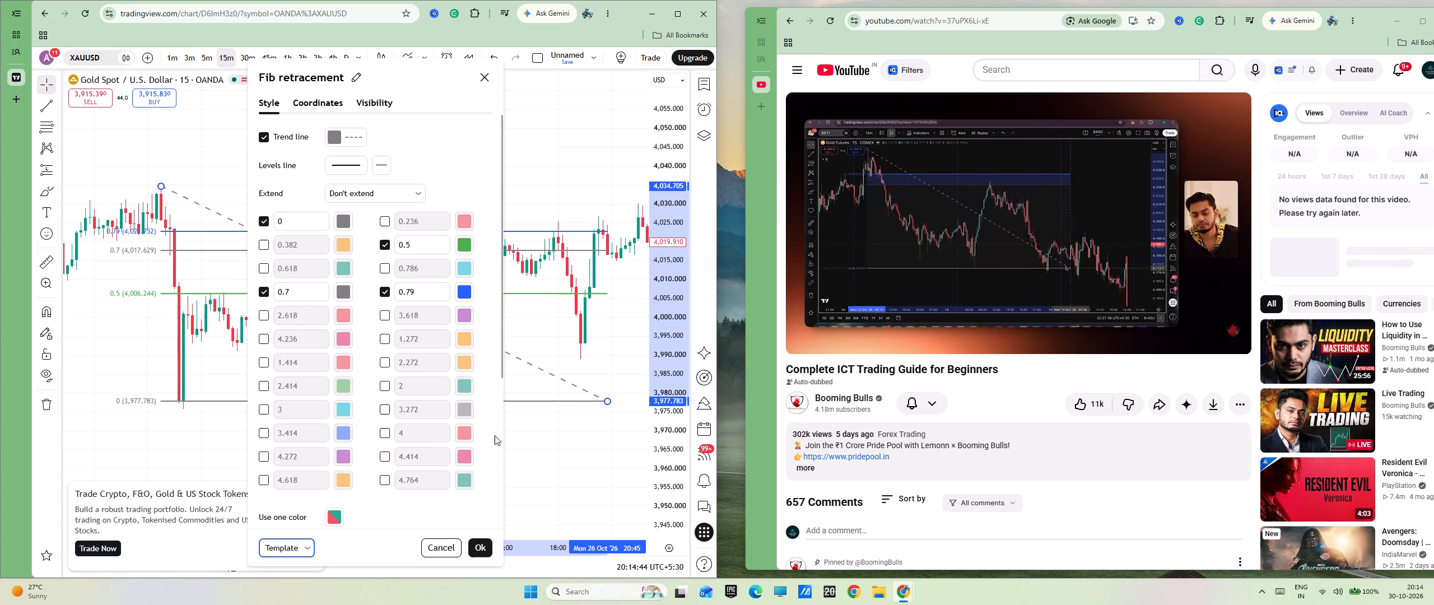
click(484, 550)
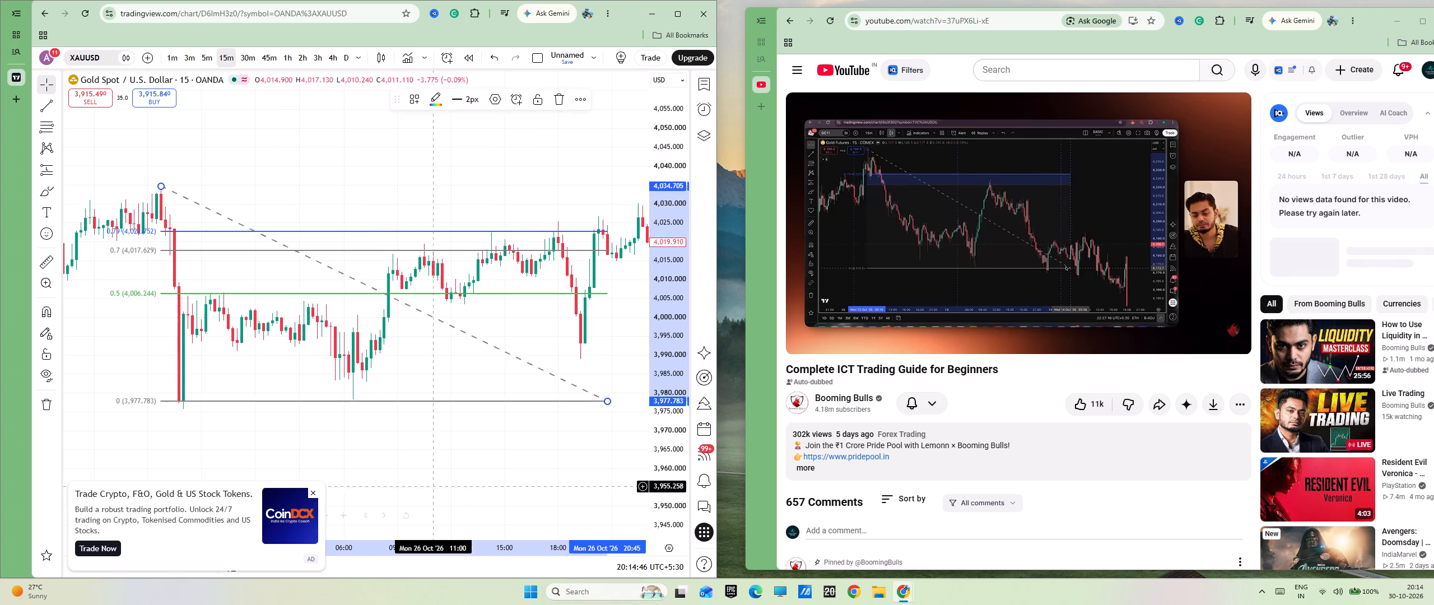
Remove the Fib retracement drawing from the XAUUSD chart.
scroll(560, 350, down, 6)
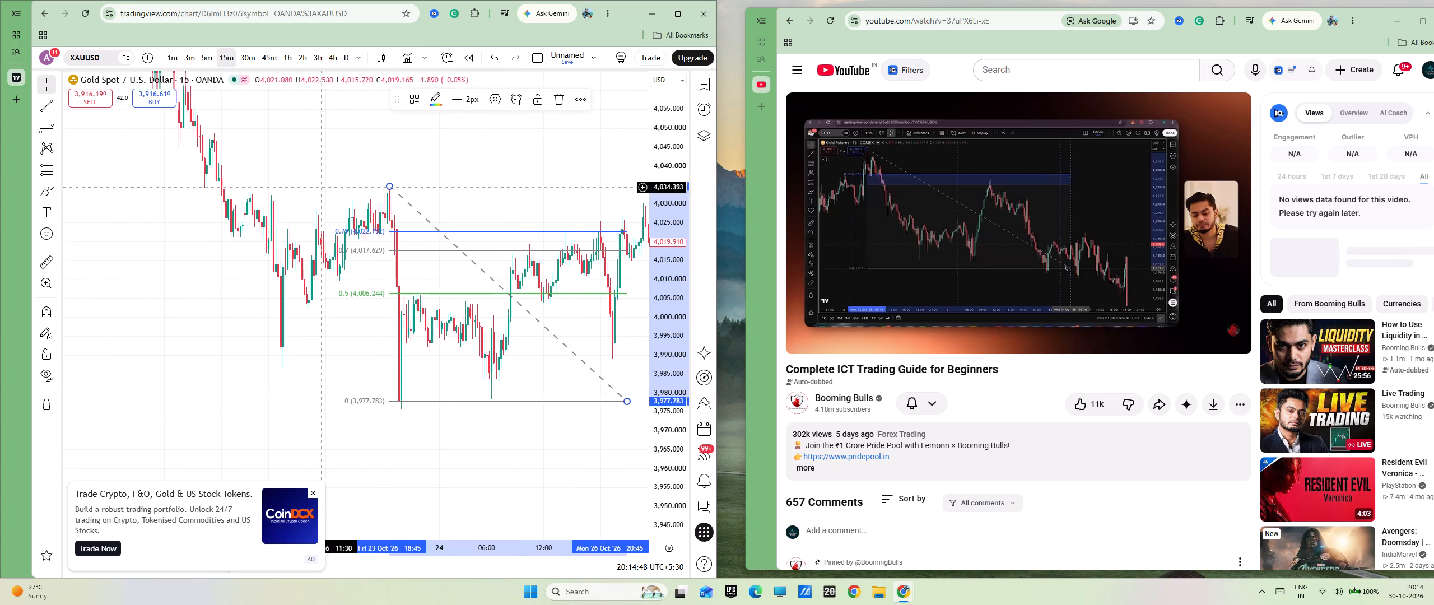
right_click(306, 322)
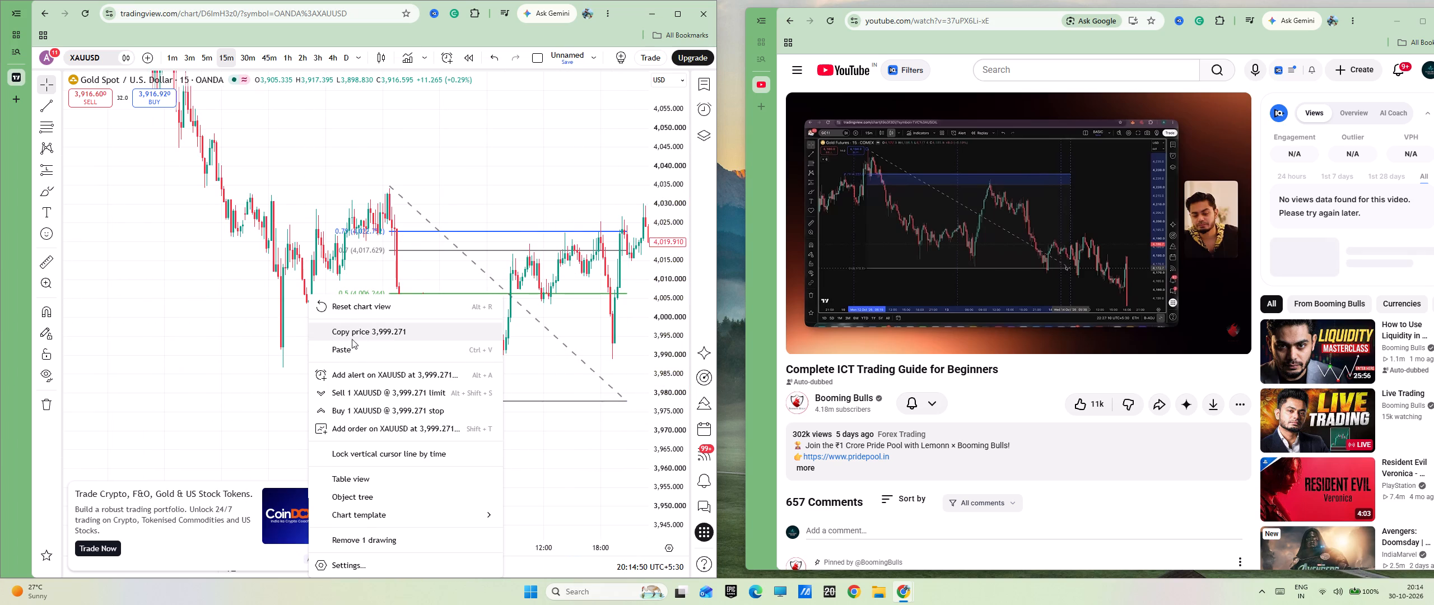
click(368, 540)
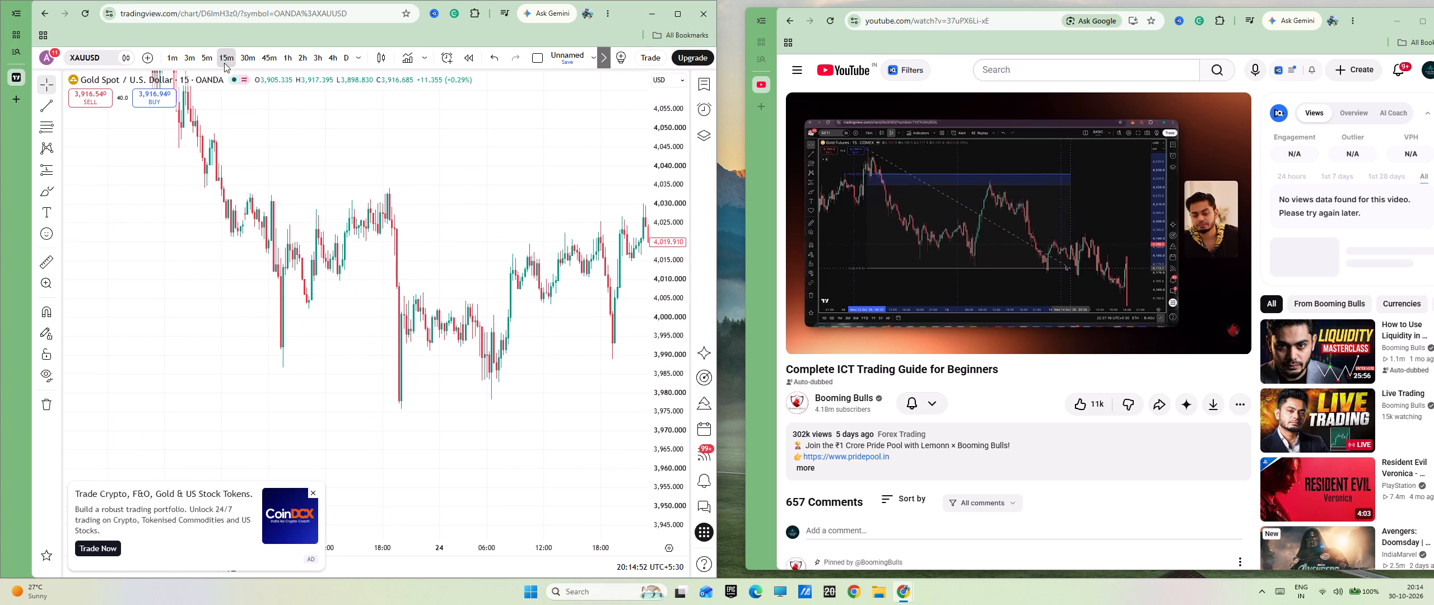
Switch the XAUUSD chart to the 30-minute timeframe, reset the view and bring up the price action around 27 to 29 October.
click(249, 62)
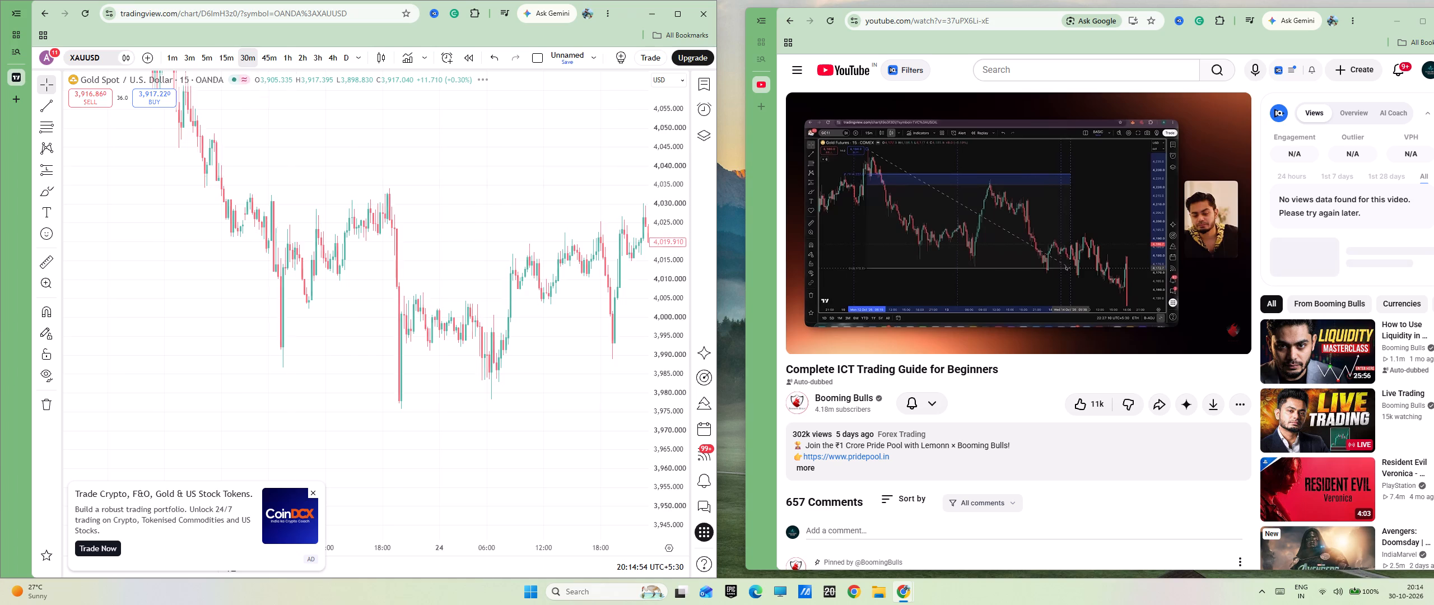
scroll(404, 272, up, 3)
right_click(373, 220)
click(414, 238)
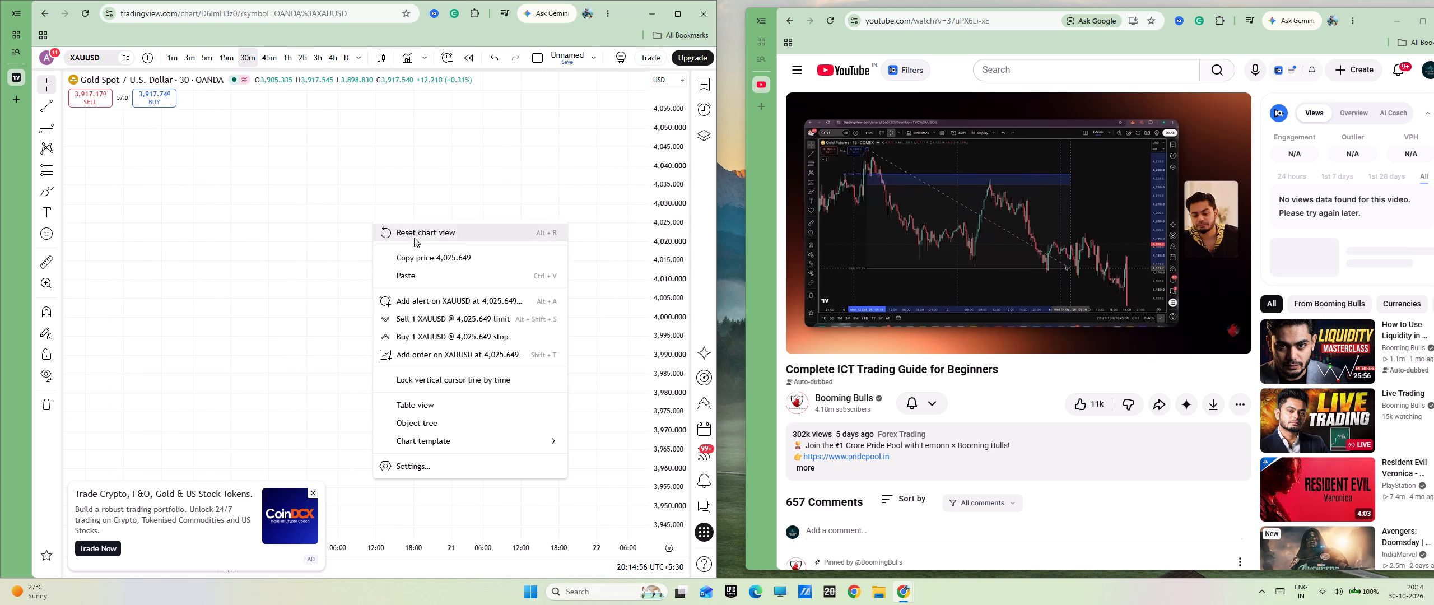
scroll(473, 303, up, 5)
scroll(473, 303, down, 5)
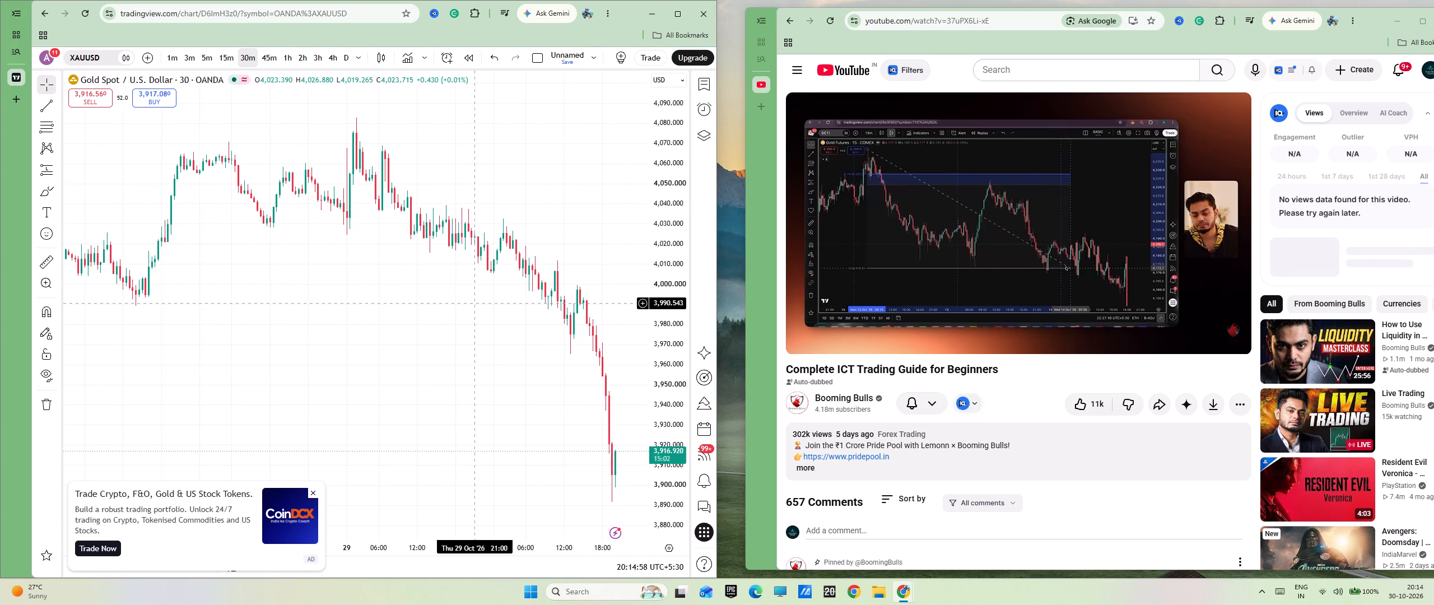
scroll(473, 303, up, 7)
scroll(473, 302, down, 11)
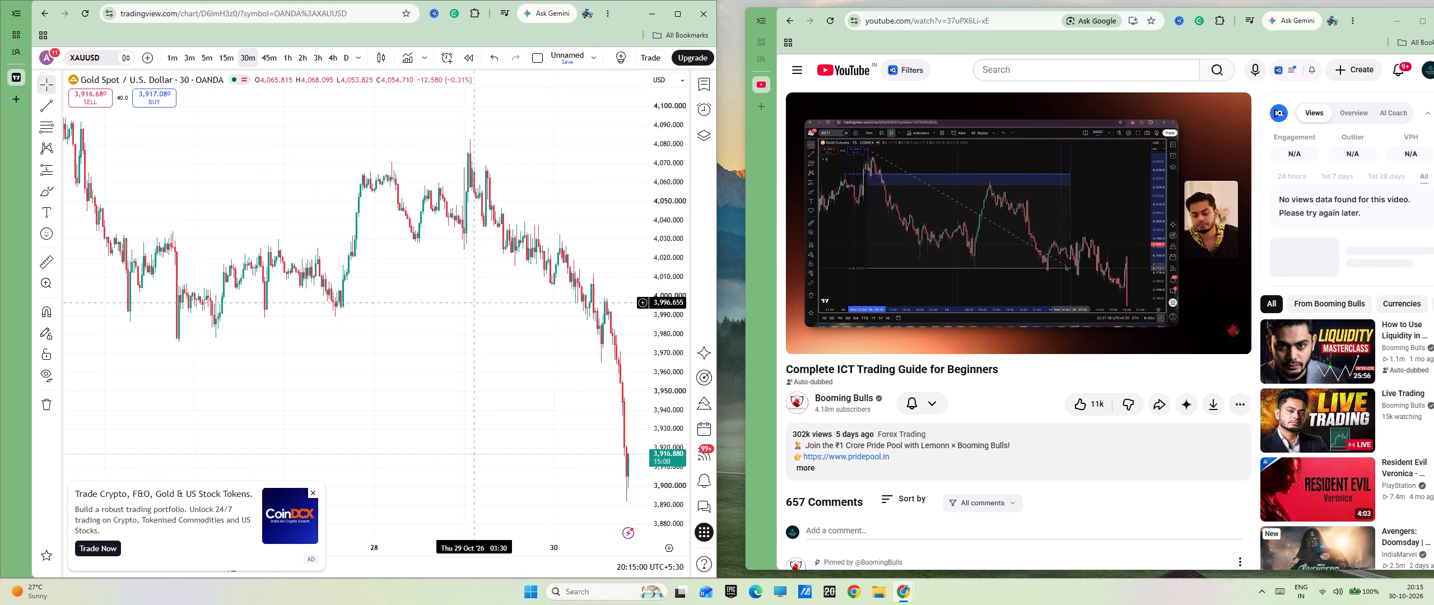
drag(450, 300, 502, 323)
drag(479, 342, 409, 243)
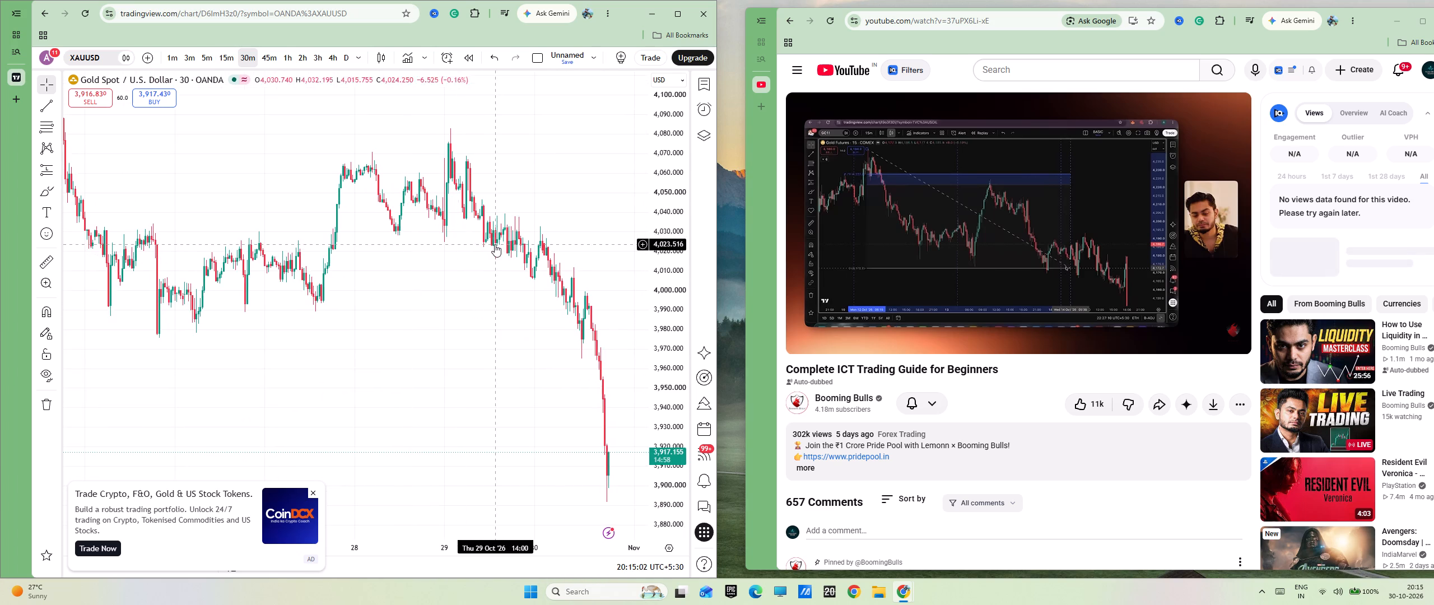
drag(490, 245, 453, 254)
scroll(450, 259, up, 4)
drag(399, 269, 509, 267)
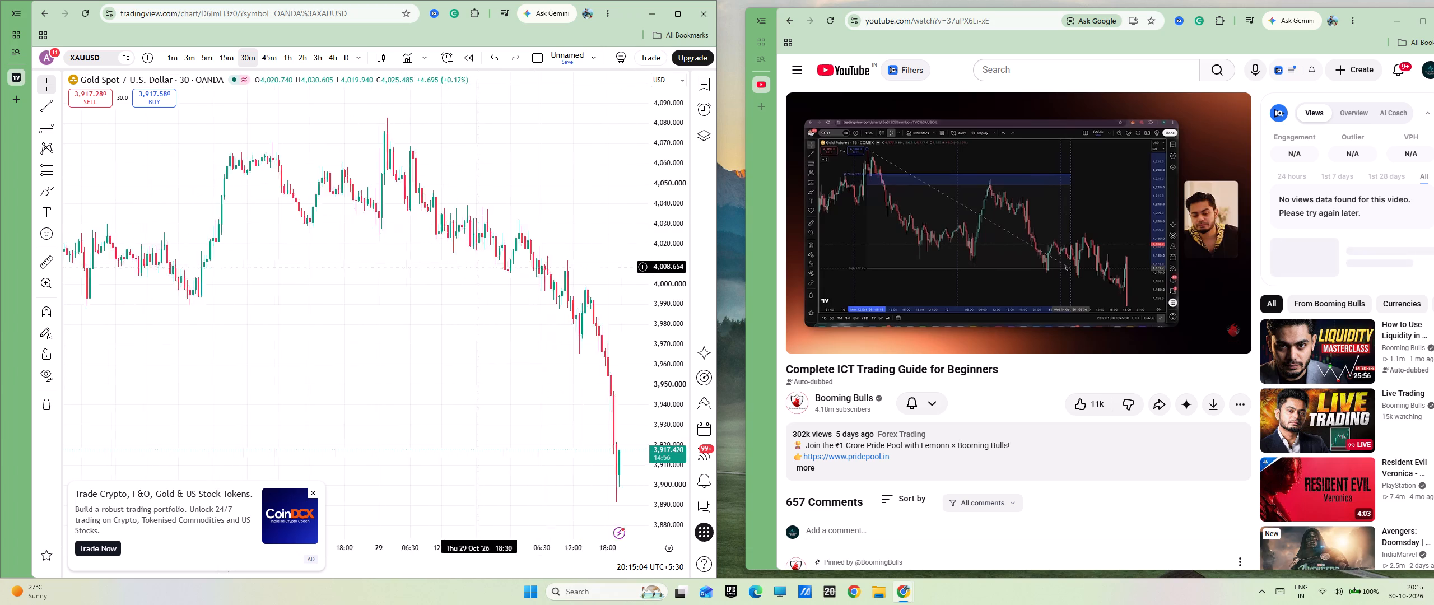
drag(509, 267, 697, 294)
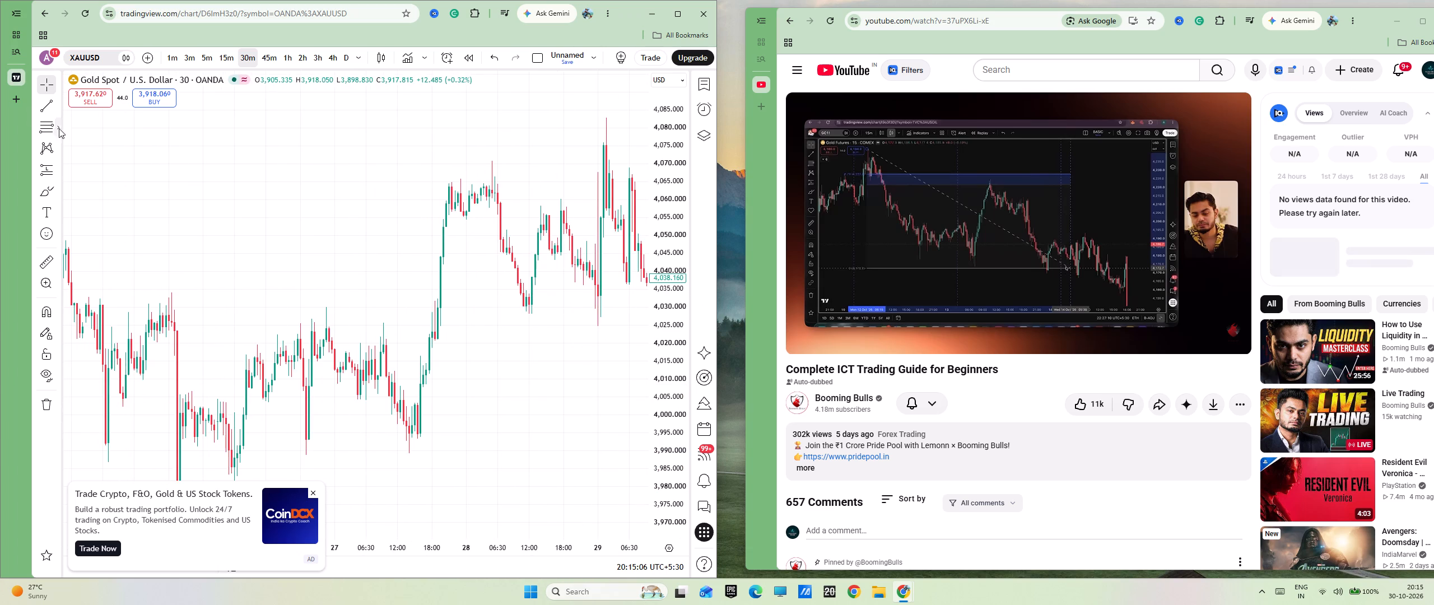
Draw a Fib retracement from the swing low near 3,994 at 15:30 on 27 October up to about 4,071 at 04:00 on 29 October.
click(59, 128)
click(117, 148)
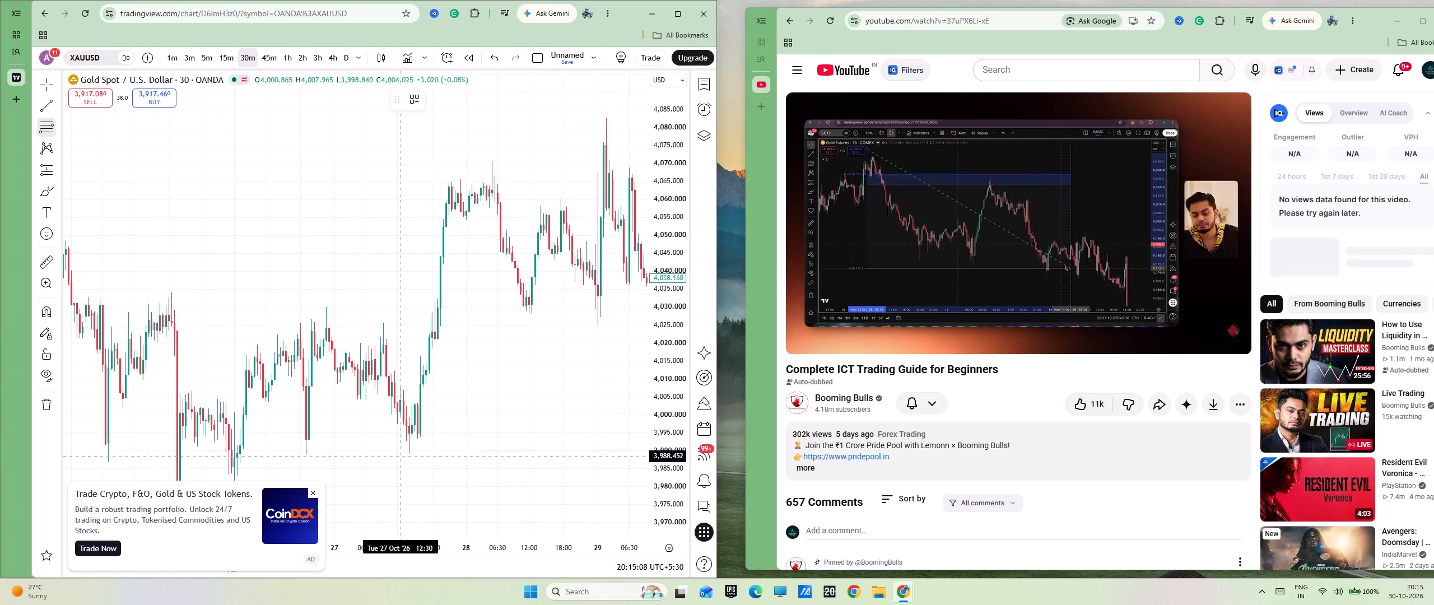
click(416, 436)
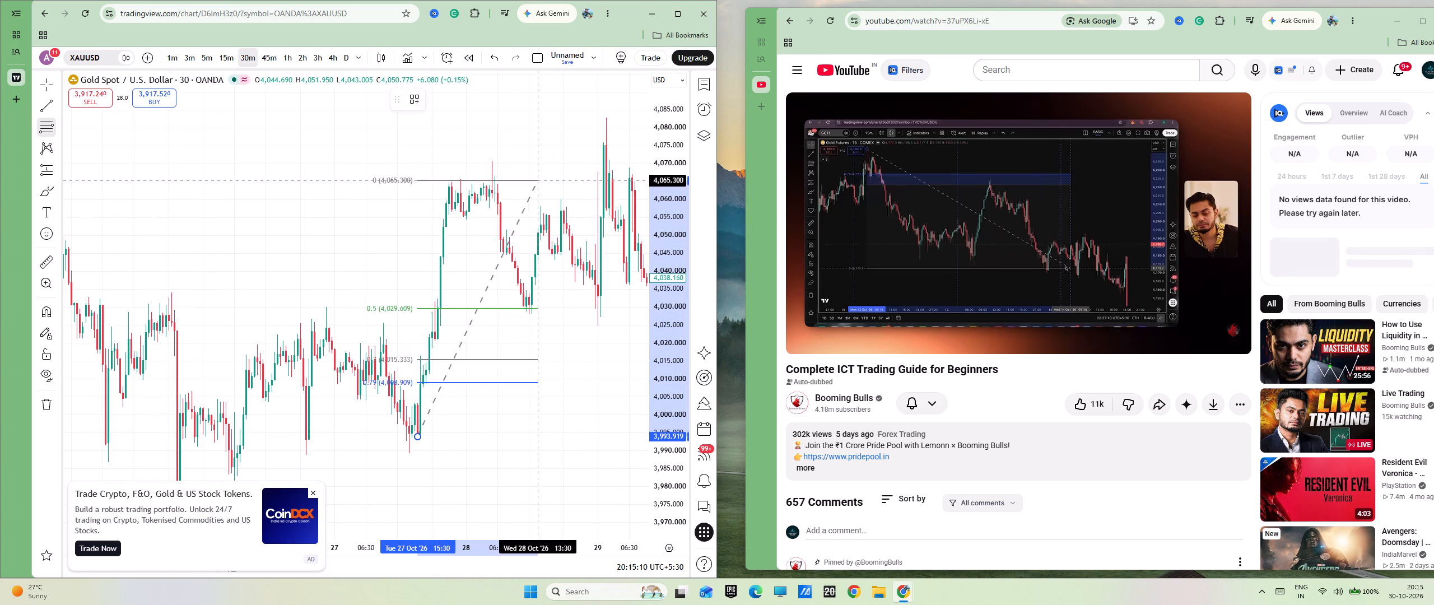
click(614, 161)
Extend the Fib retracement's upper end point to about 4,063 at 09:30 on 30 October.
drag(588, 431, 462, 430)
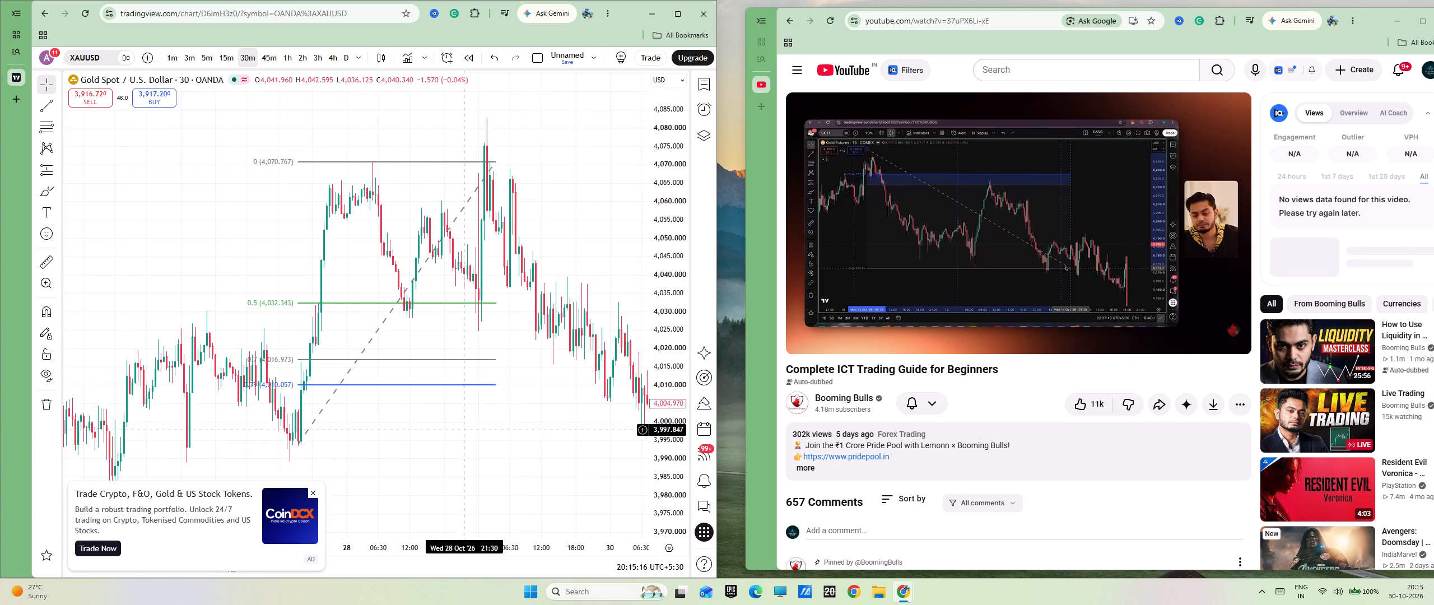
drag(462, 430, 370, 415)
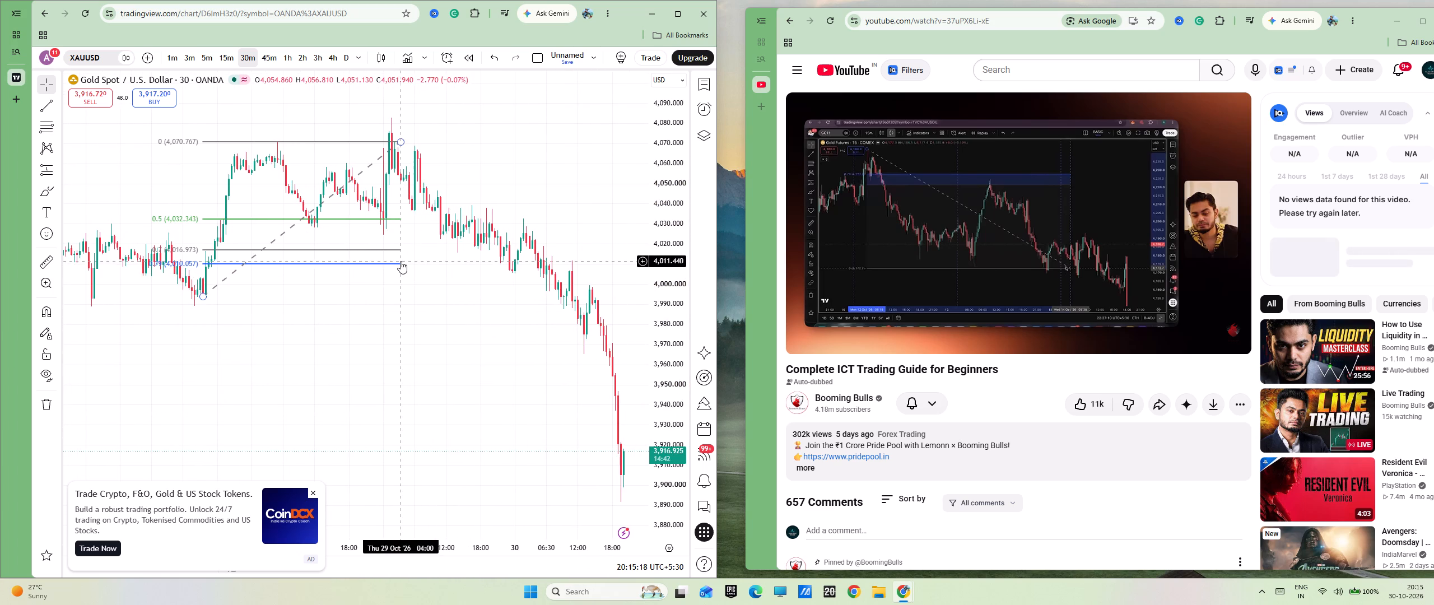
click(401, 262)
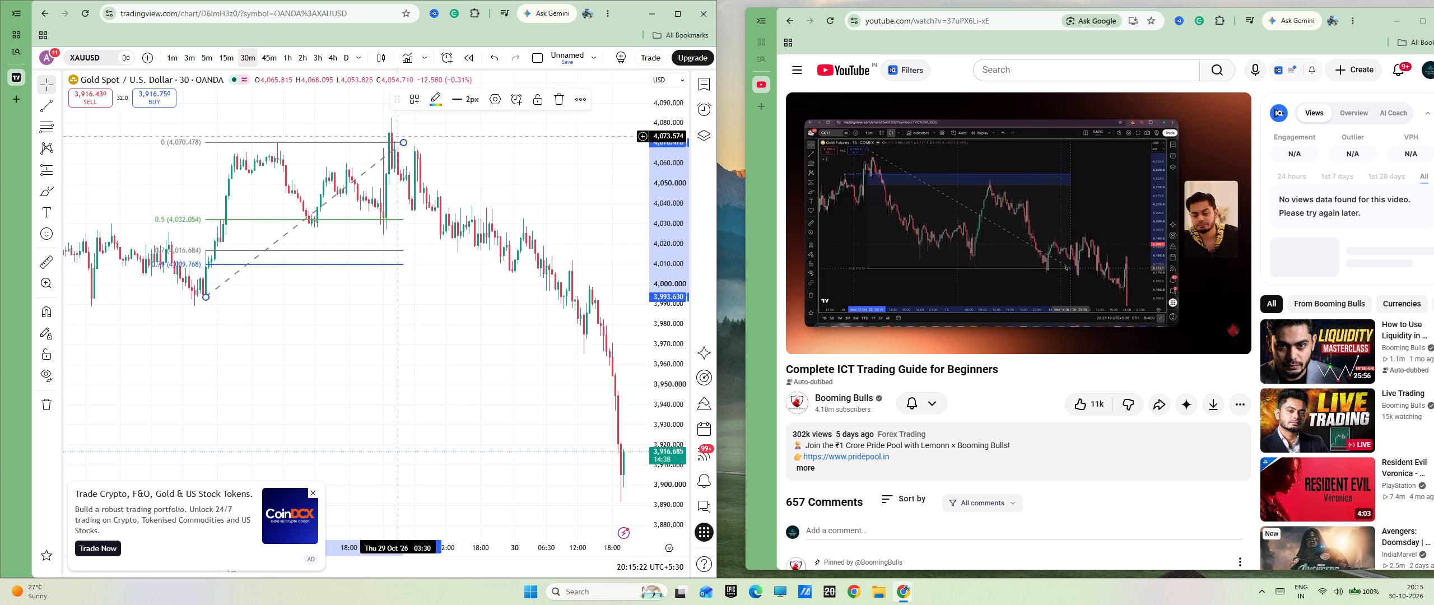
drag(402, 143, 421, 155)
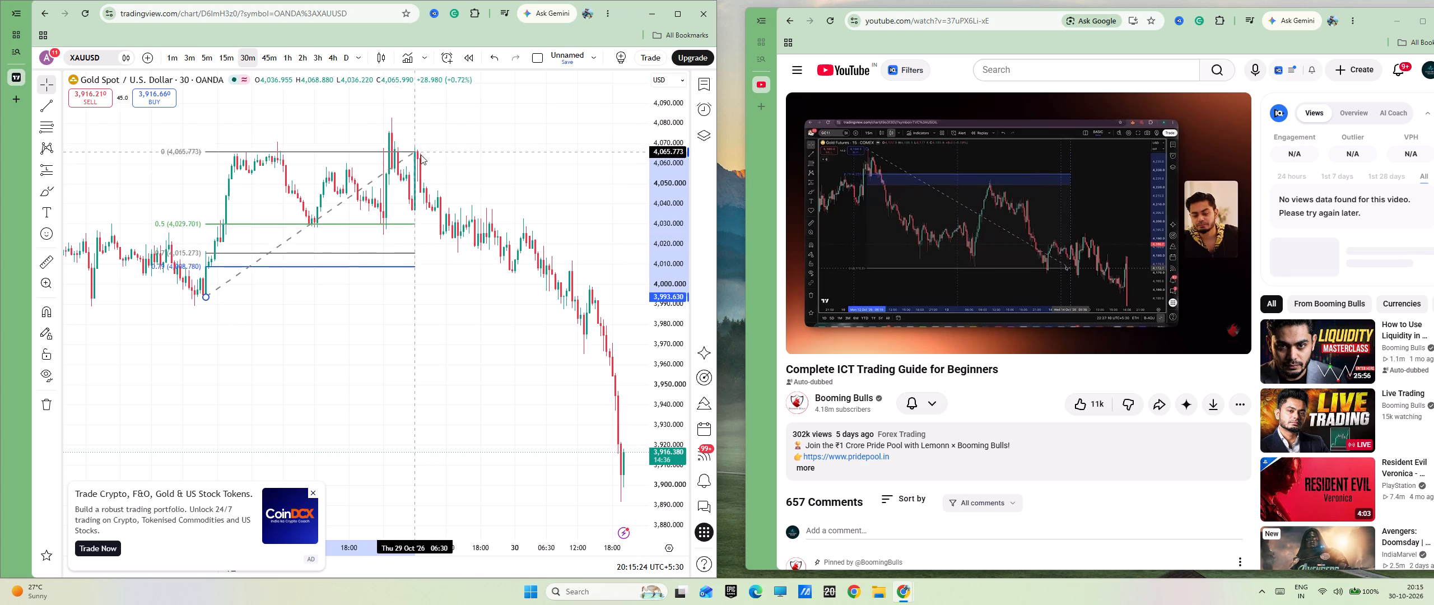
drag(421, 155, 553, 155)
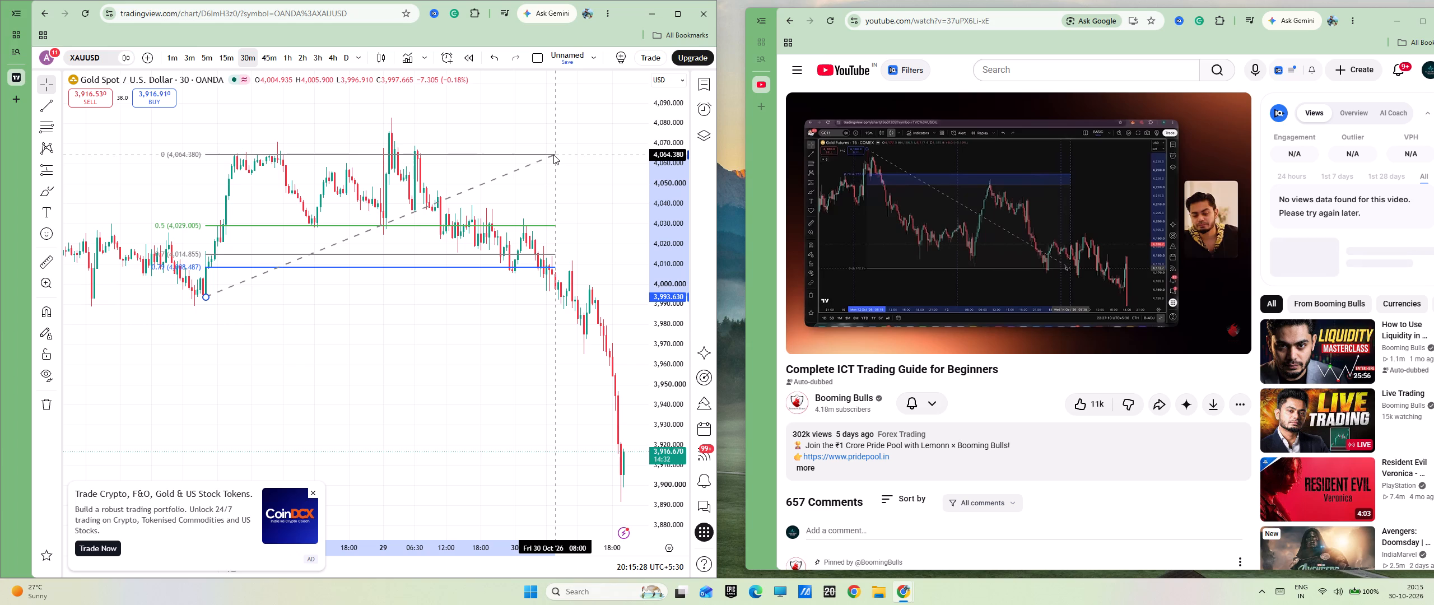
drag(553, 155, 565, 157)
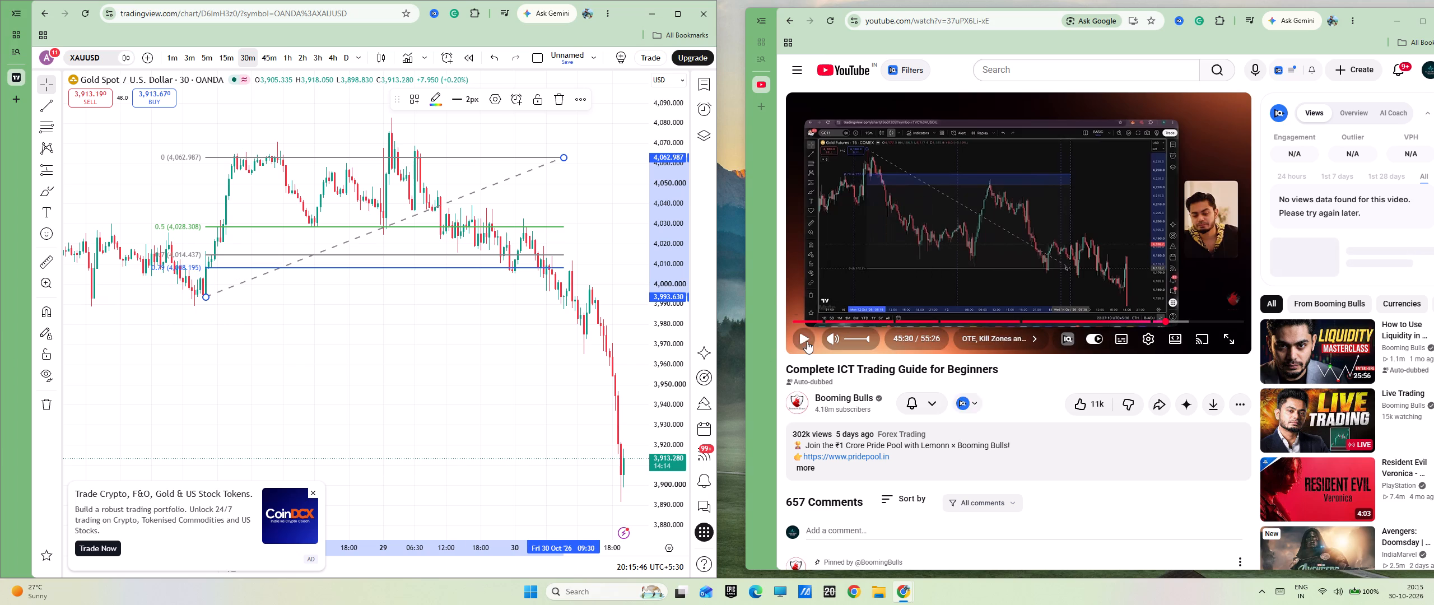
Resume the ICT guide video and jump back to its Previous Week High / Low section.
click(803, 341)
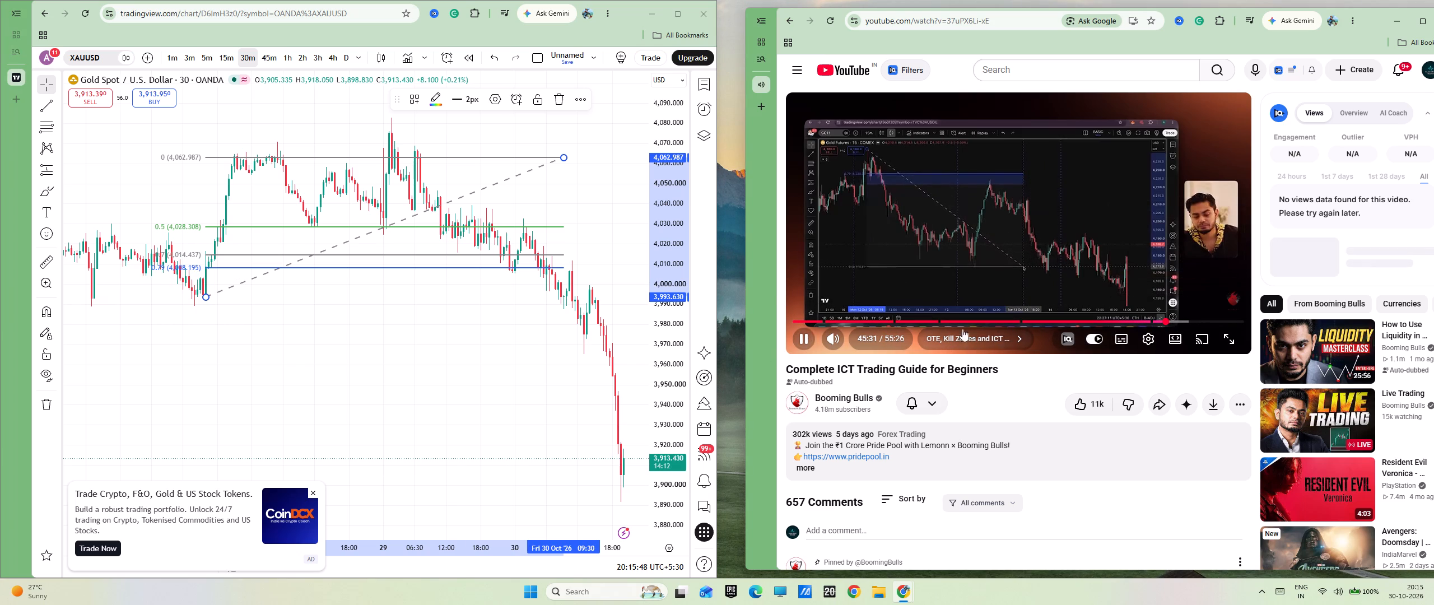
click(898, 319)
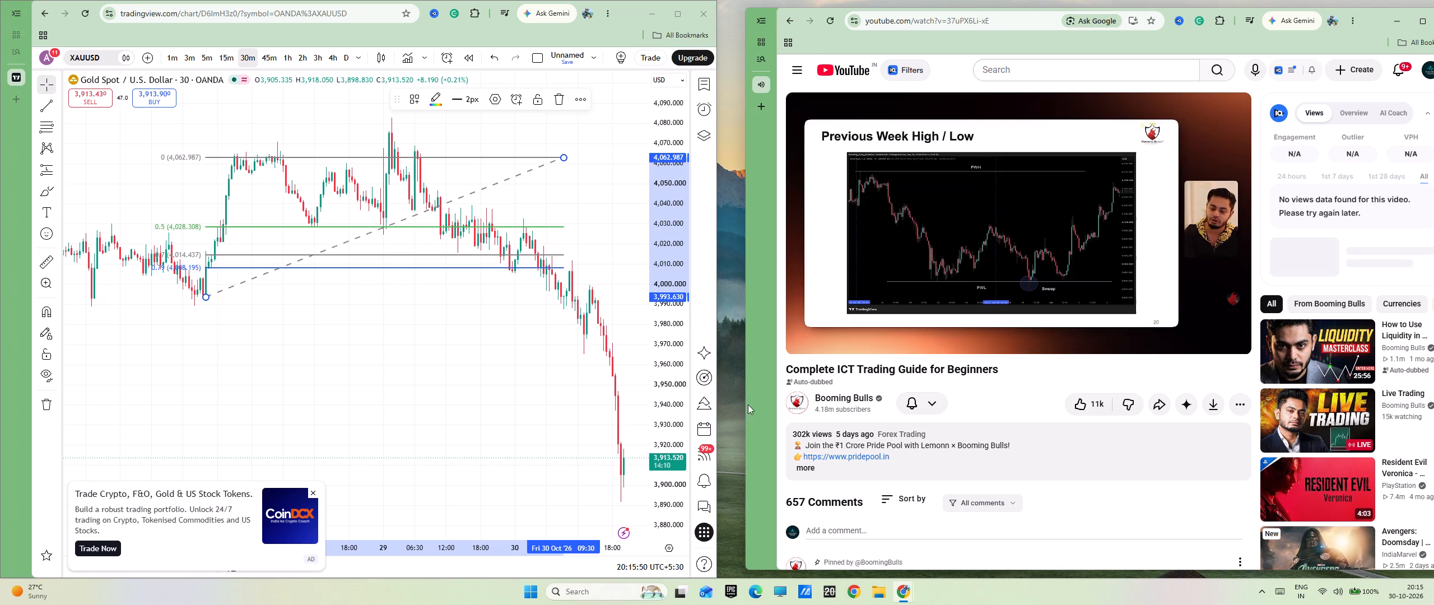
Remove the Fib retracement drawing from the 30-minute XAUUSD chart.
click(562, 104)
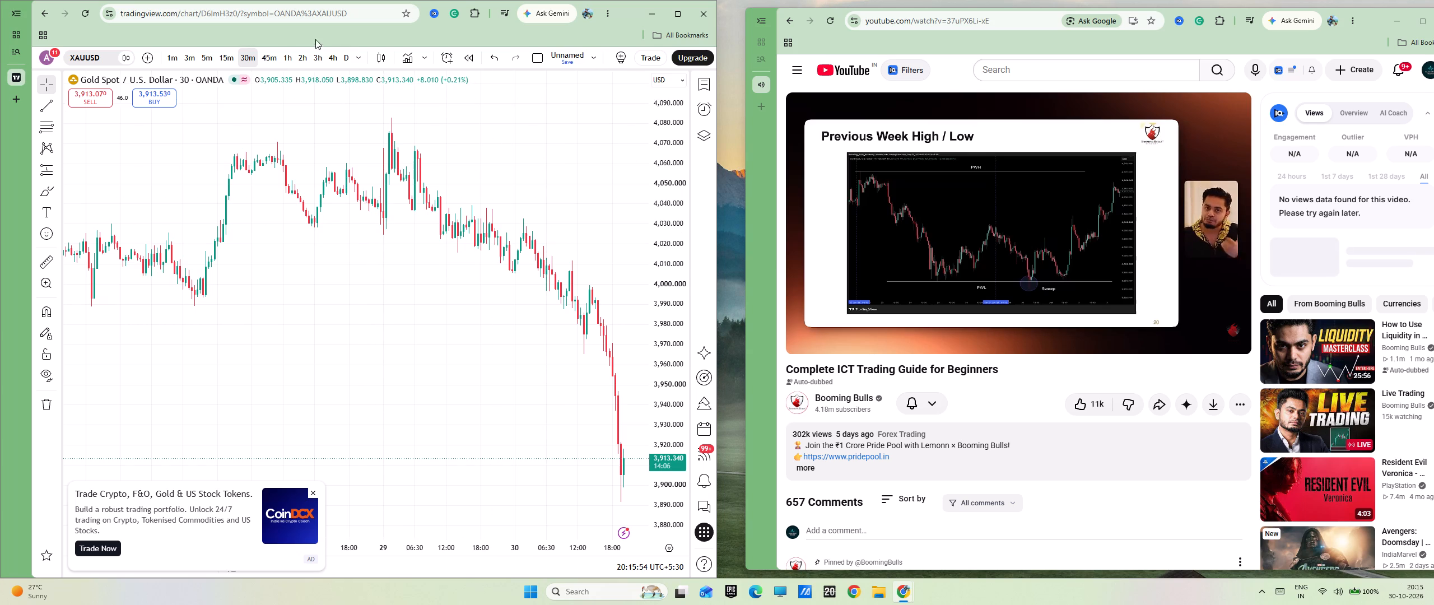
Switch the XAUUSD chart to the 1-week timeframe and bring up the latest weekly candles of October.
click(356, 62)
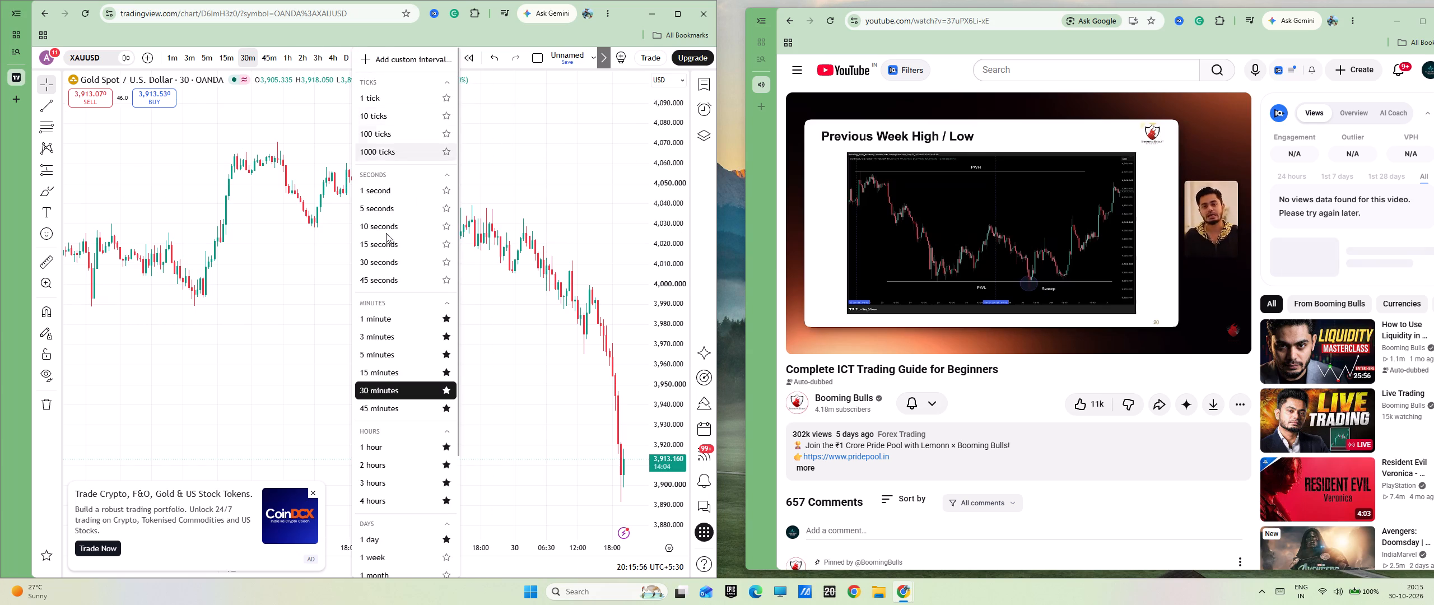
scroll(376, 513, down, 1)
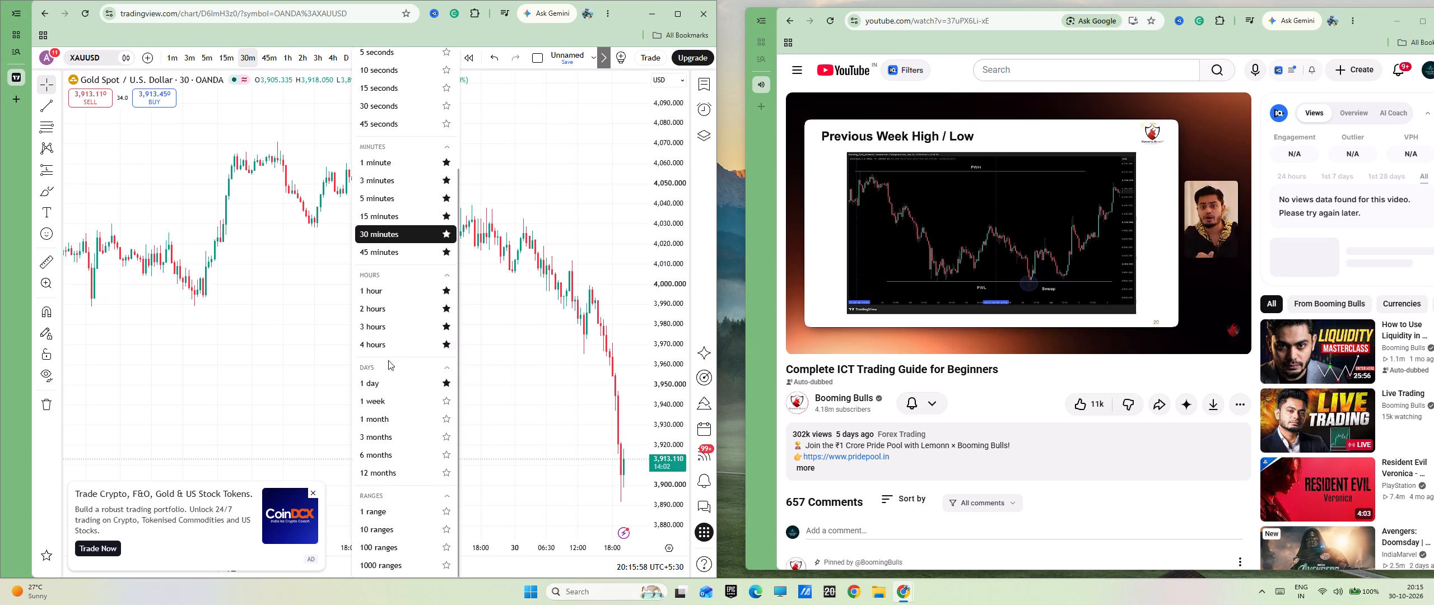
click(388, 402)
scroll(392, 280, up, 7)
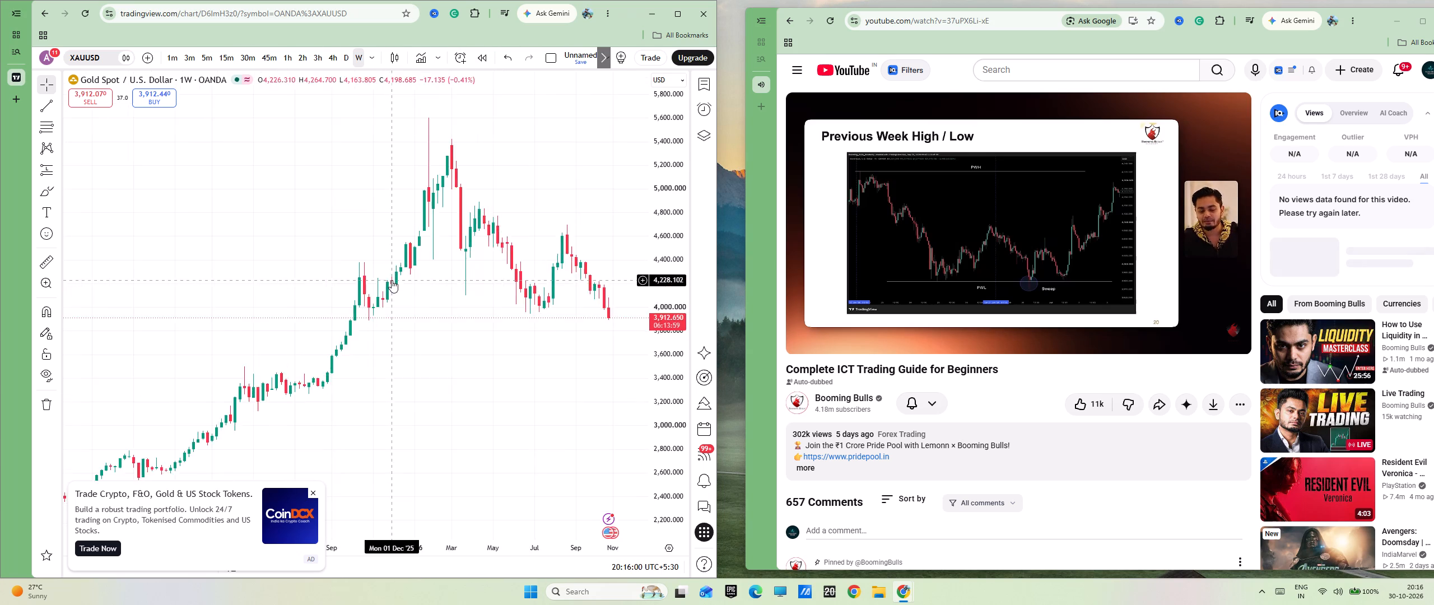
scroll(392, 280, up, 18)
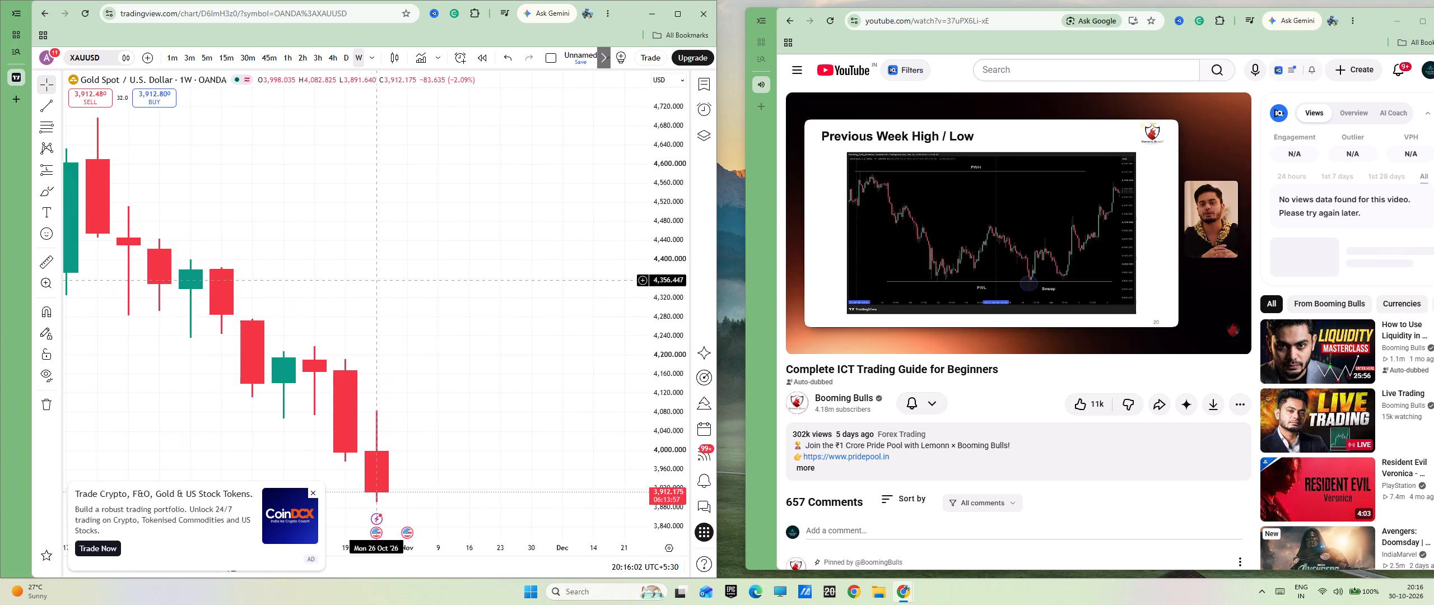
drag(339, 316, 589, 218)
scroll(523, 365, up, 4)
drag(594, 333, 341, 292)
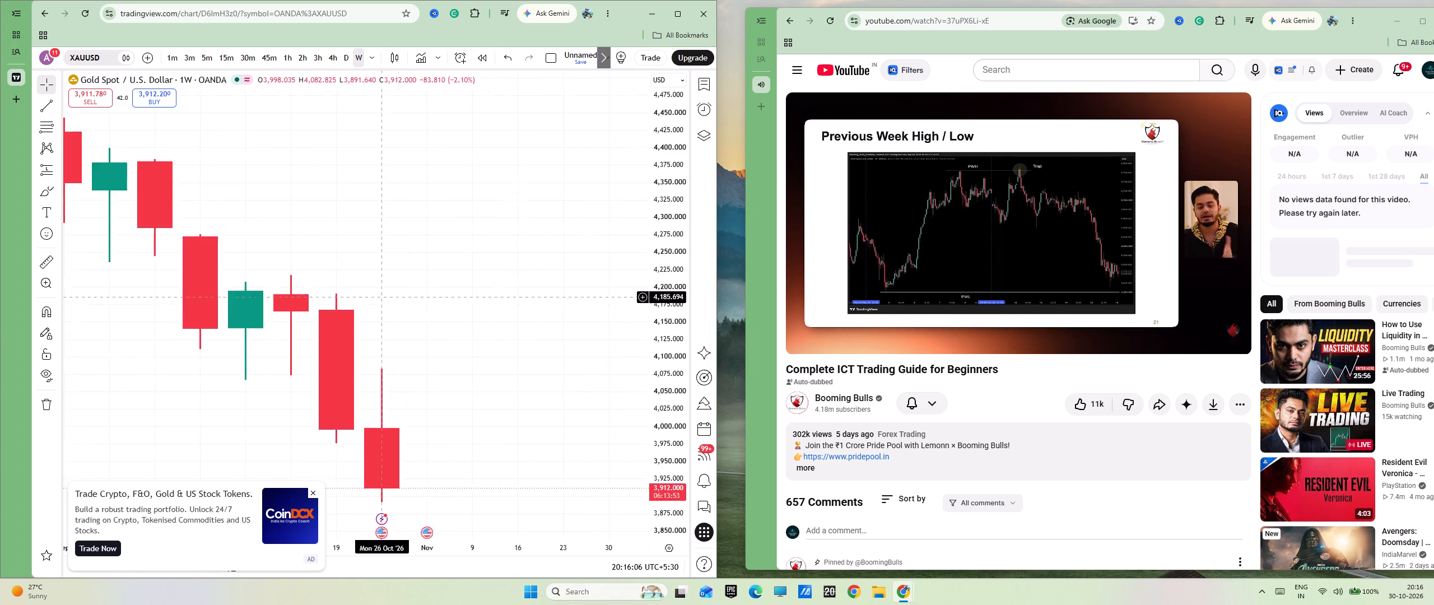
drag(341, 292, 215, 271)
drag(674, 231, 676, 410)
drag(274, 187, 374, 179)
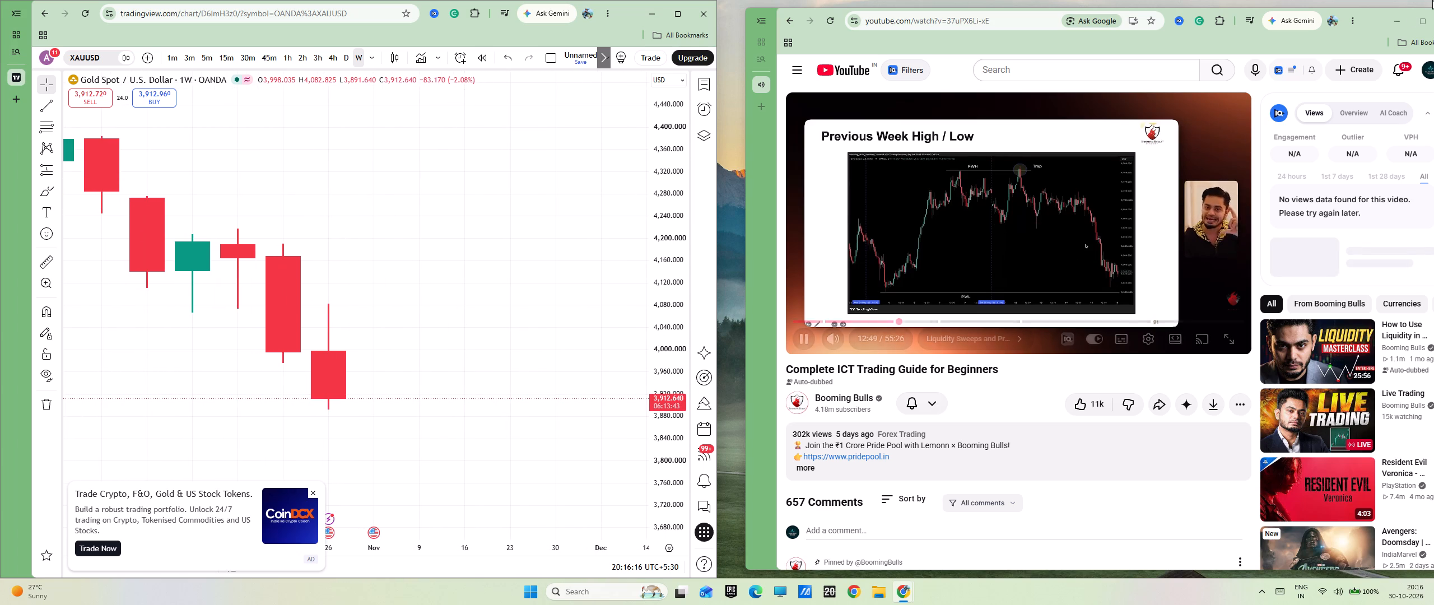
Watch the Previous Week High / Low examples, briefly enlarging the video window, and pause at the Premium/Discount slide.
click(1423, 24)
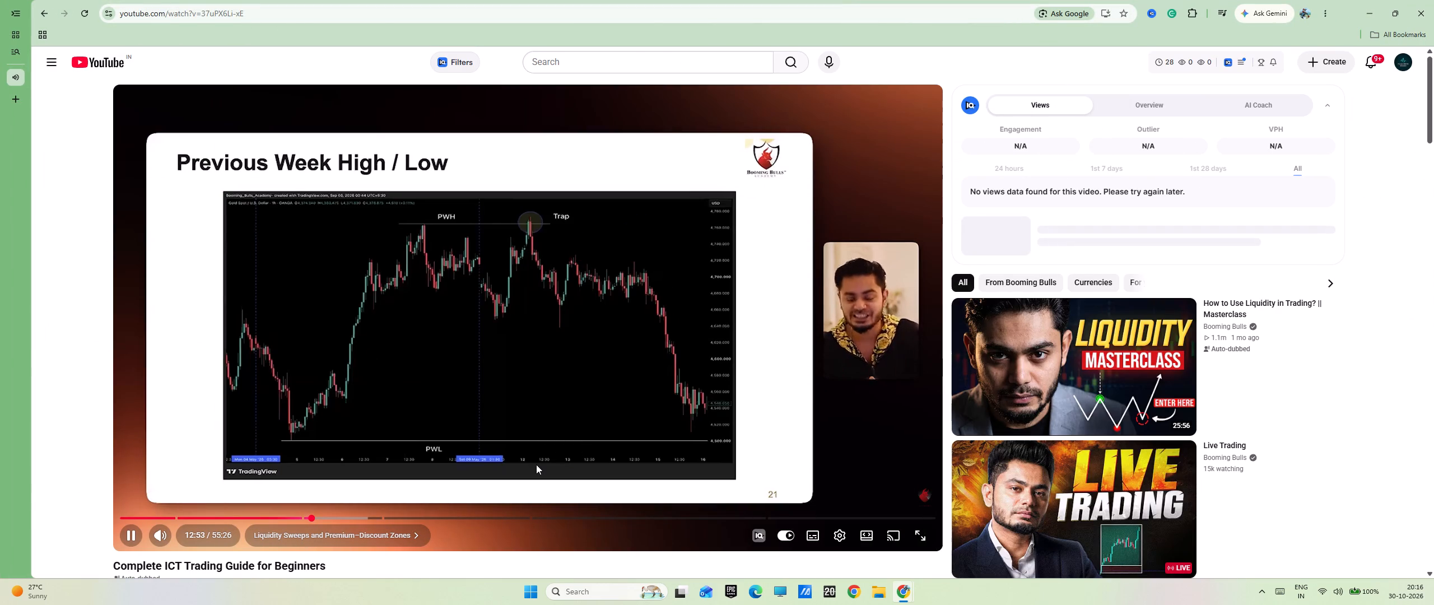
key(Escape)
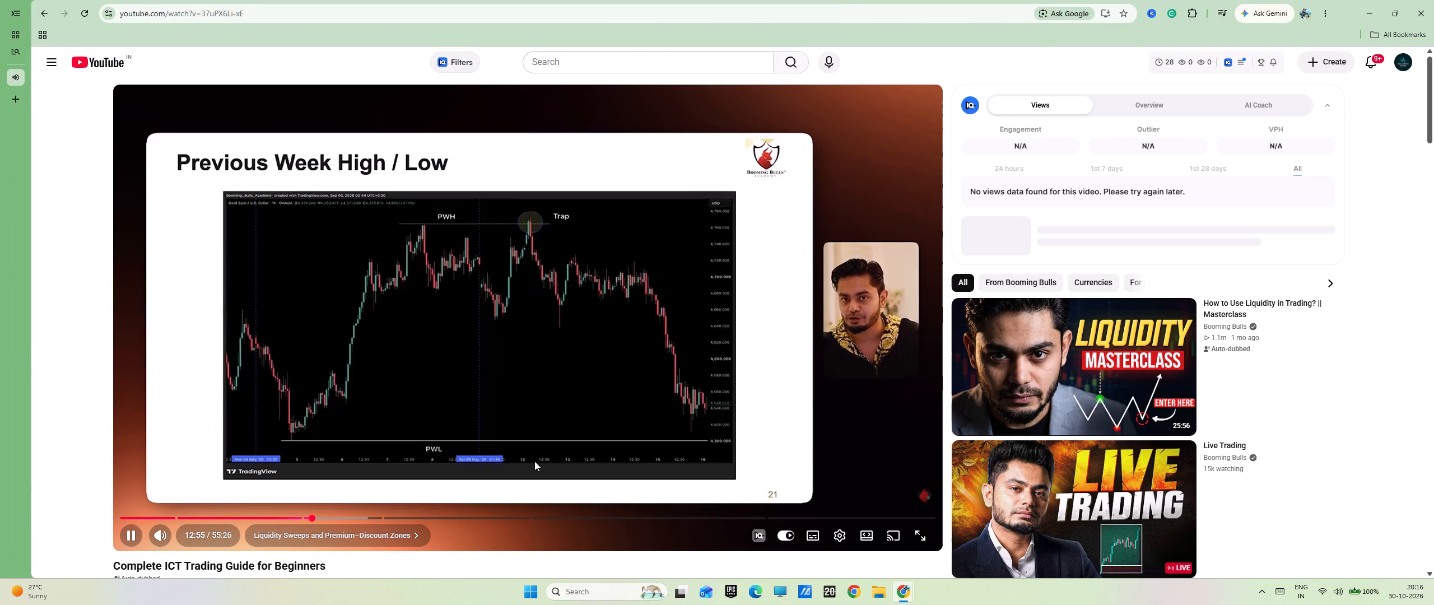
click(1402, 8)
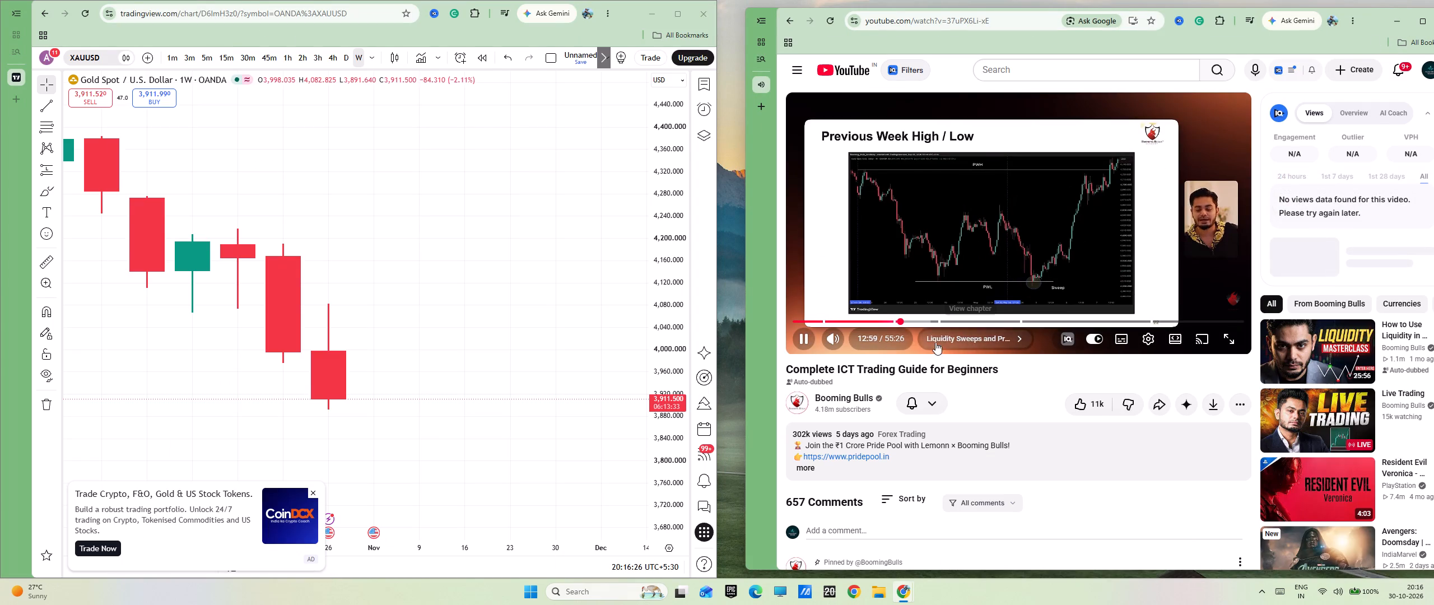
click(795, 339)
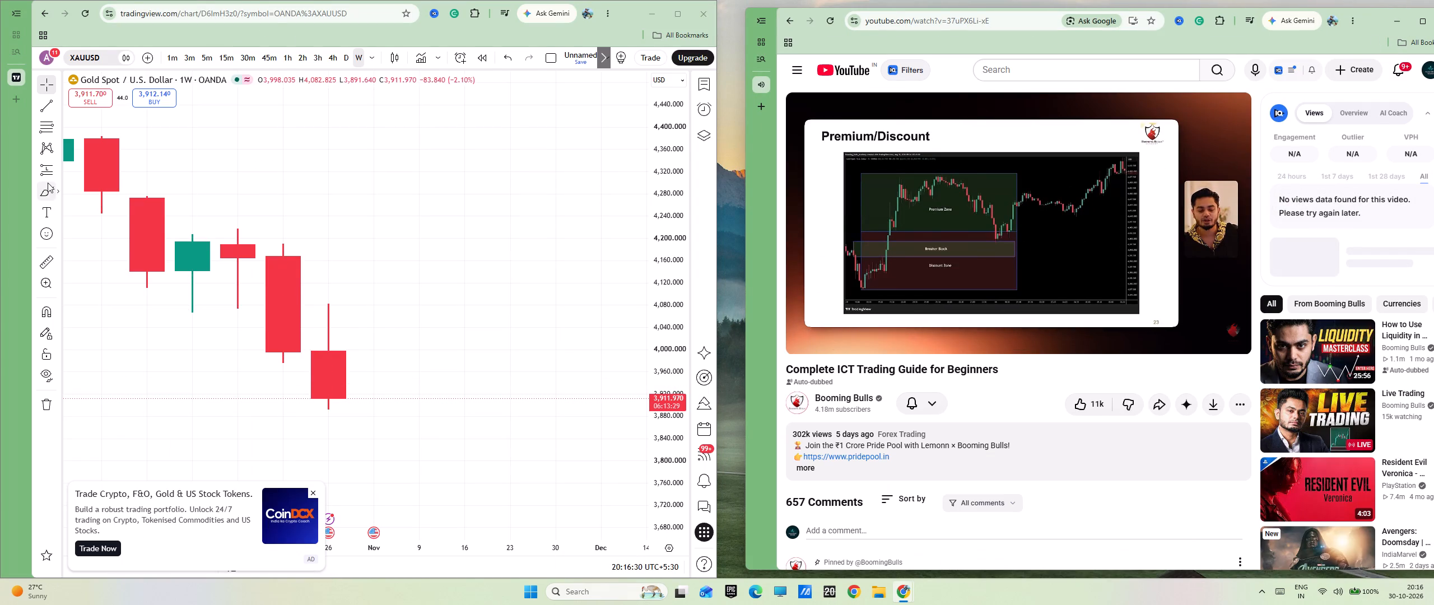
Draw horizontal rays from the previous weekly candle's low at about 3,978 and its high at about 4,192.
click(56, 105)
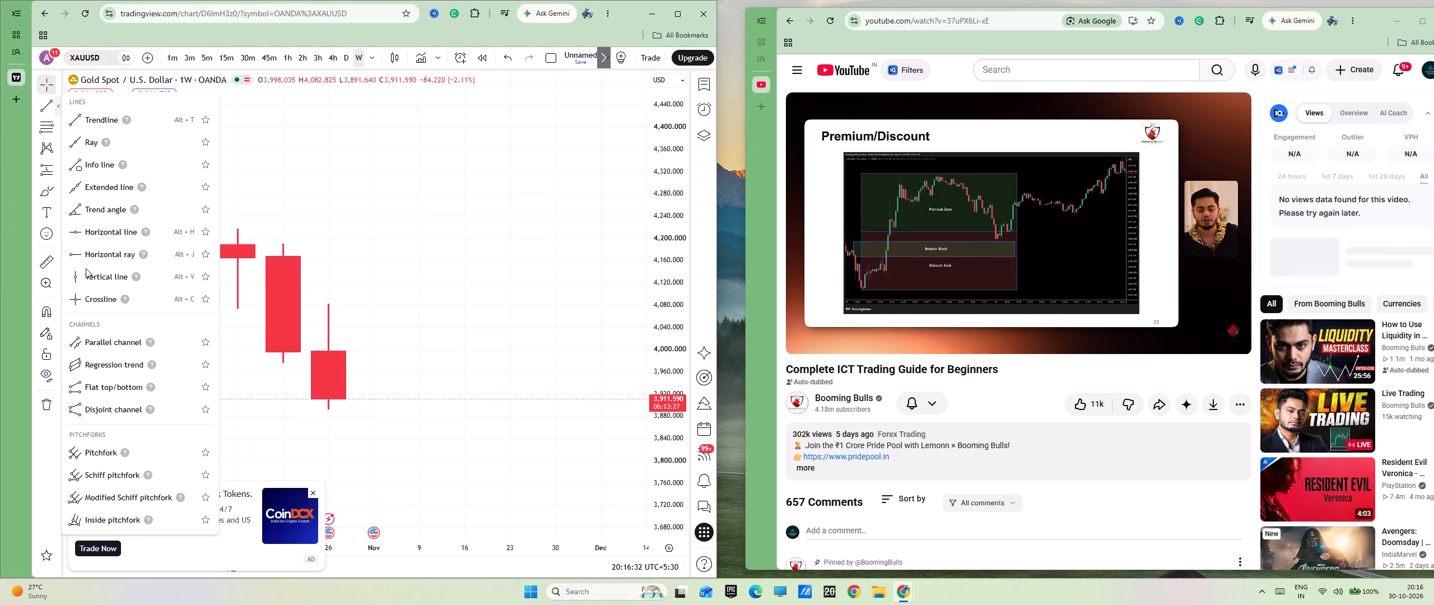
click(103, 252)
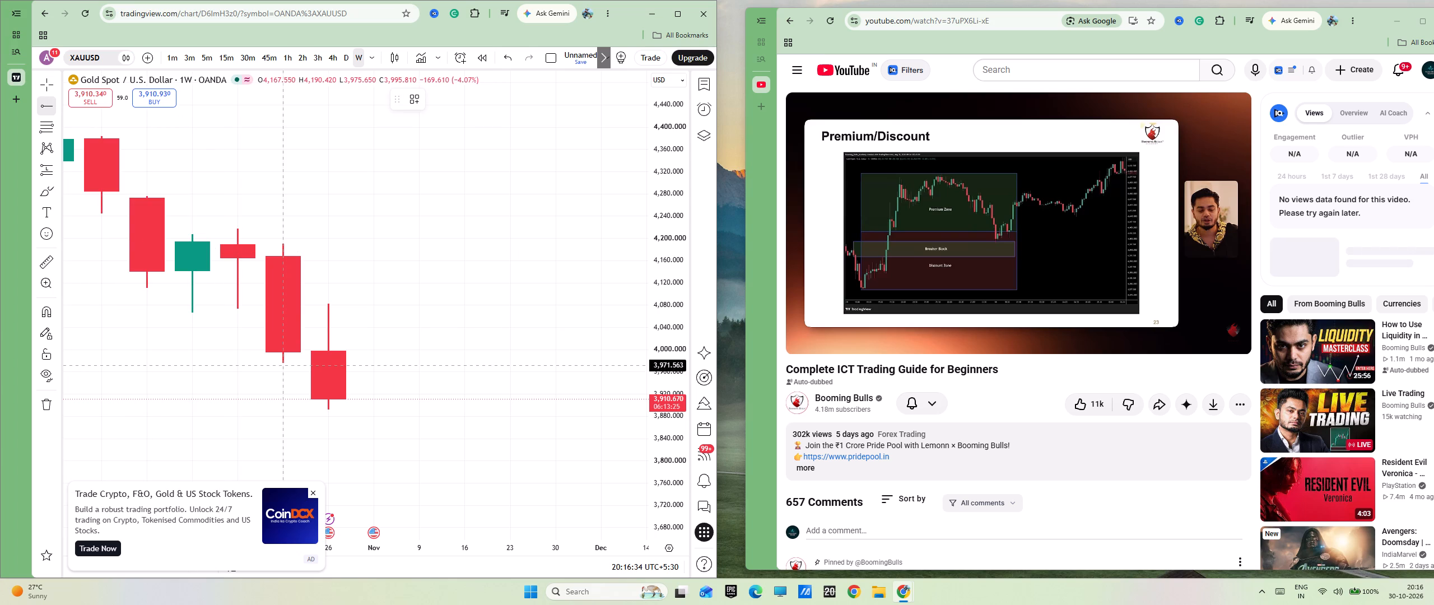
click(283, 362)
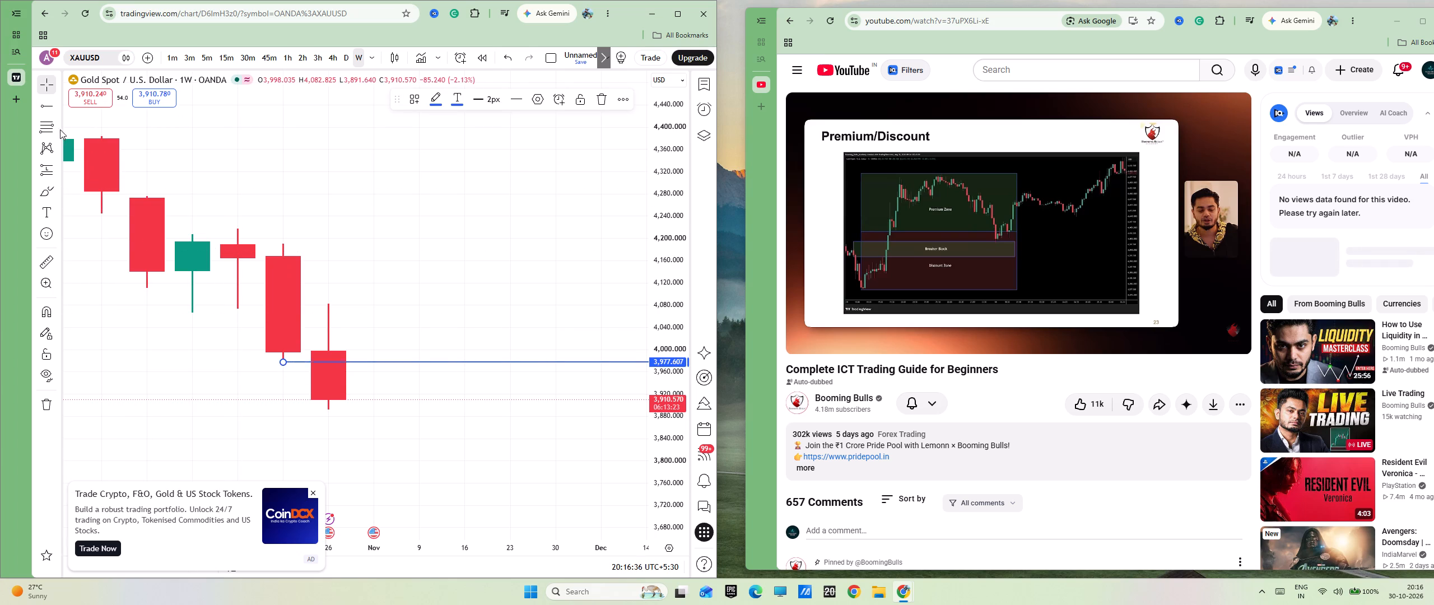
click(49, 105)
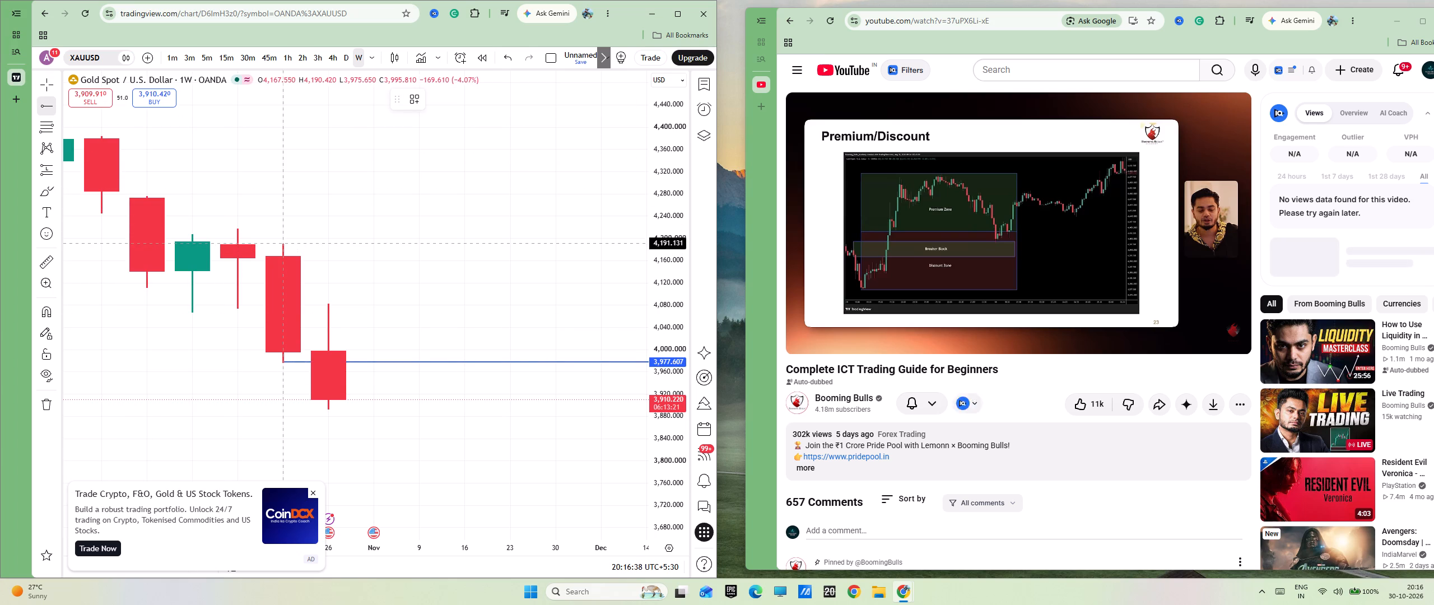
click(283, 243)
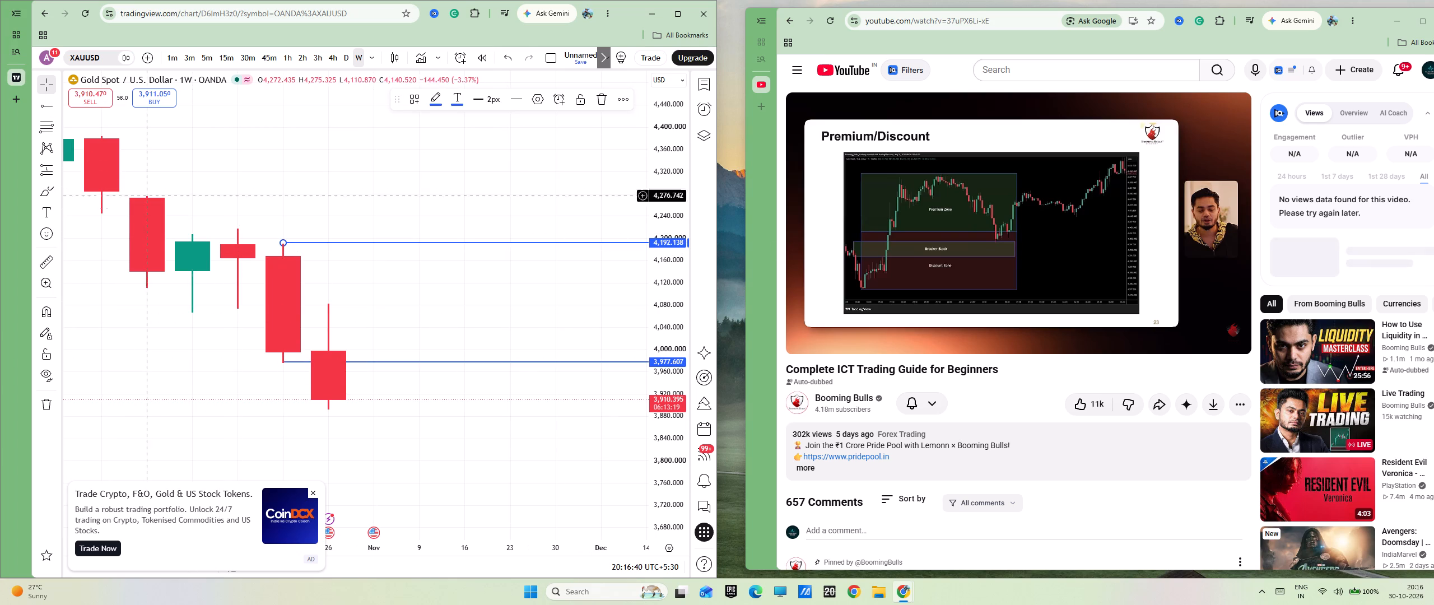
Switch the XAUUSD chart to the 4-hour timeframe and fit the price action around both weekly rays.
click(336, 61)
scroll(496, 320, down, 20)
scroll(496, 320, down, 3)
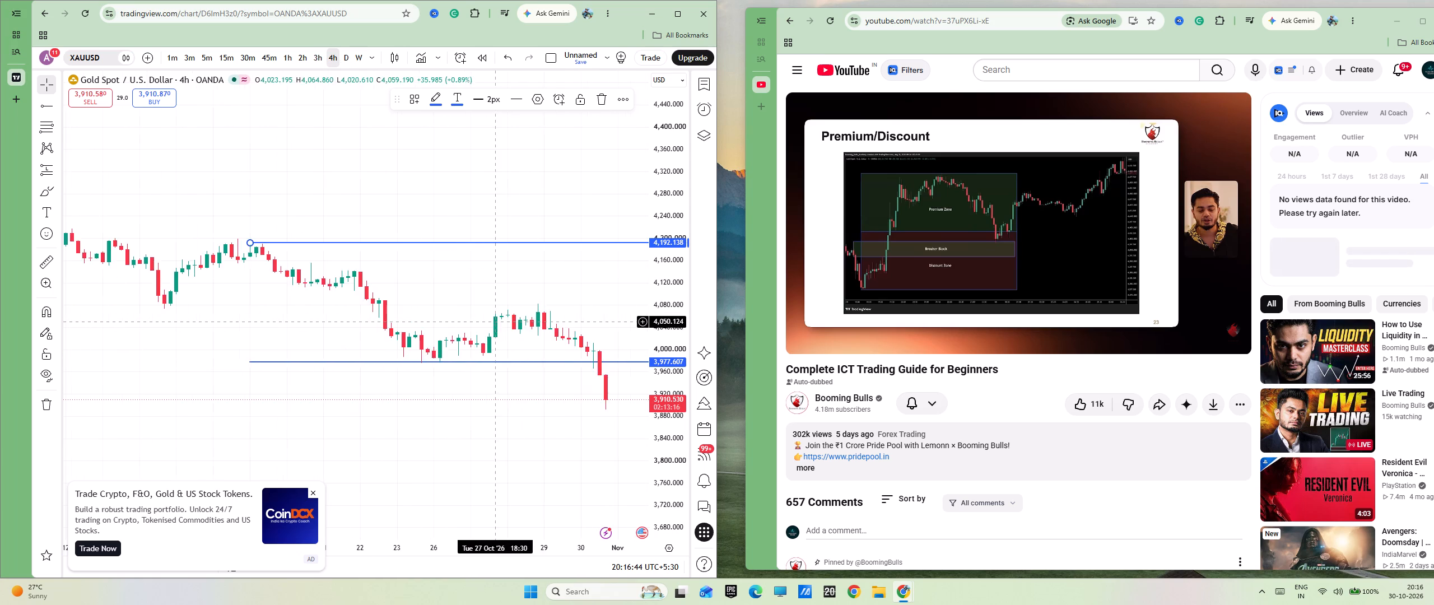
scroll(496, 322, down, 10)
scroll(496, 320, up, 12)
drag(489, 394, 468, 389)
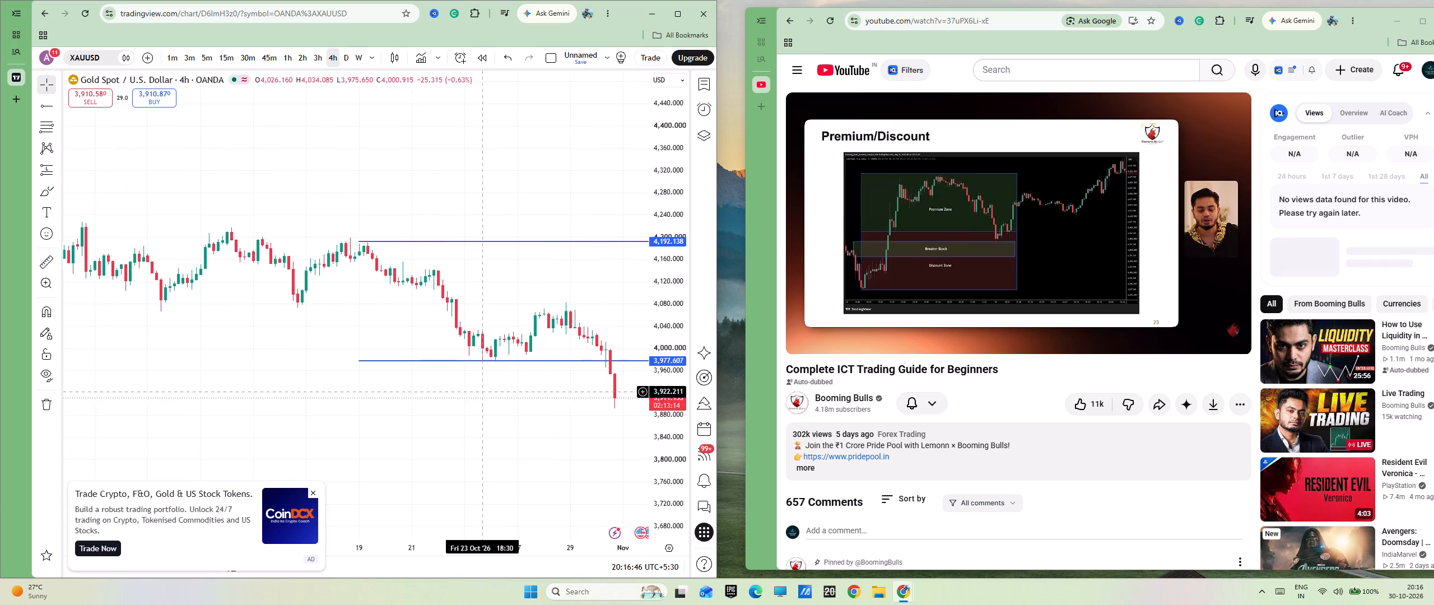
drag(468, 389, 401, 374)
drag(660, 387, 664, 189)
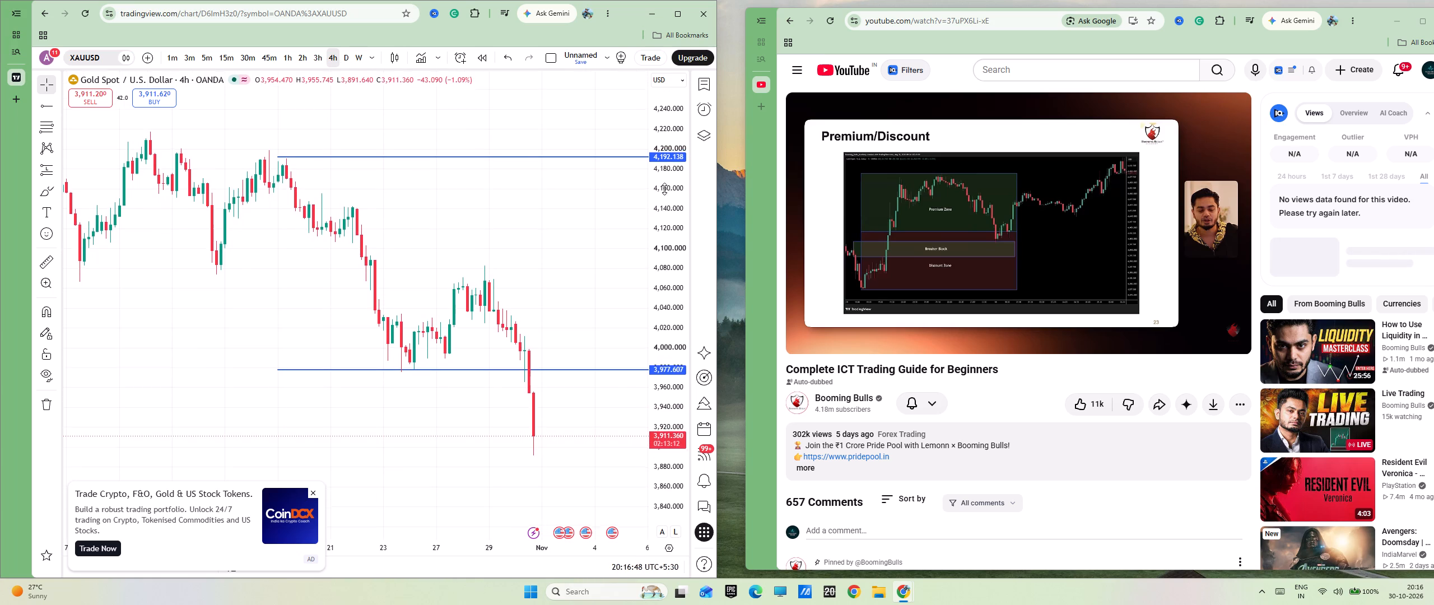
drag(664, 189, 668, 268)
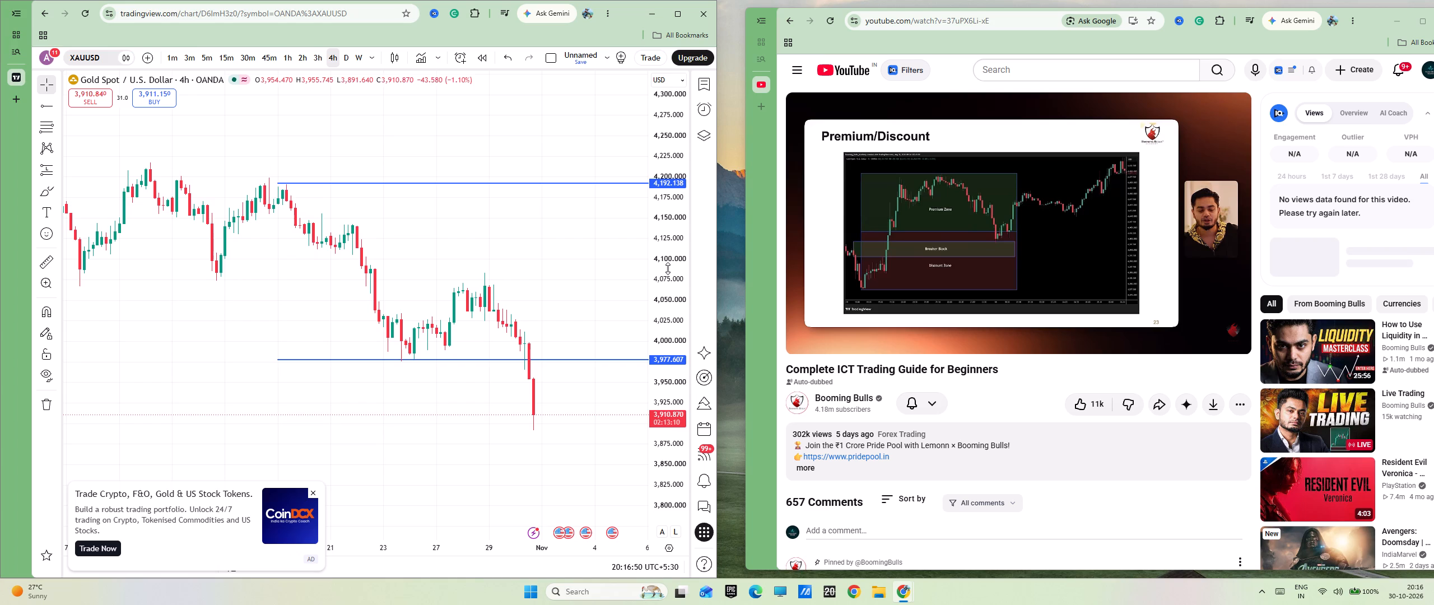
drag(668, 268, 669, 297)
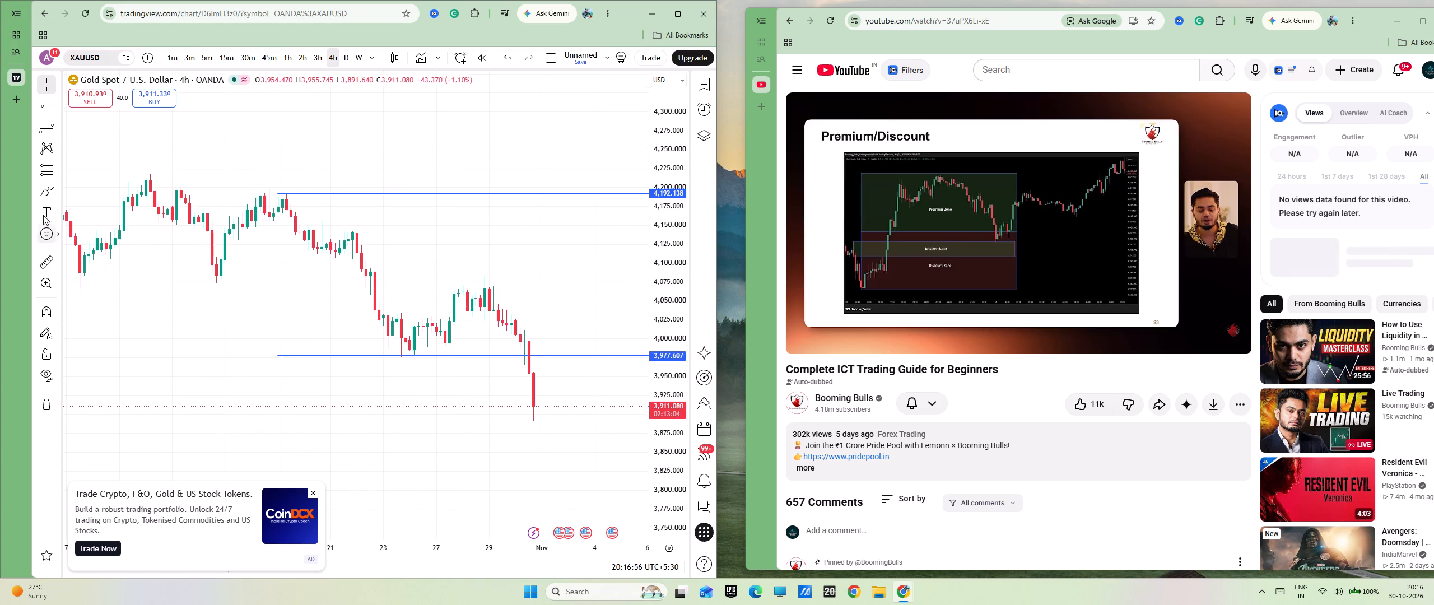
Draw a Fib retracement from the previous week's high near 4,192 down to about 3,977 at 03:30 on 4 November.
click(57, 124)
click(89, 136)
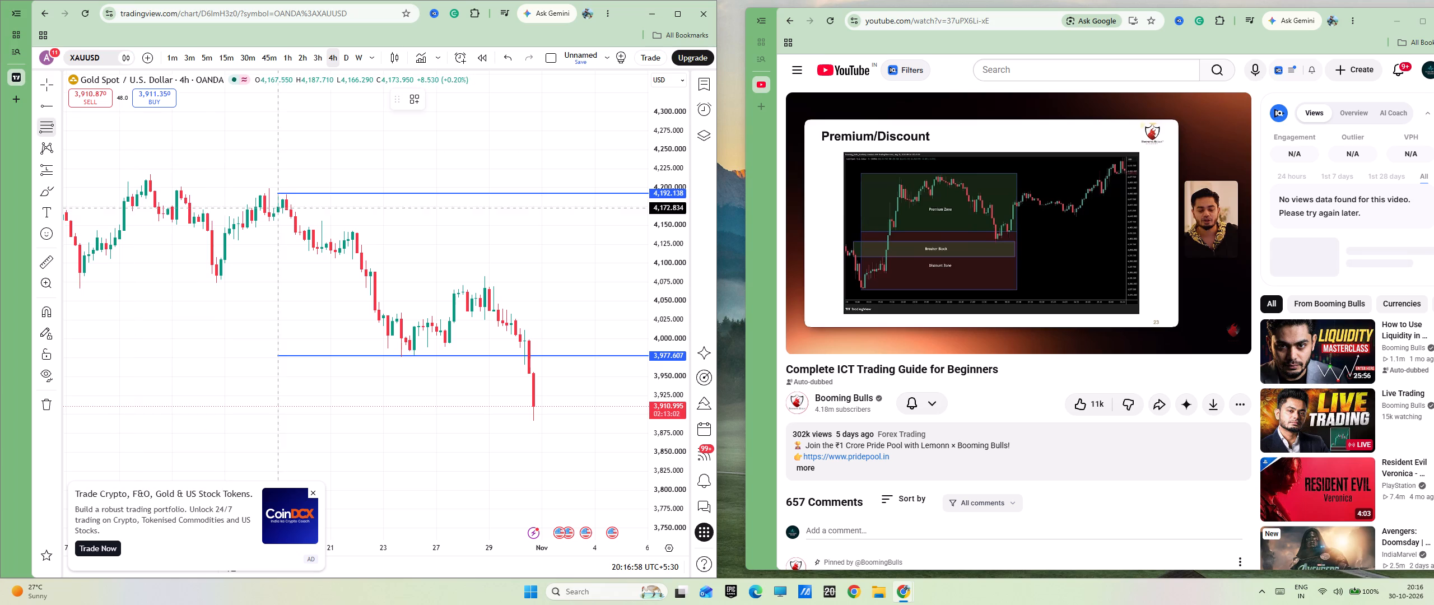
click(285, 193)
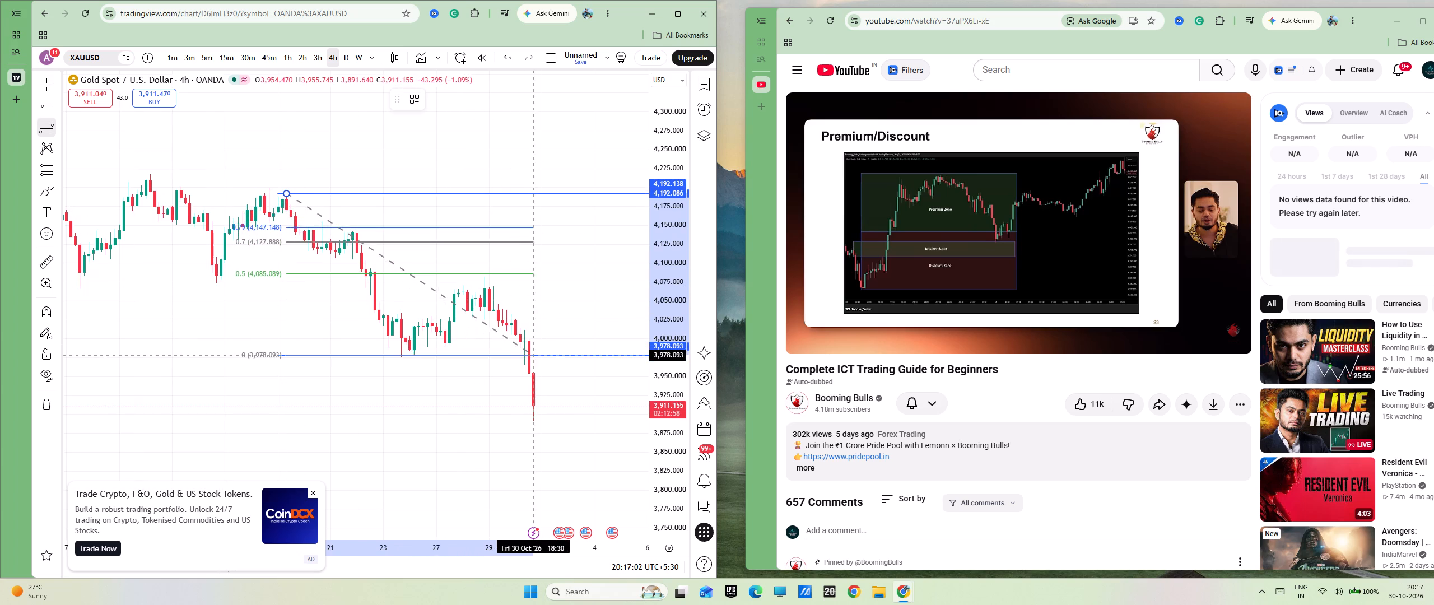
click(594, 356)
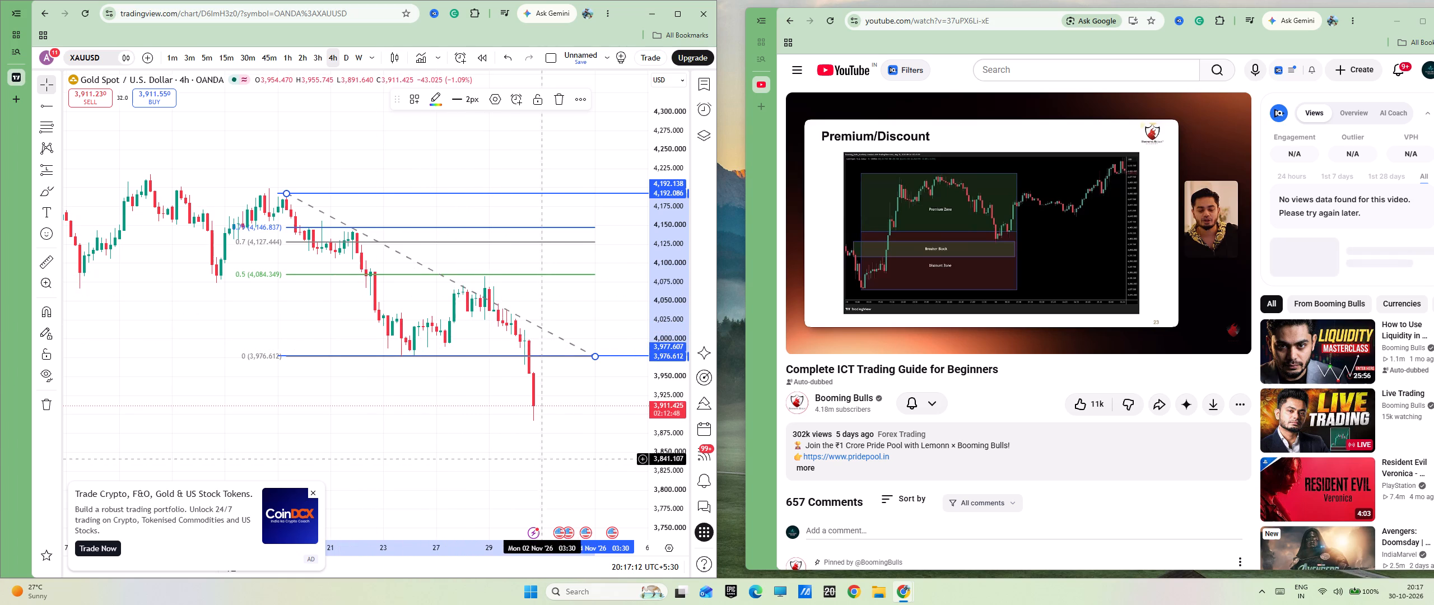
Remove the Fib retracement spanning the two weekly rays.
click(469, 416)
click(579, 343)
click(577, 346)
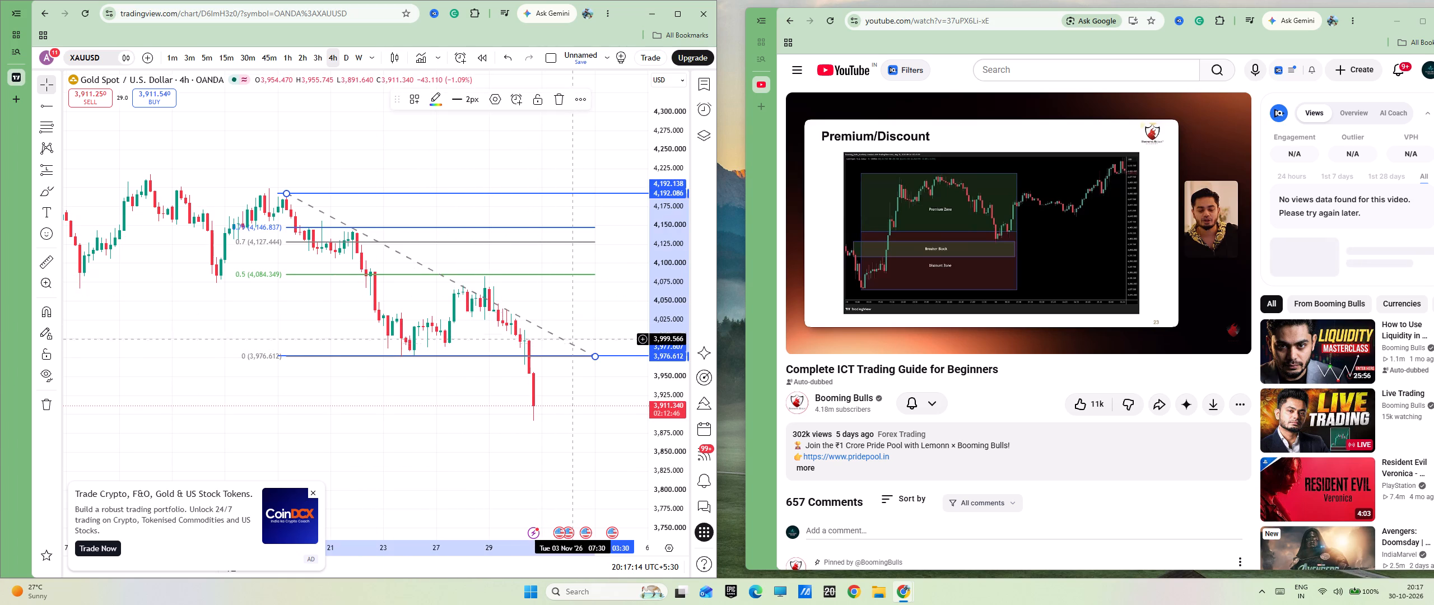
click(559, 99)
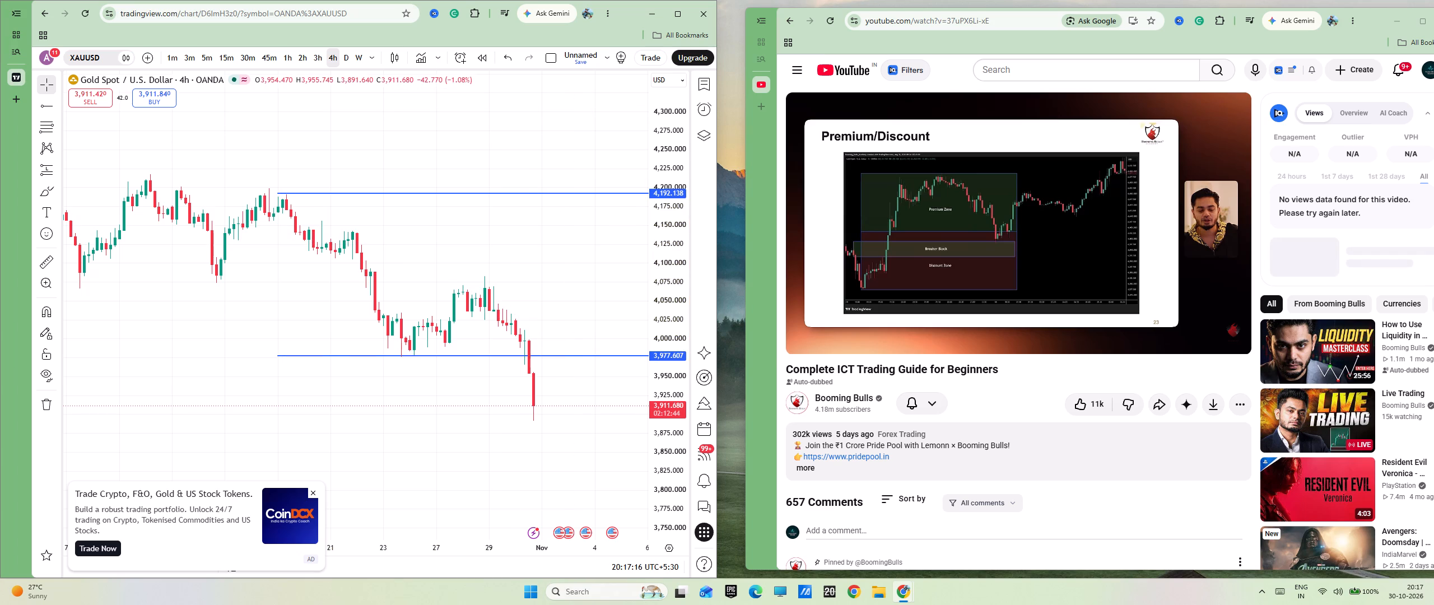
Resume the ICT guide video at the Premium/Discount slide.
click(797, 339)
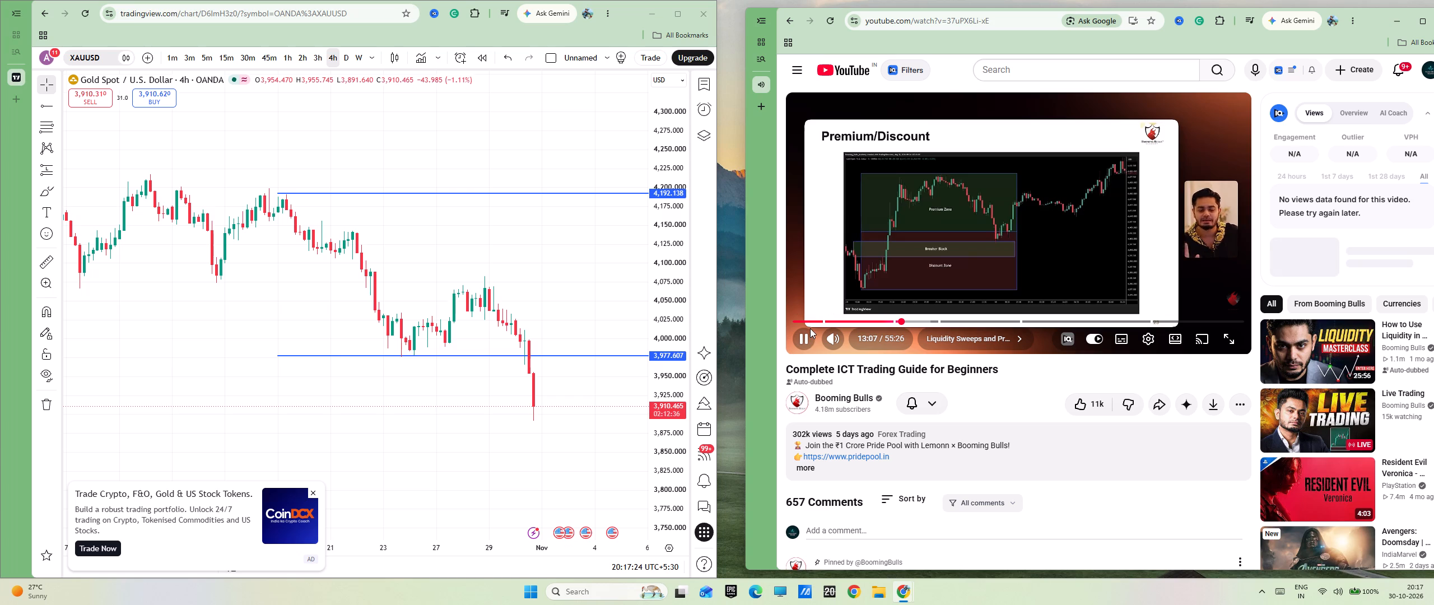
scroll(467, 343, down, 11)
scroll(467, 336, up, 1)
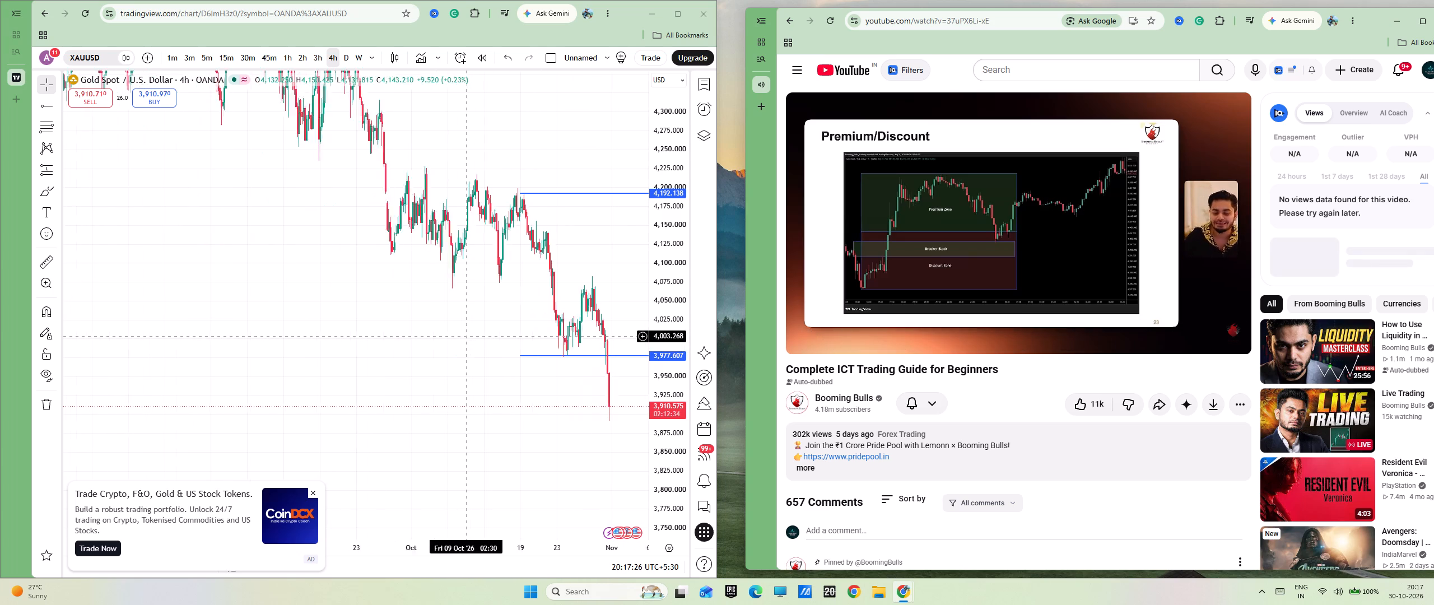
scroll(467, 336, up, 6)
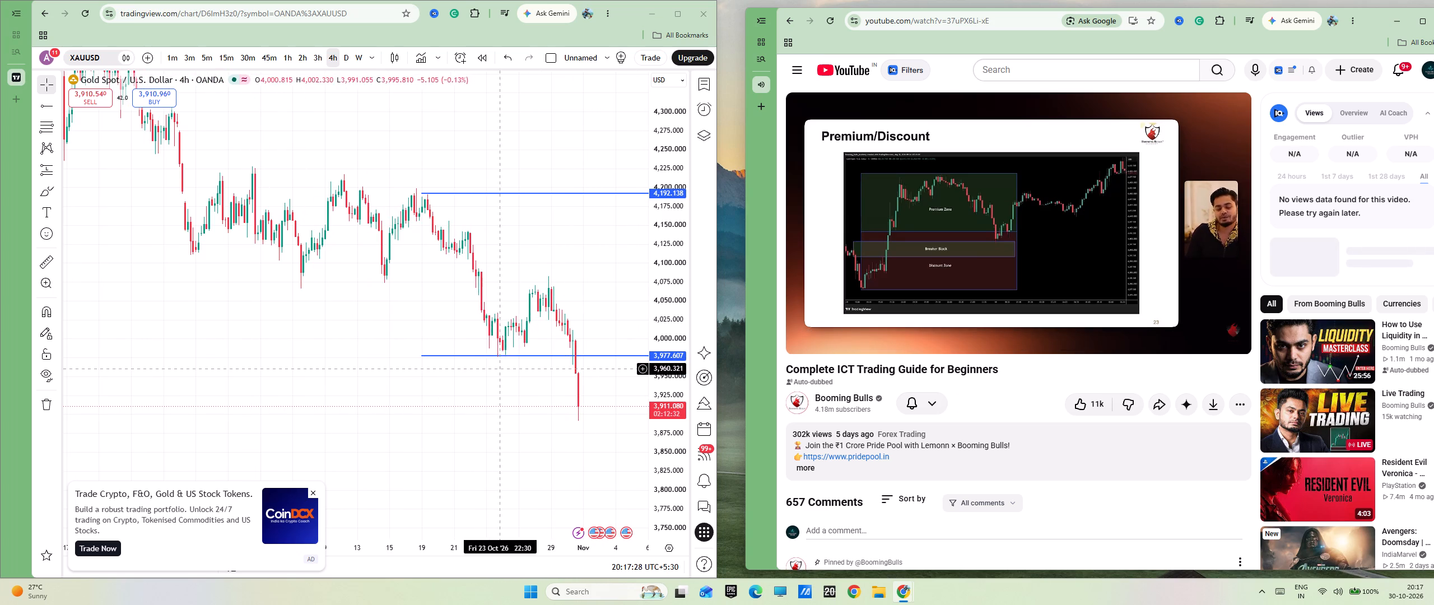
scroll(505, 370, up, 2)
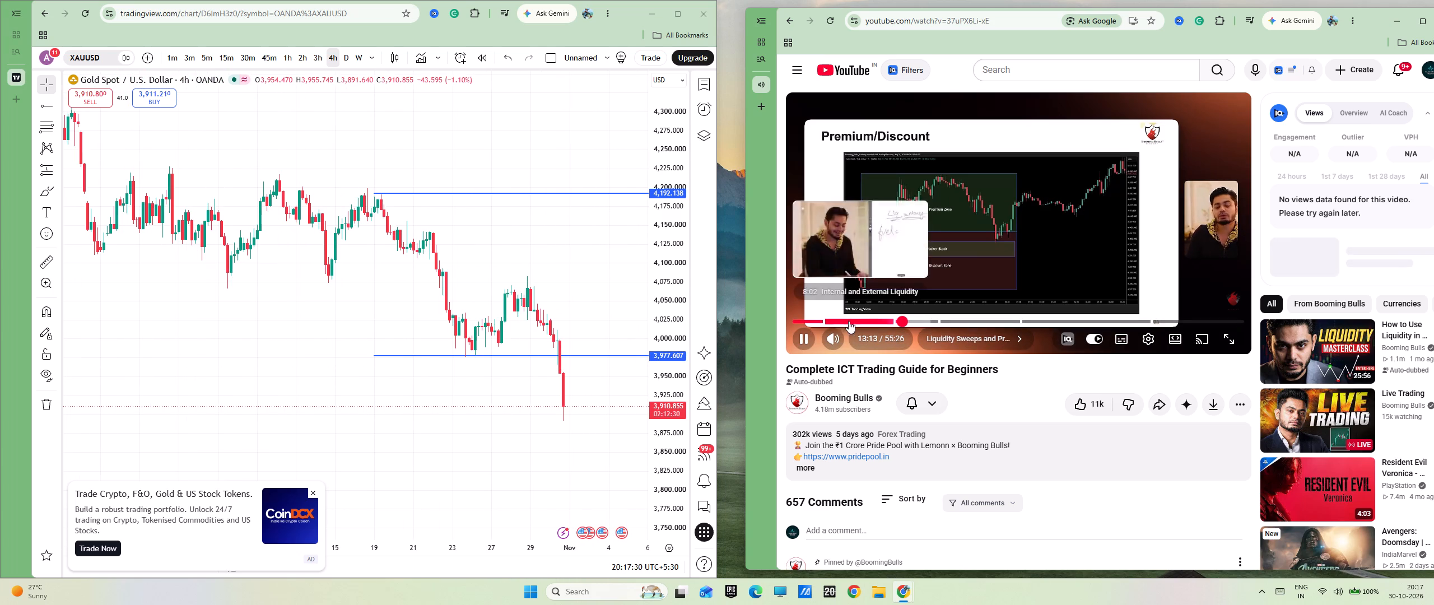
Check the Liquidity section of the ICT guide video near 3:50, and return to the Premium/Discount slide.
click(827, 321)
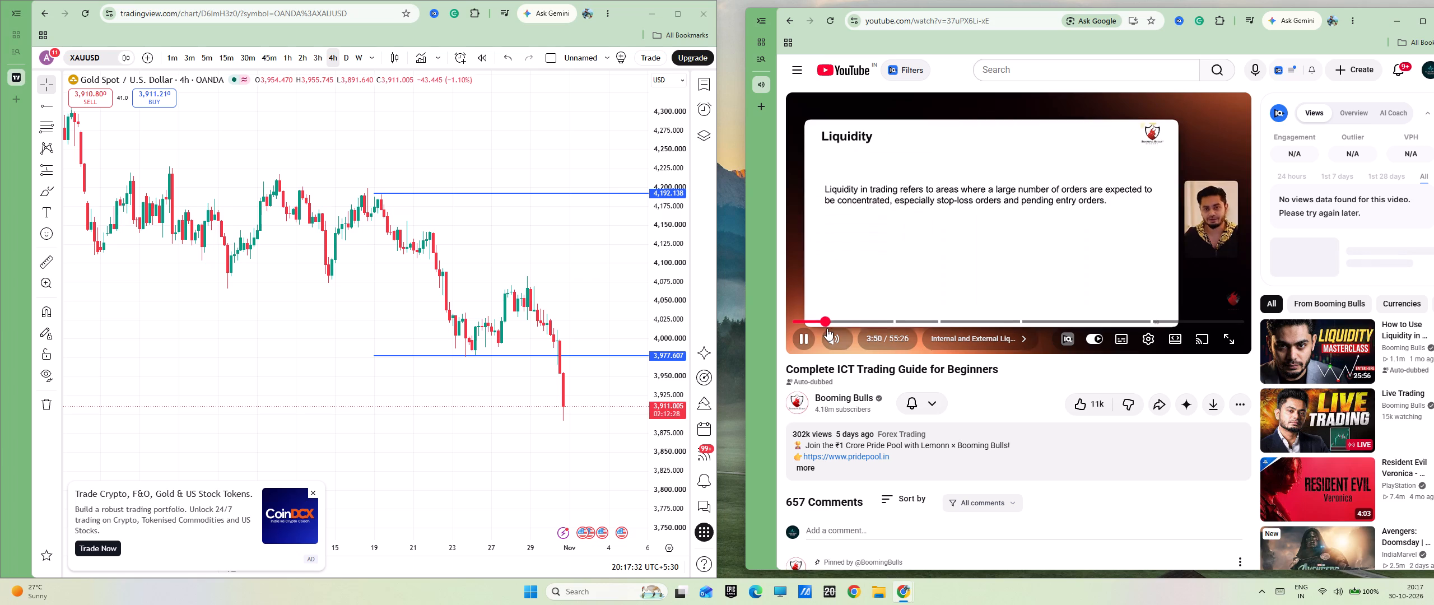
right_click(348, 397)
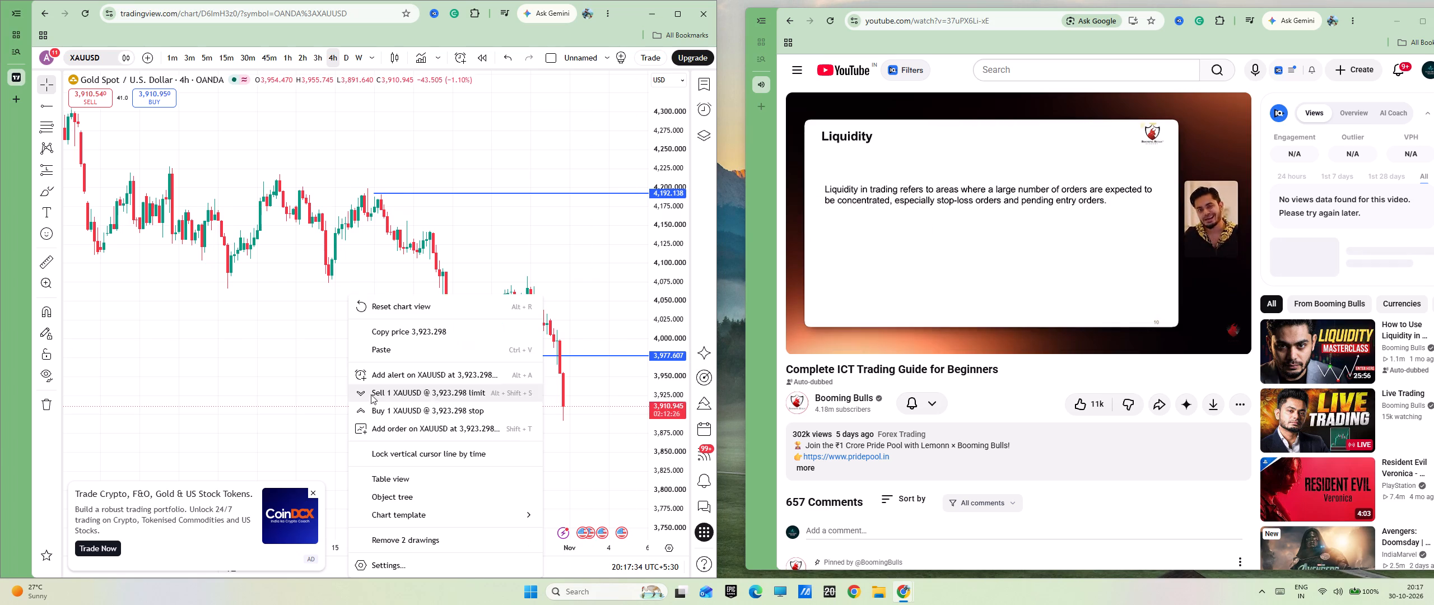
click(901, 323)
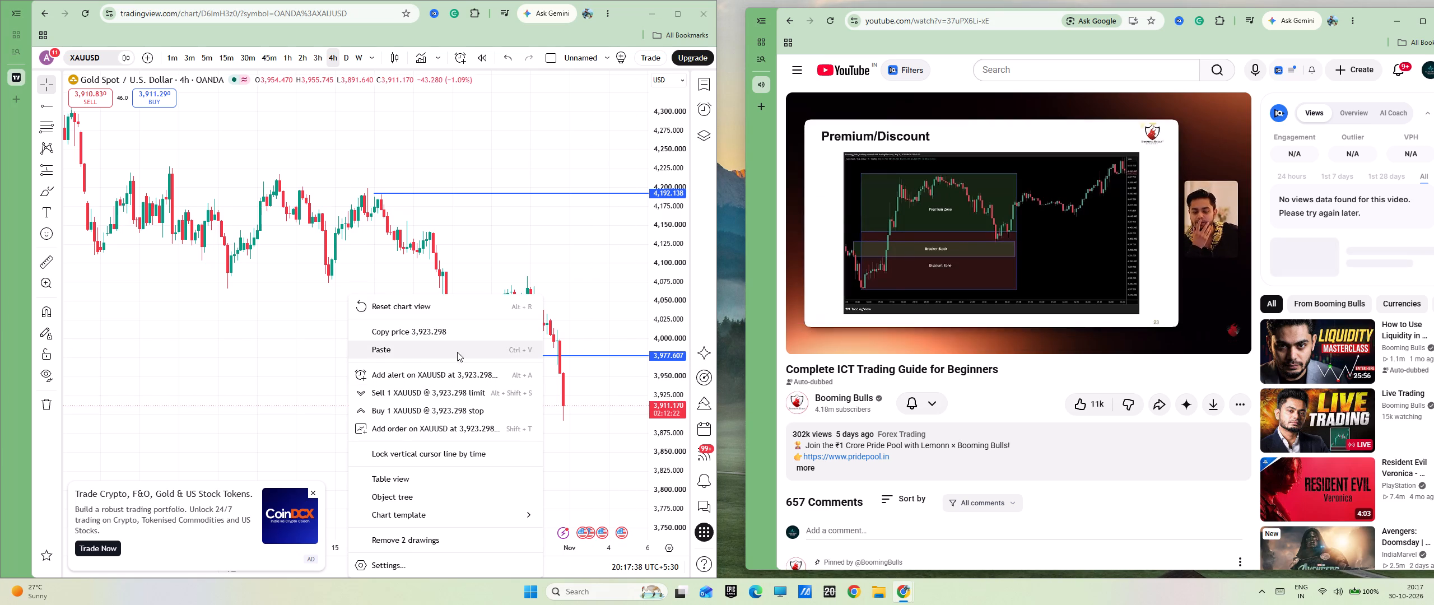
Show the ICT guide video full screen at the Premium/Discount slide and choose a different playback quality.
click(1417, 20)
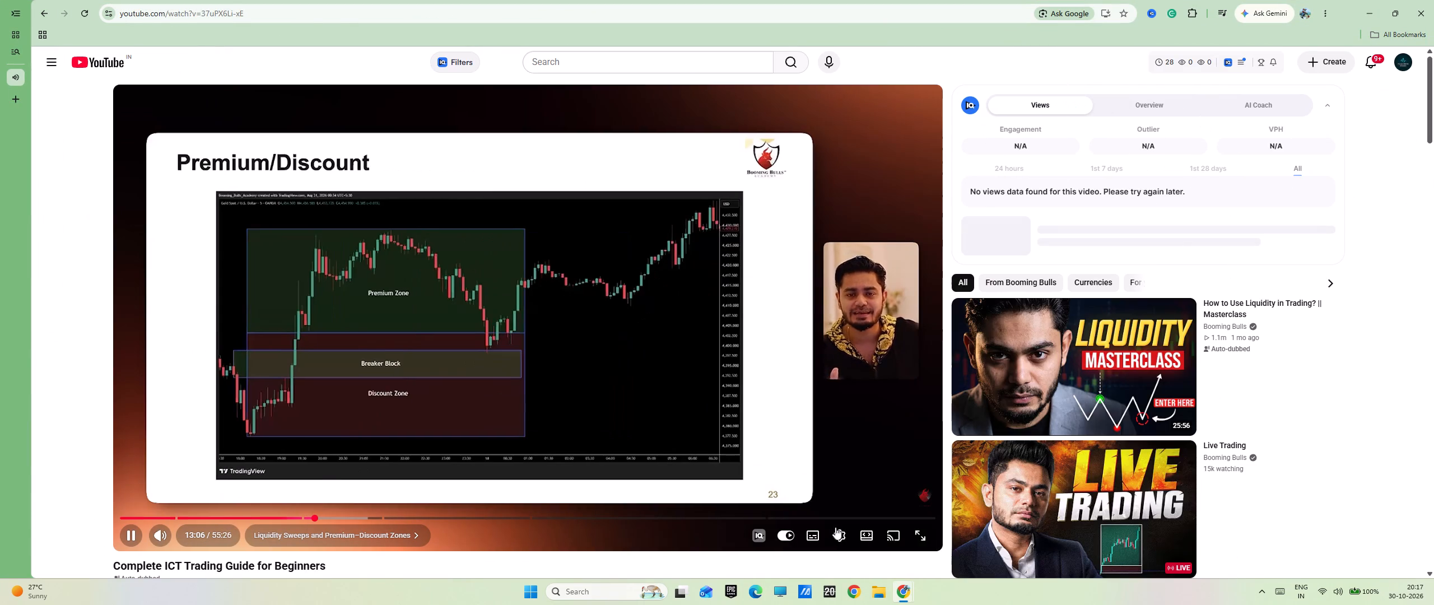
click(917, 539)
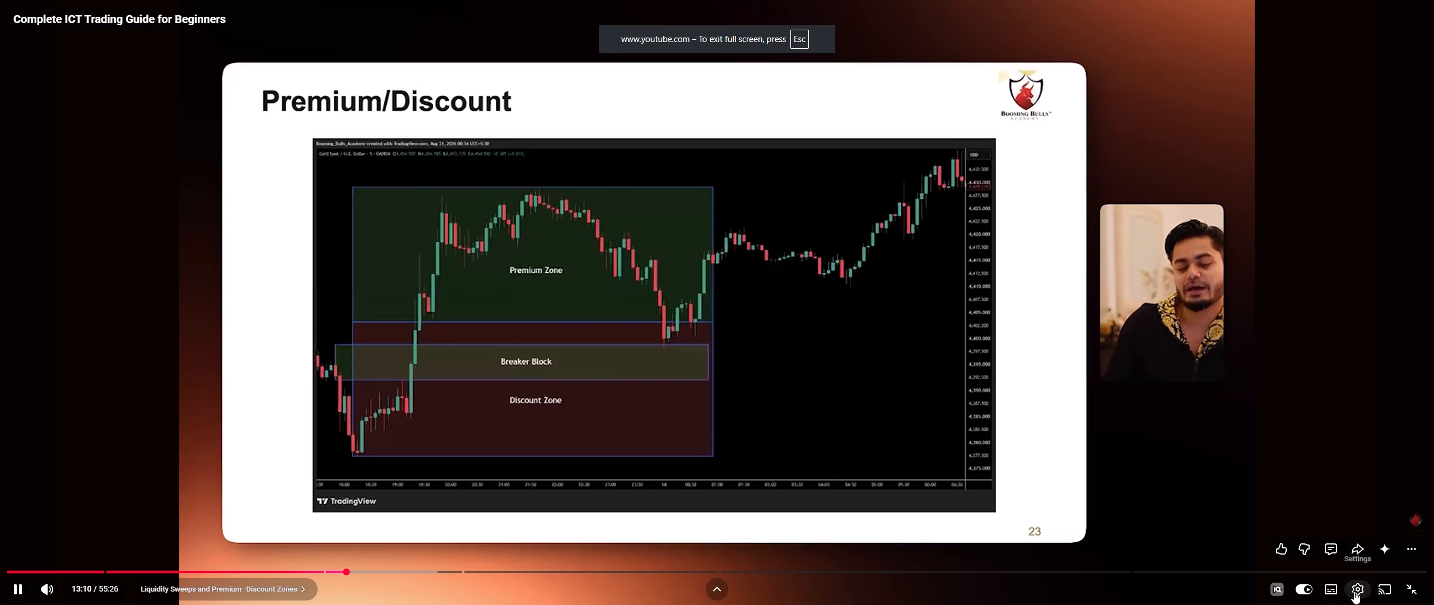
click(1354, 592)
scroll(1354, 536, down, 2)
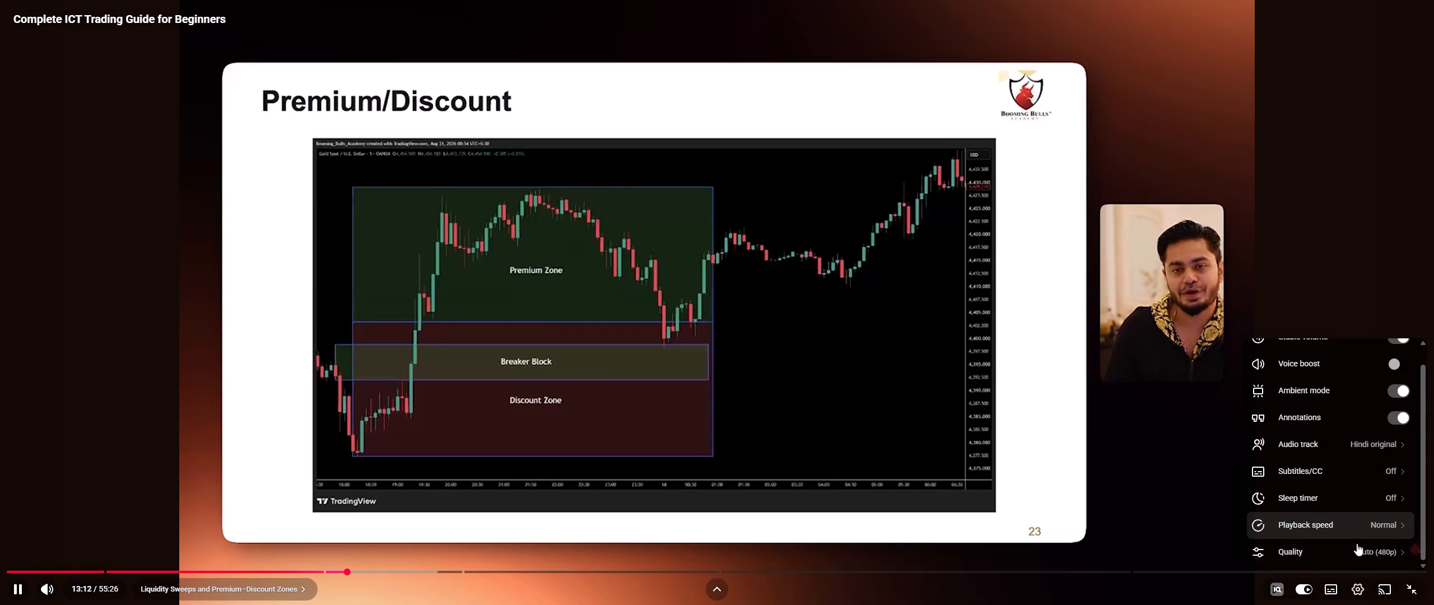
click(1359, 557)
click(1348, 422)
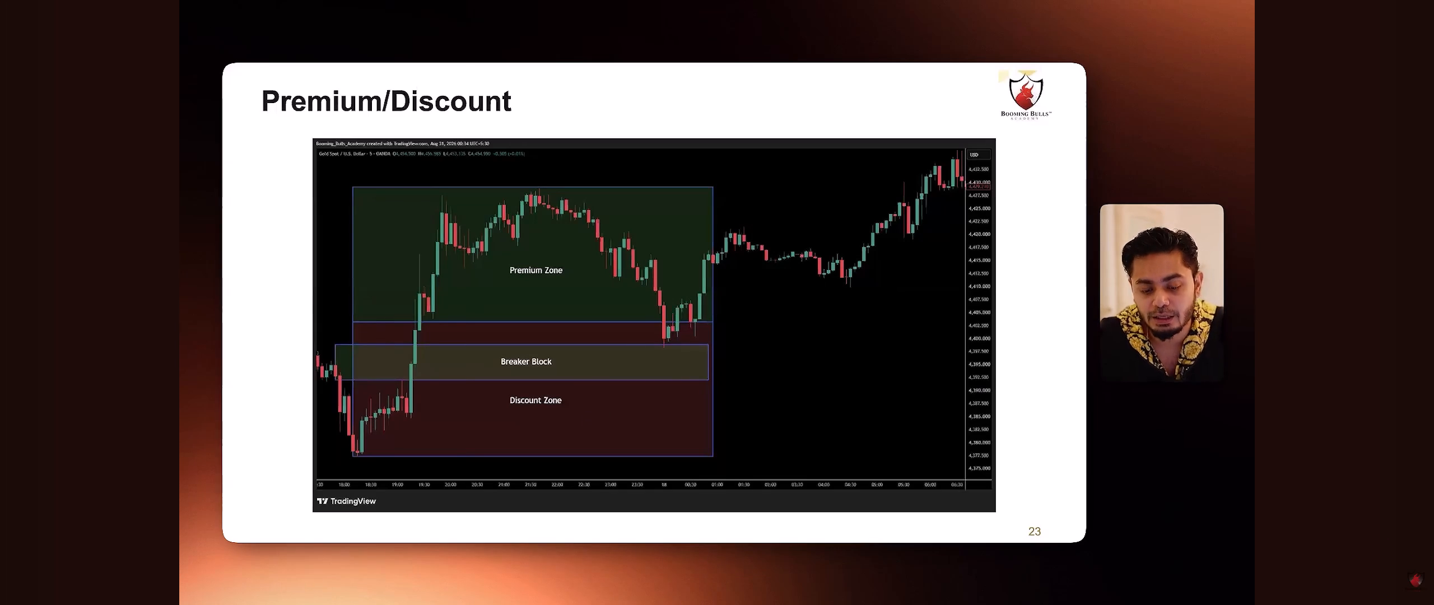
Exit full screen and restore the video window beside the XAUUSD chart.
key(Escape)
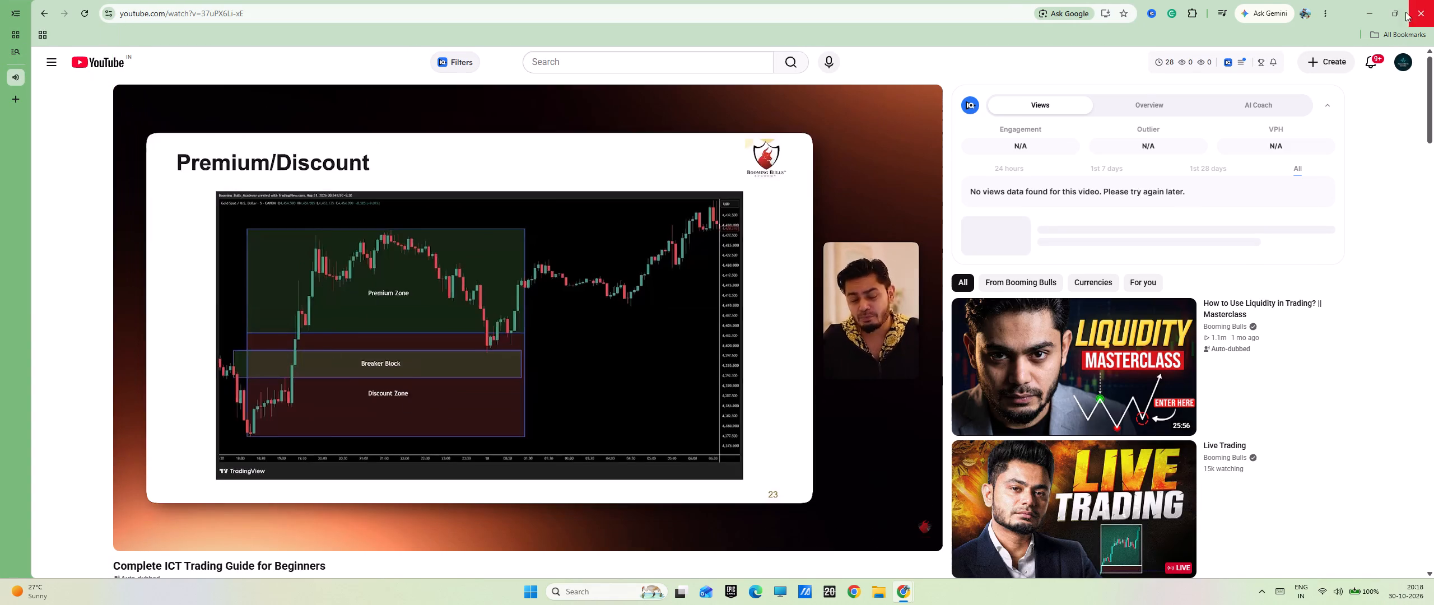
click(1388, 13)
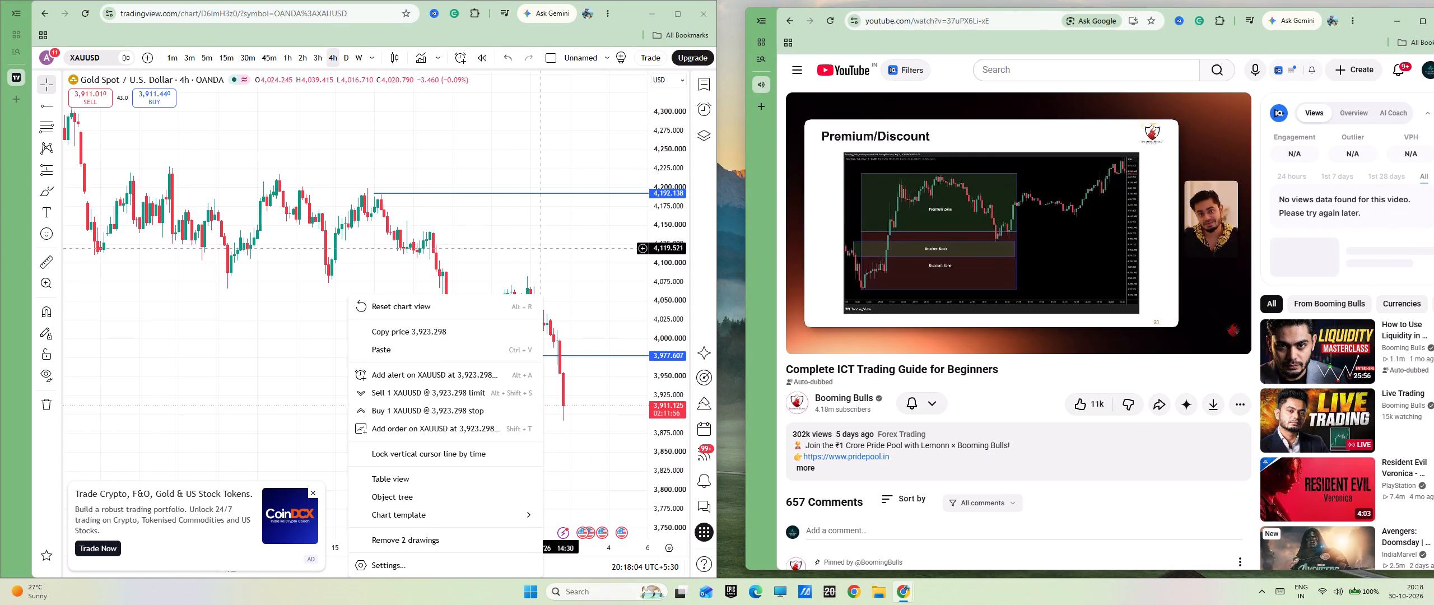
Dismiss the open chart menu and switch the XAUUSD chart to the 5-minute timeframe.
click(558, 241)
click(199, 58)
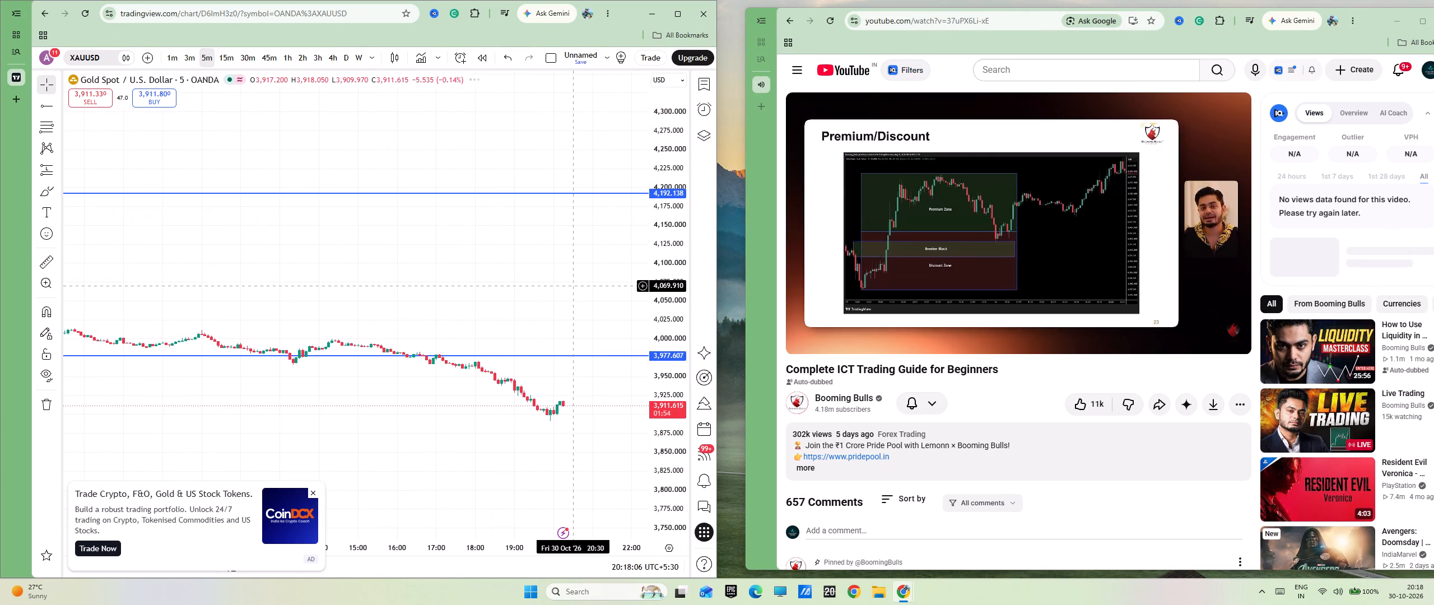
Remove both weekly high and low rays from the XAUUSD chart.
right_click(571, 287)
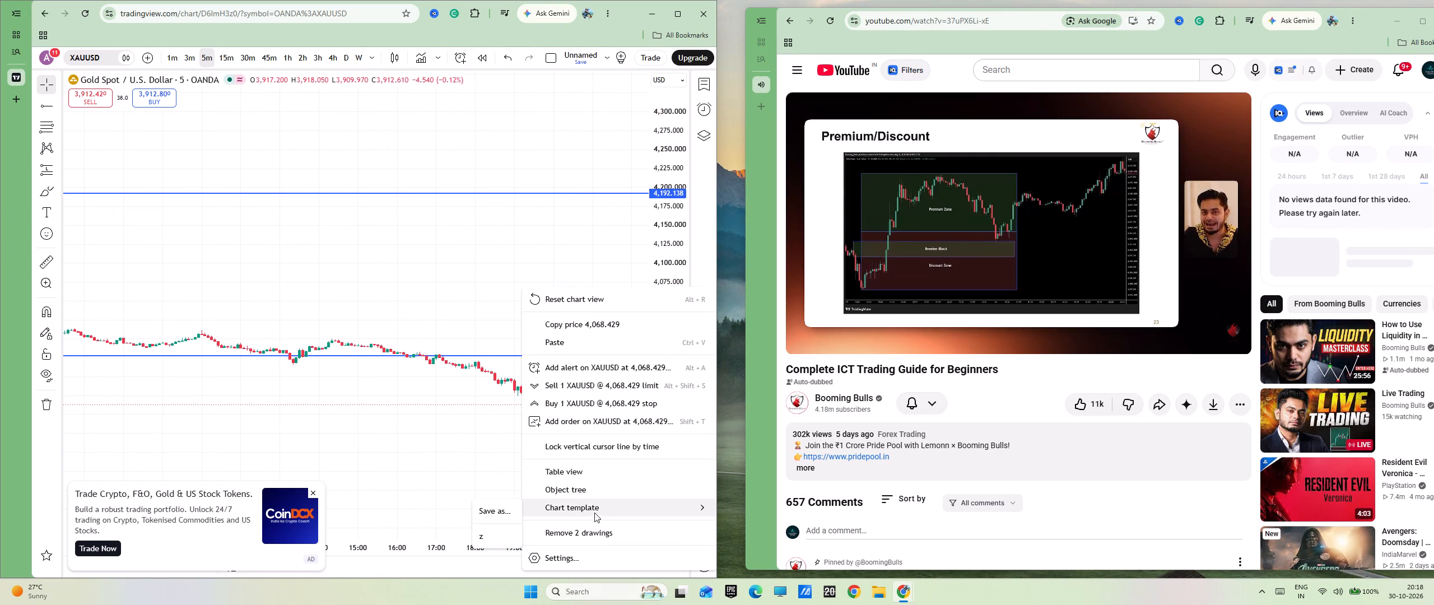
click(596, 532)
Examine the 5-minute XAUUSD price action on 30 October for a swing low-to-high leg to mark.
drag(677, 448, 676, 253)
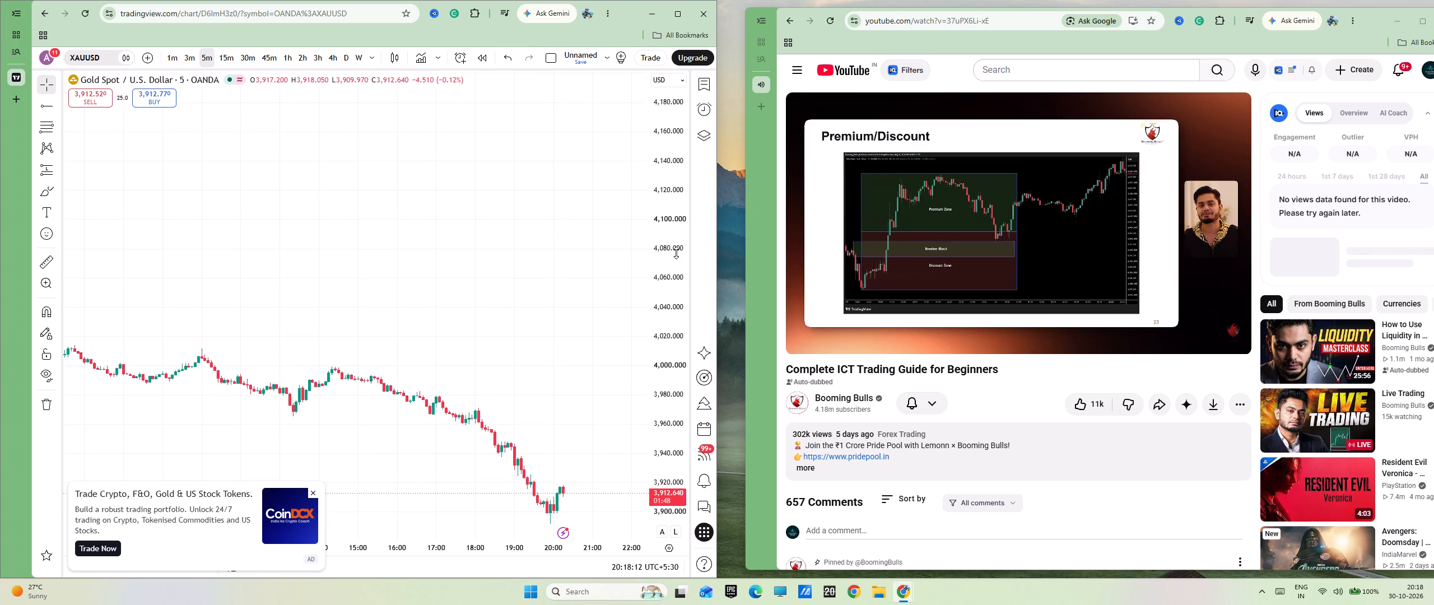
drag(676, 253, 674, 226)
drag(553, 358, 611, 192)
scroll(606, 213, down, 12)
scroll(621, 331, up, 5)
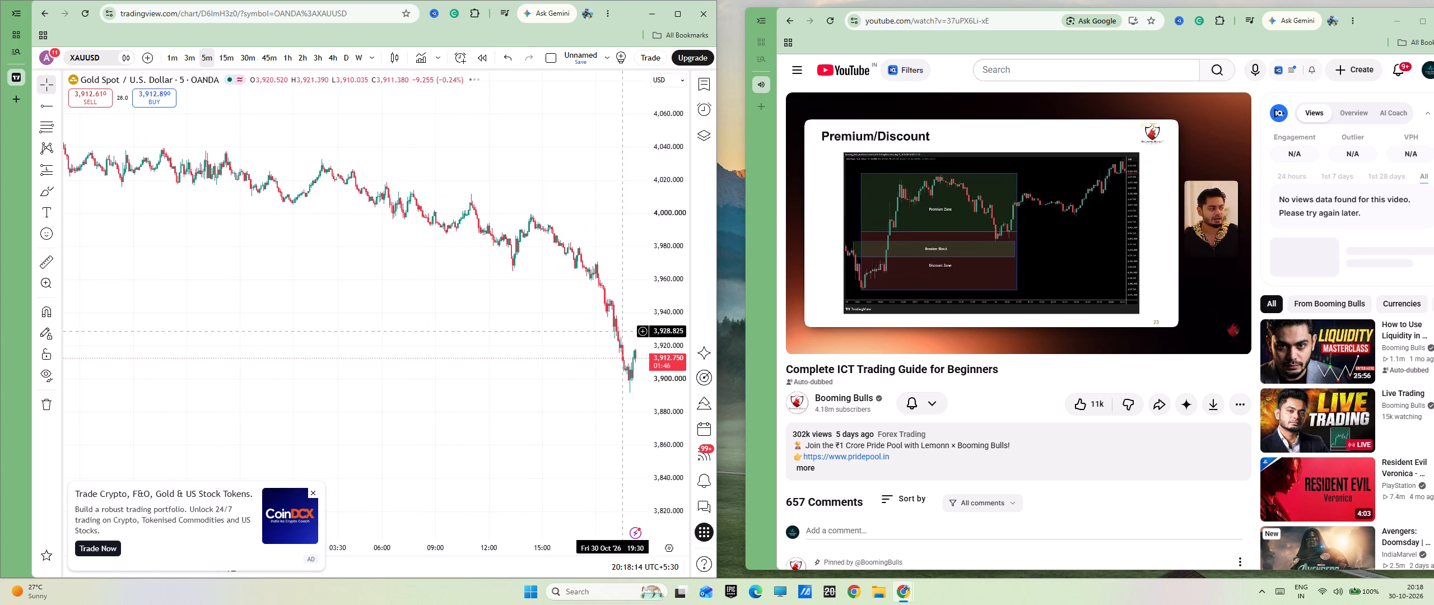
drag(575, 362, 551, 334)
scroll(555, 338, up, 7)
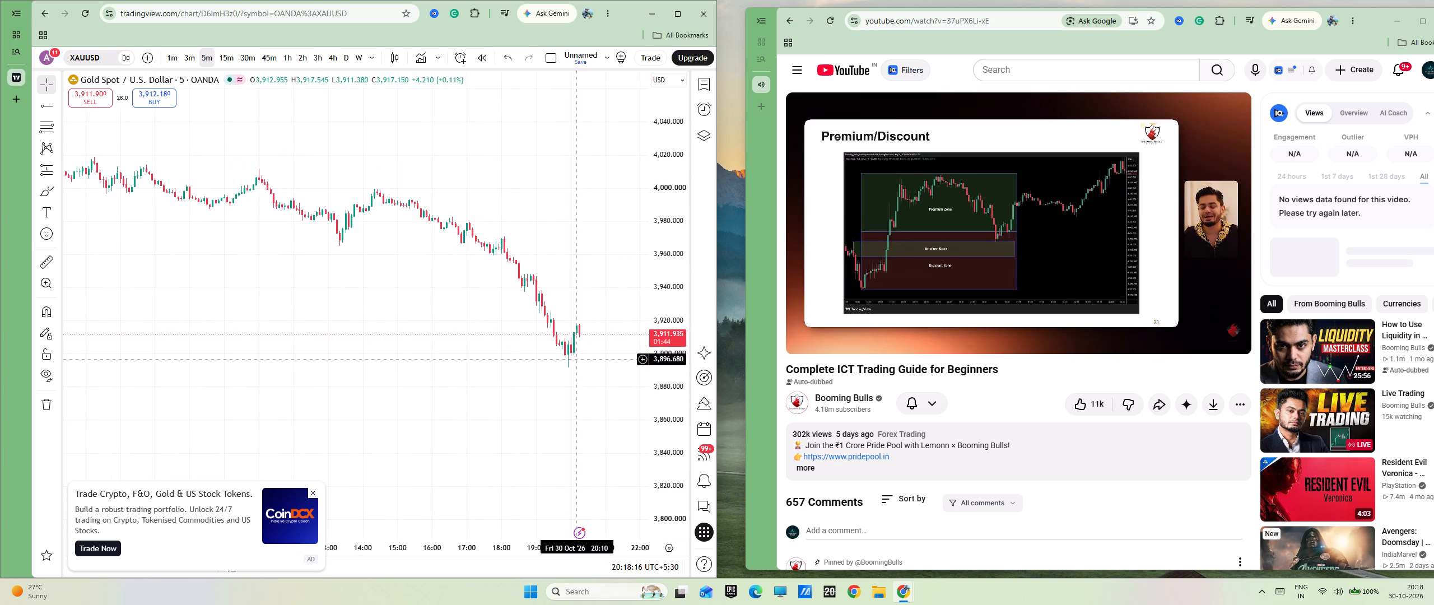
scroll(584, 364, down, 6)
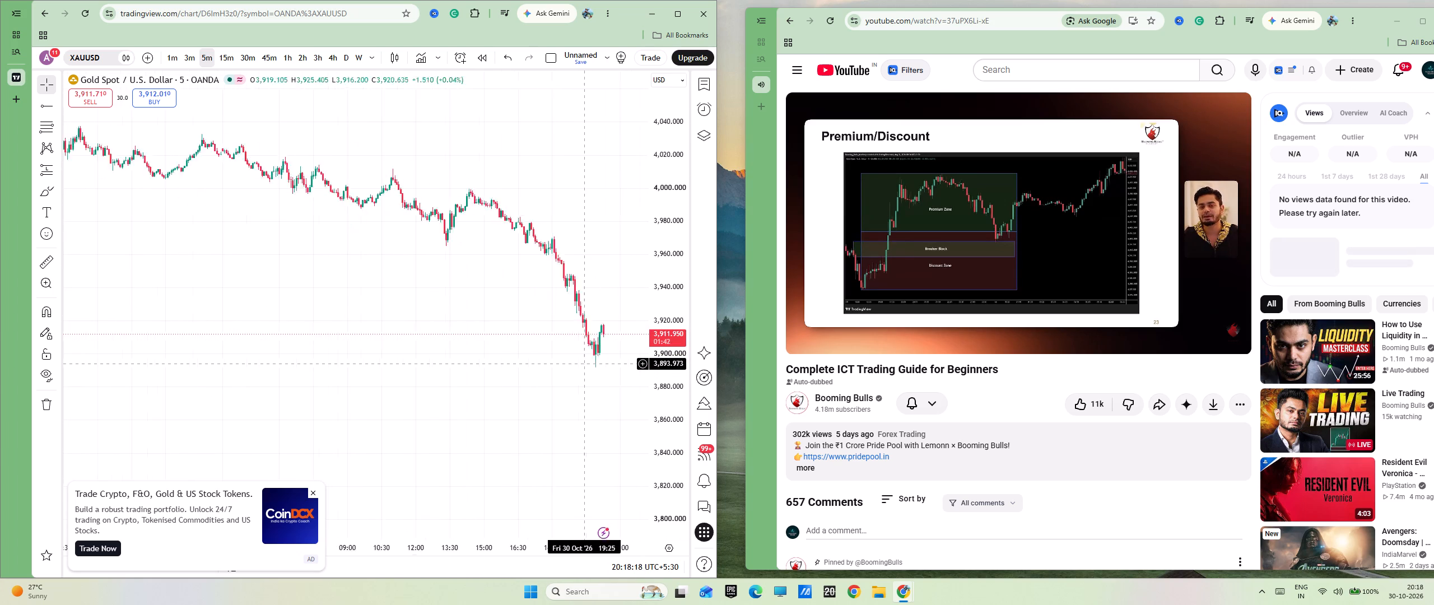
scroll(584, 364, down, 9)
scroll(584, 364, up, 16)
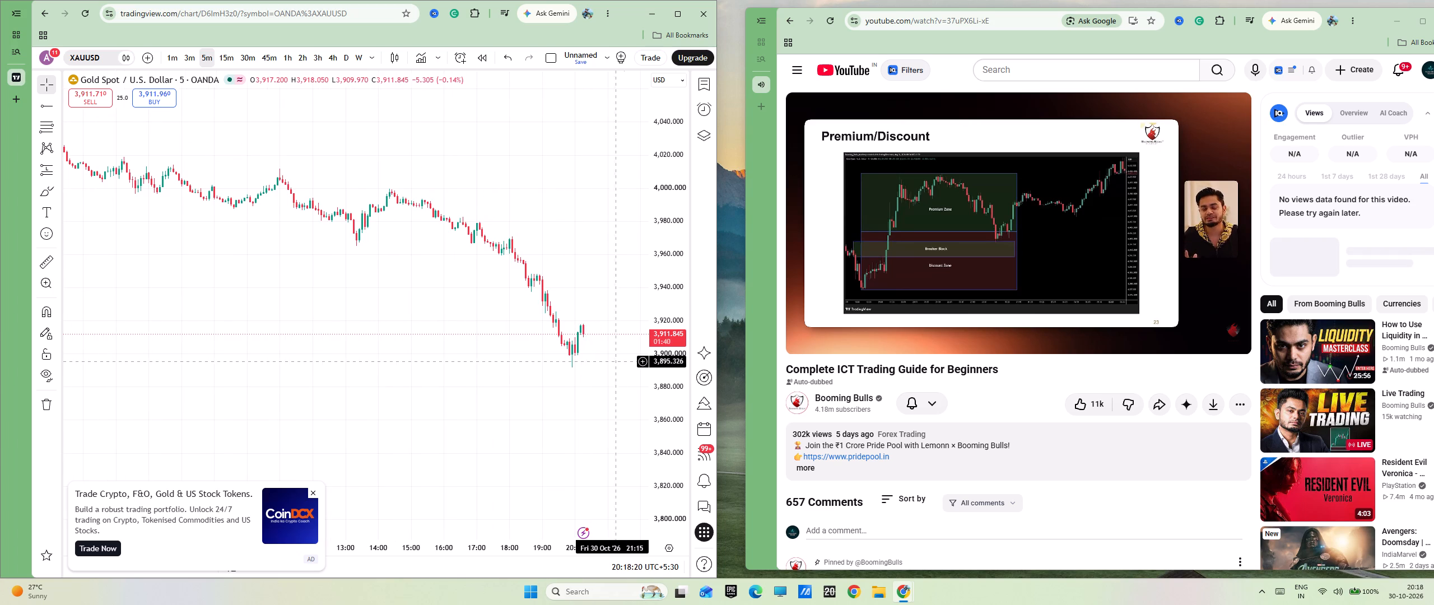
scroll(619, 352, down, 8)
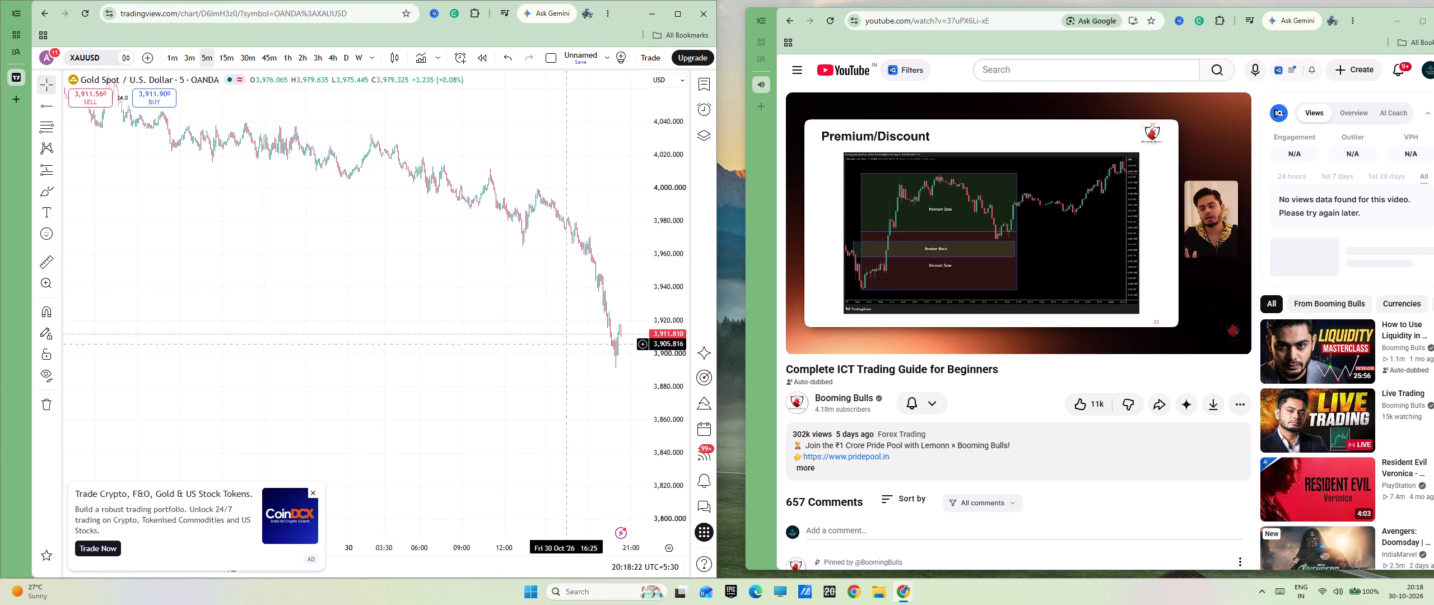
scroll(552, 343, up, 6)
drag(664, 305, 658, 135)
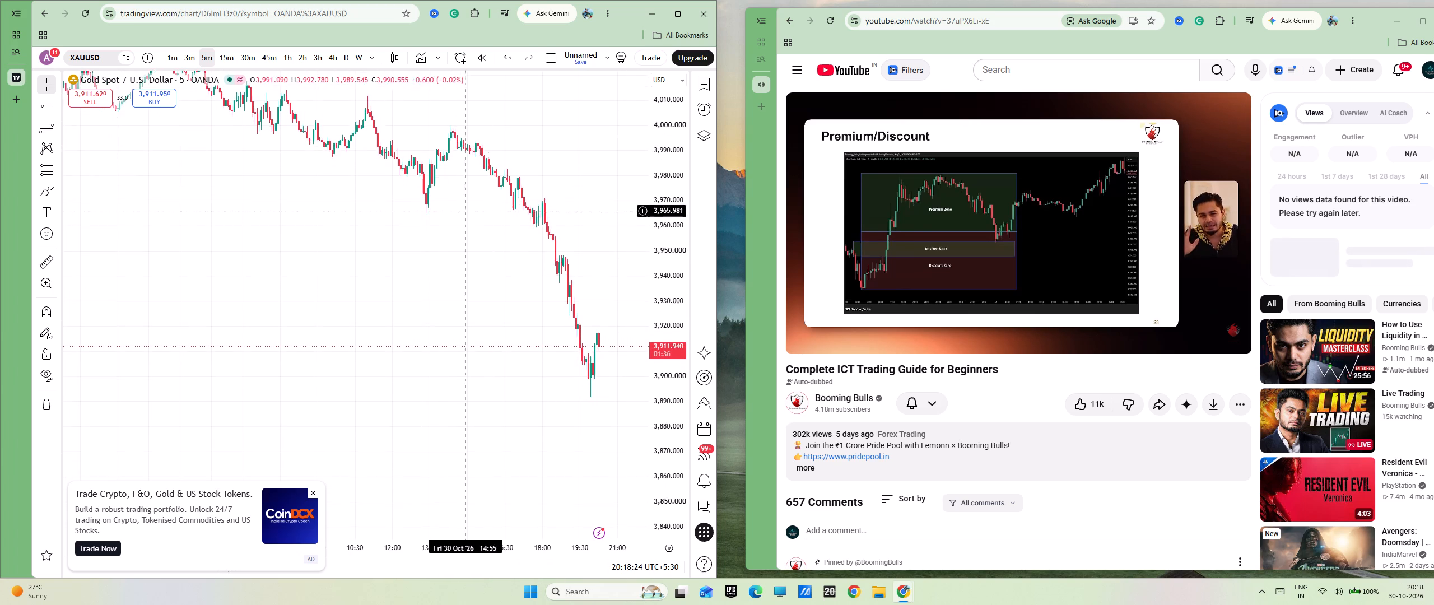
drag(457, 215, 499, 353)
scroll(497, 352, up, 5)
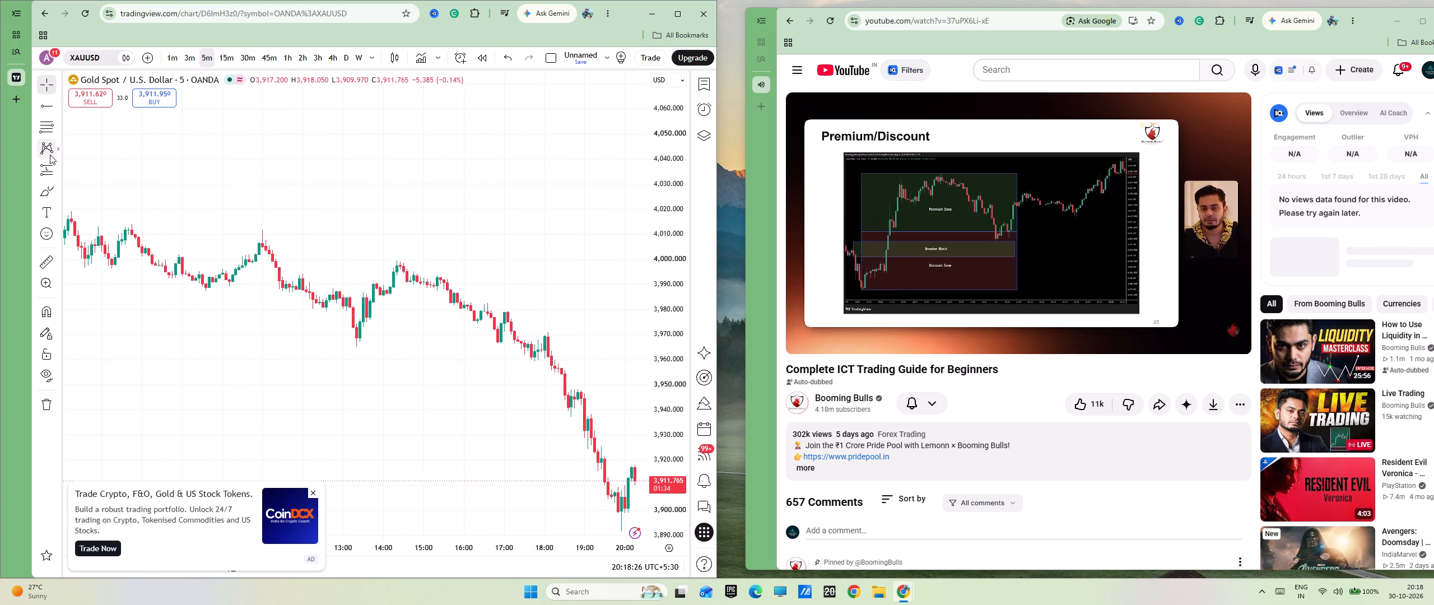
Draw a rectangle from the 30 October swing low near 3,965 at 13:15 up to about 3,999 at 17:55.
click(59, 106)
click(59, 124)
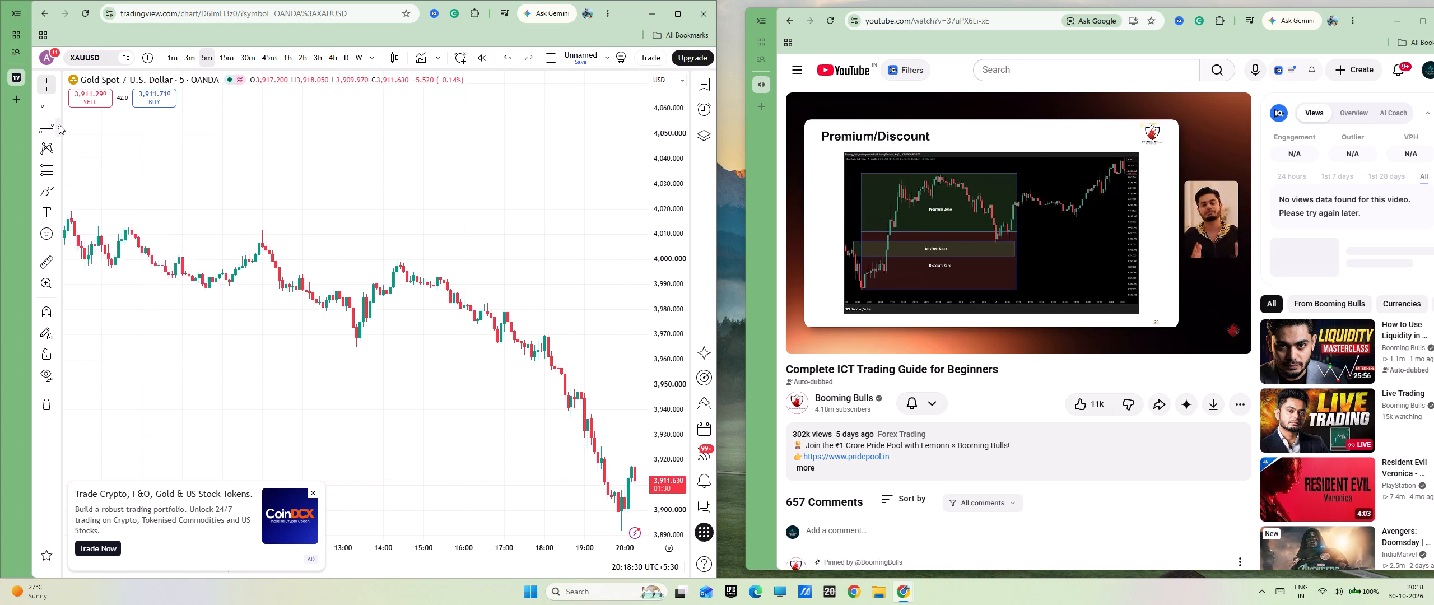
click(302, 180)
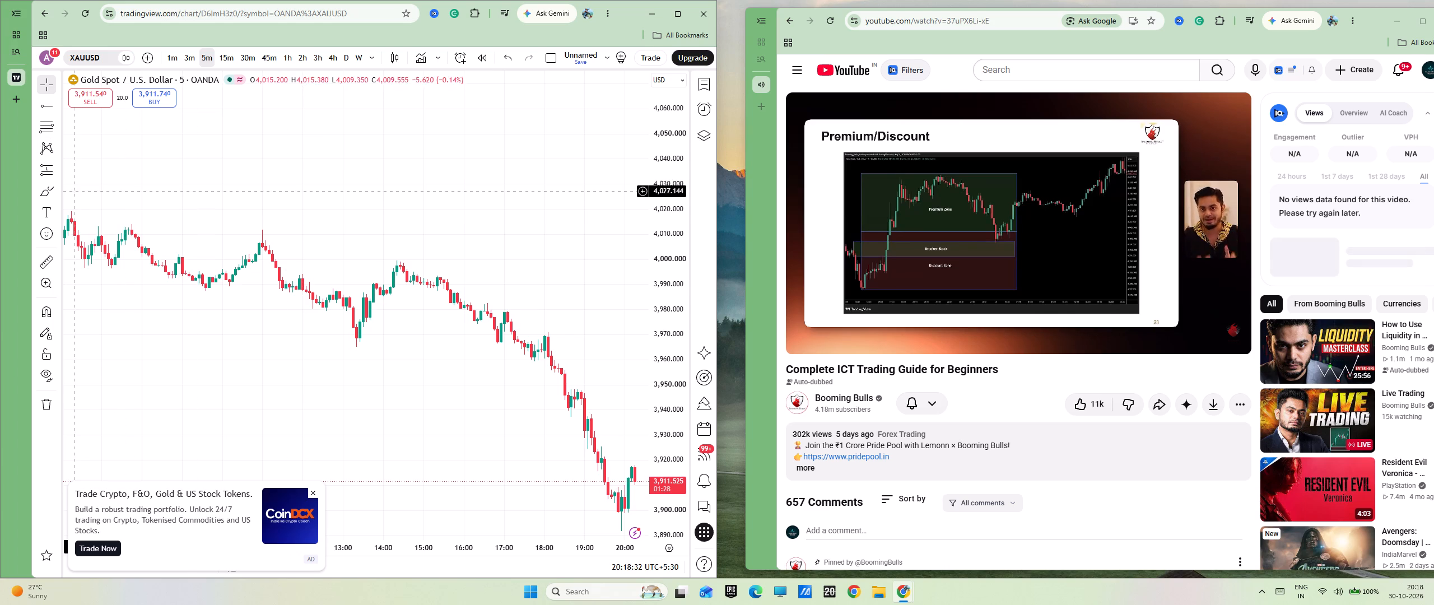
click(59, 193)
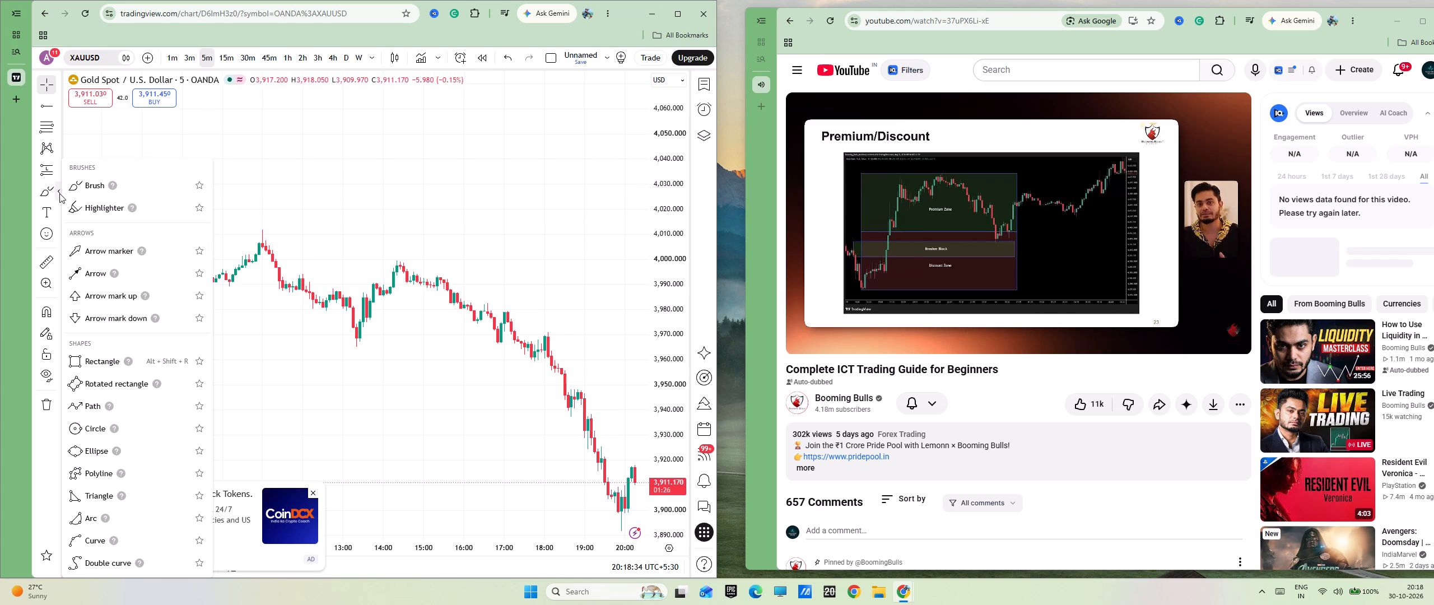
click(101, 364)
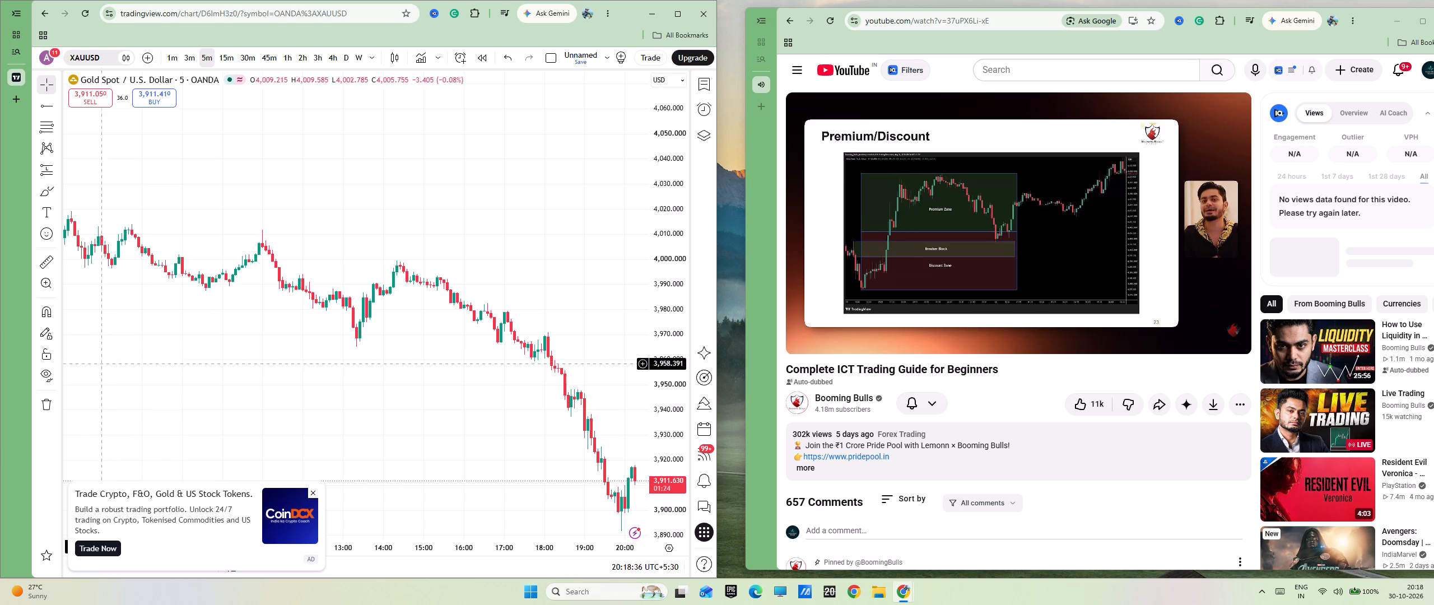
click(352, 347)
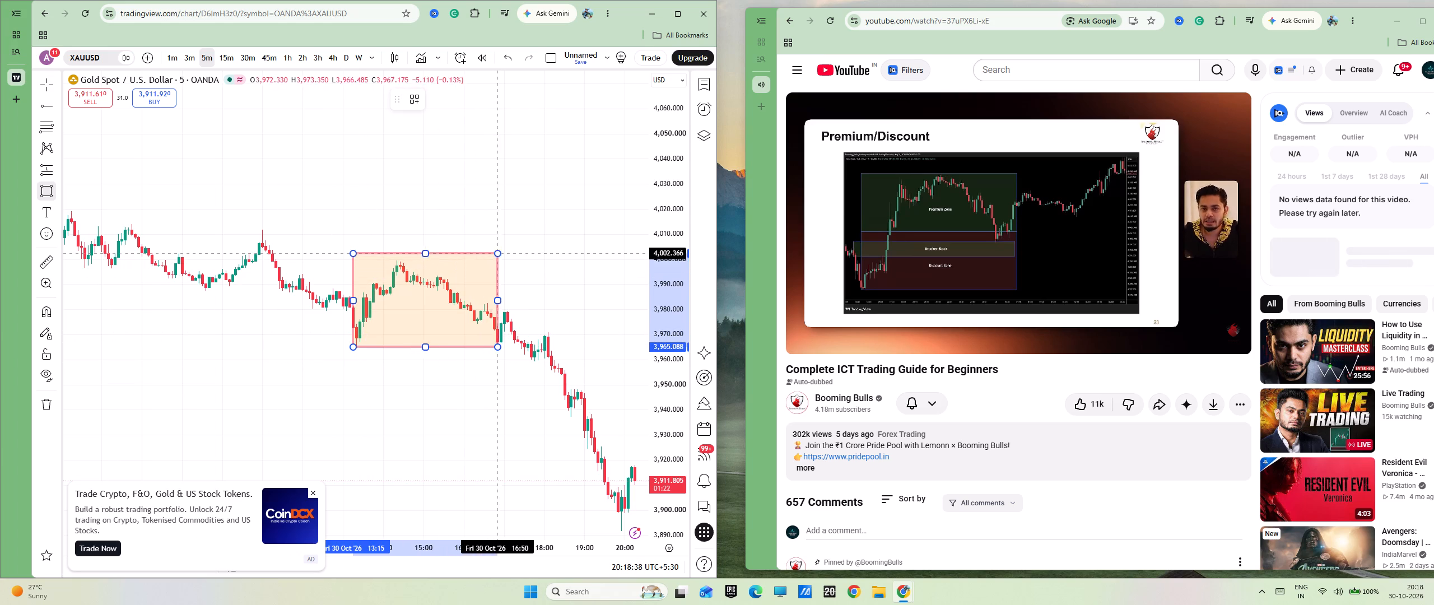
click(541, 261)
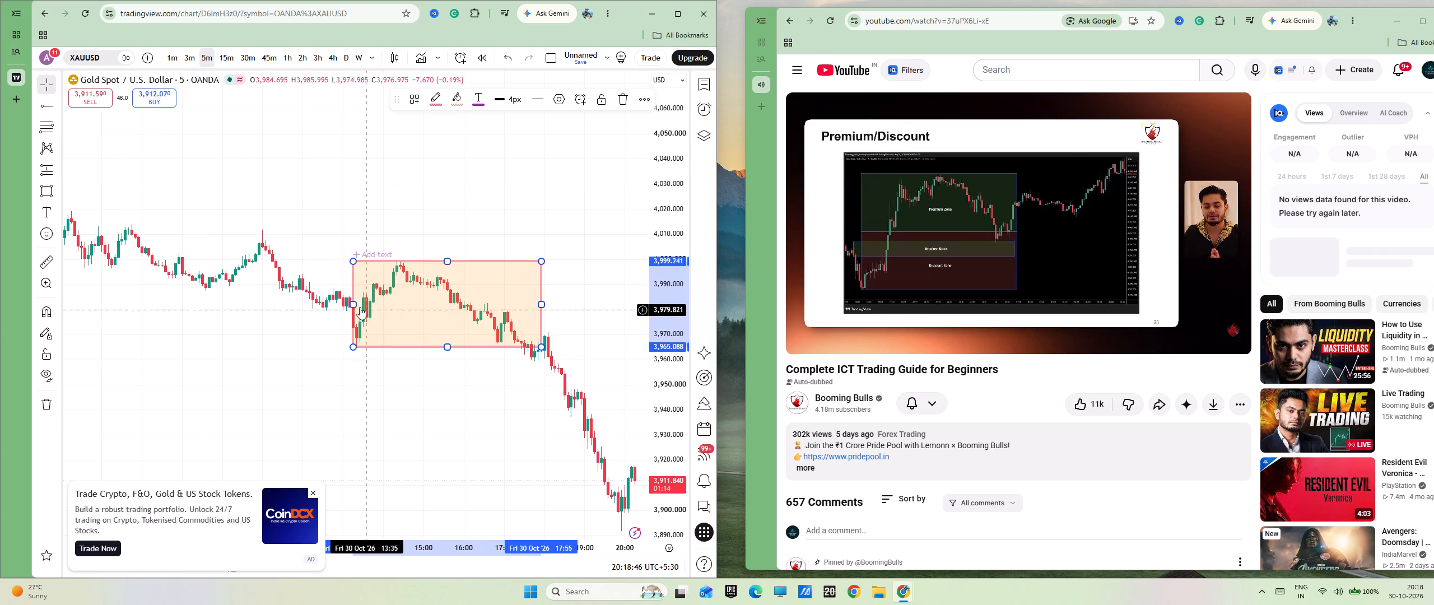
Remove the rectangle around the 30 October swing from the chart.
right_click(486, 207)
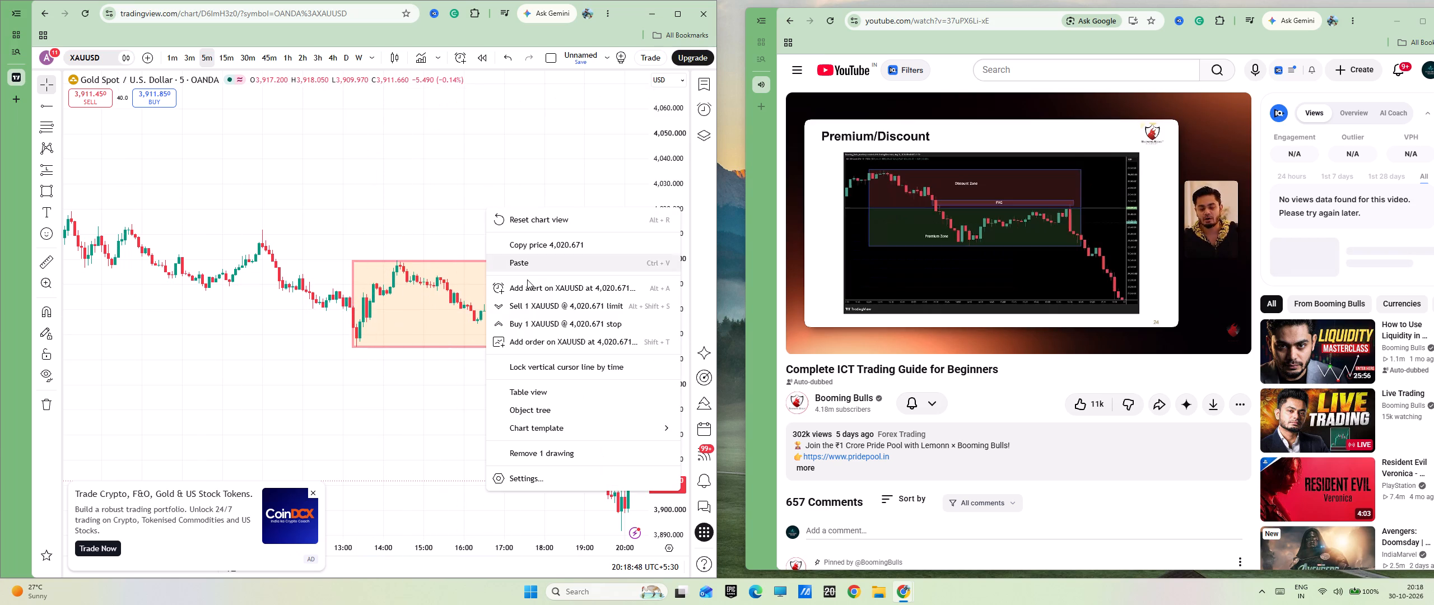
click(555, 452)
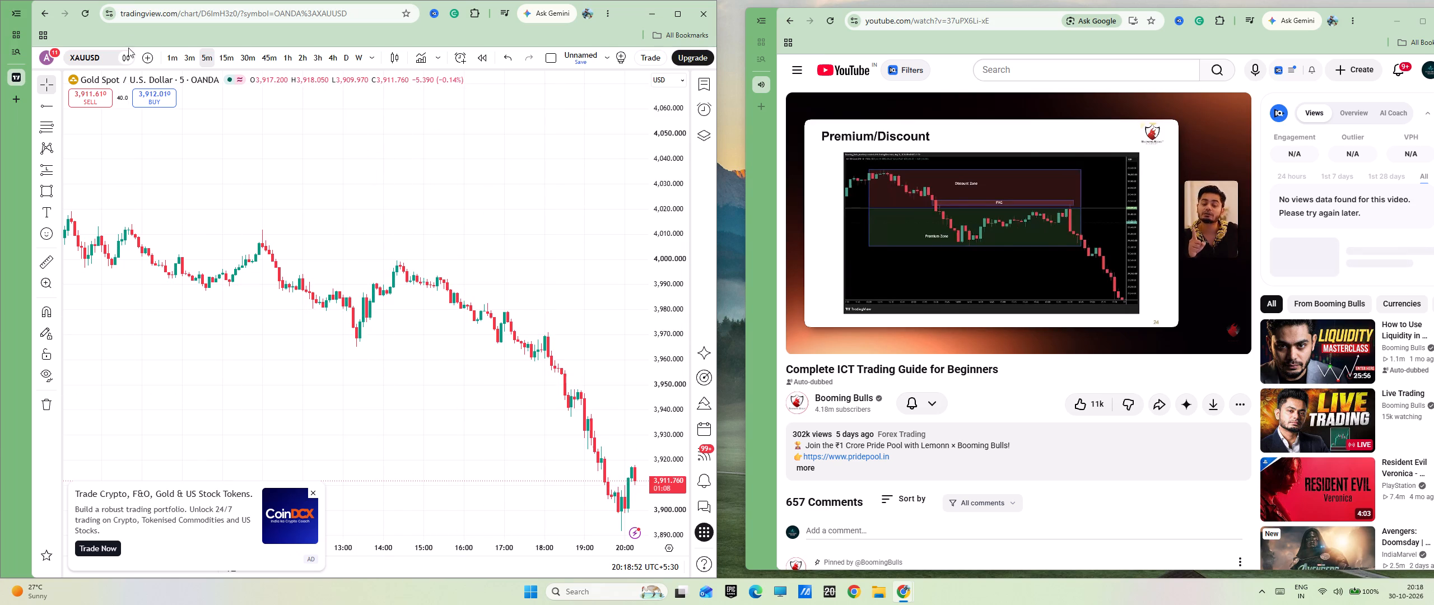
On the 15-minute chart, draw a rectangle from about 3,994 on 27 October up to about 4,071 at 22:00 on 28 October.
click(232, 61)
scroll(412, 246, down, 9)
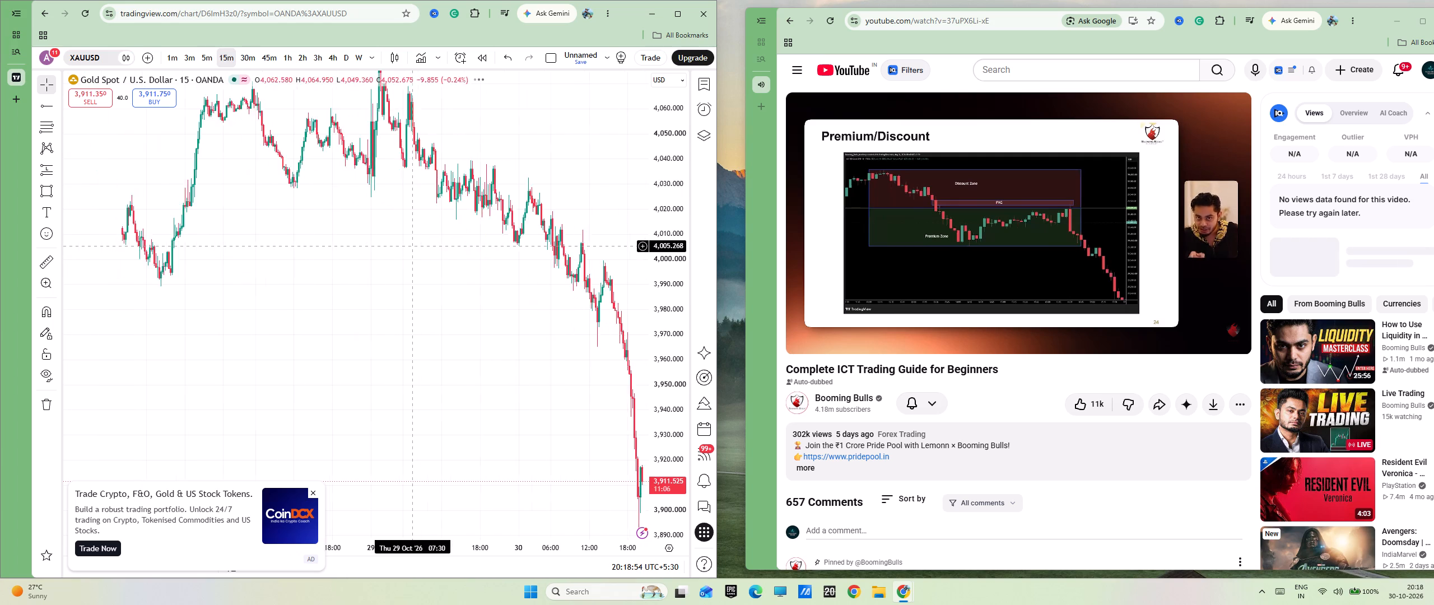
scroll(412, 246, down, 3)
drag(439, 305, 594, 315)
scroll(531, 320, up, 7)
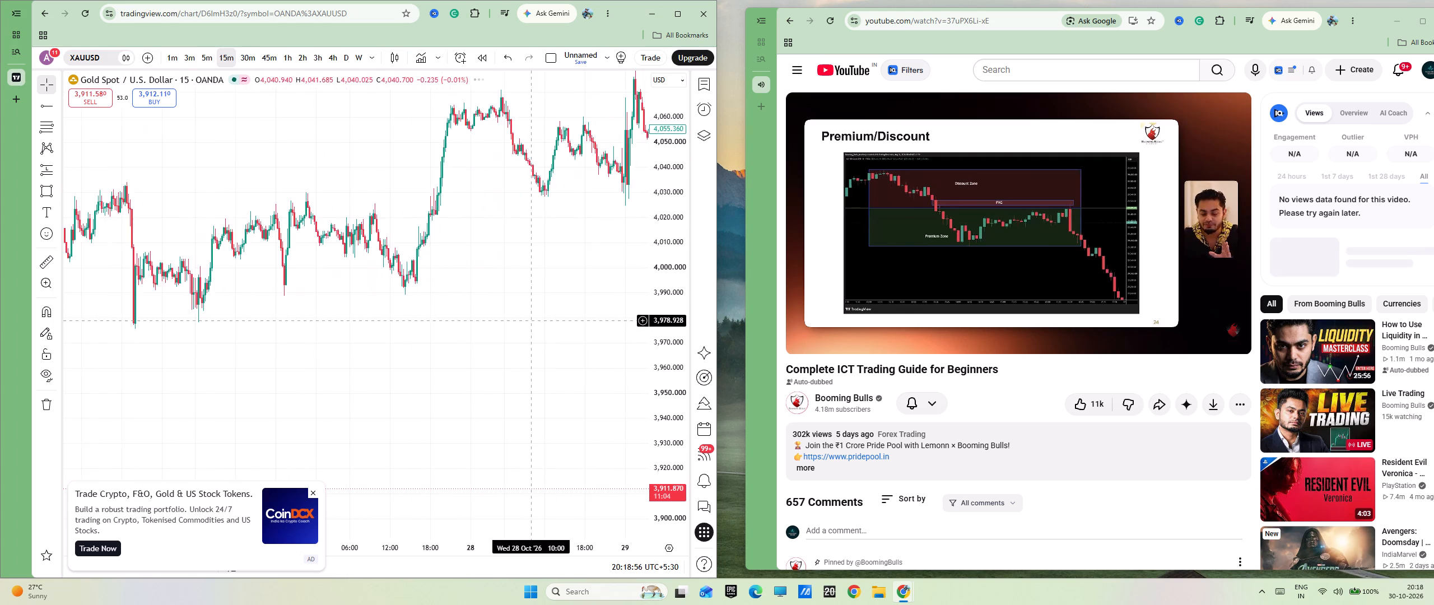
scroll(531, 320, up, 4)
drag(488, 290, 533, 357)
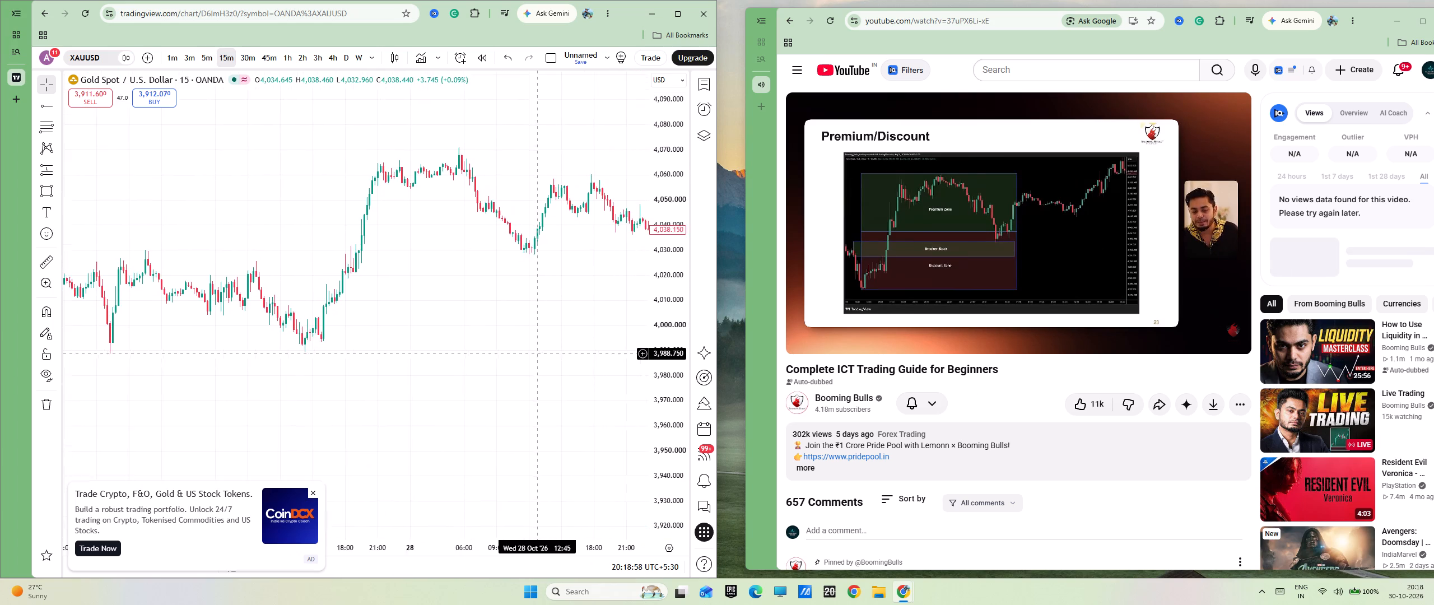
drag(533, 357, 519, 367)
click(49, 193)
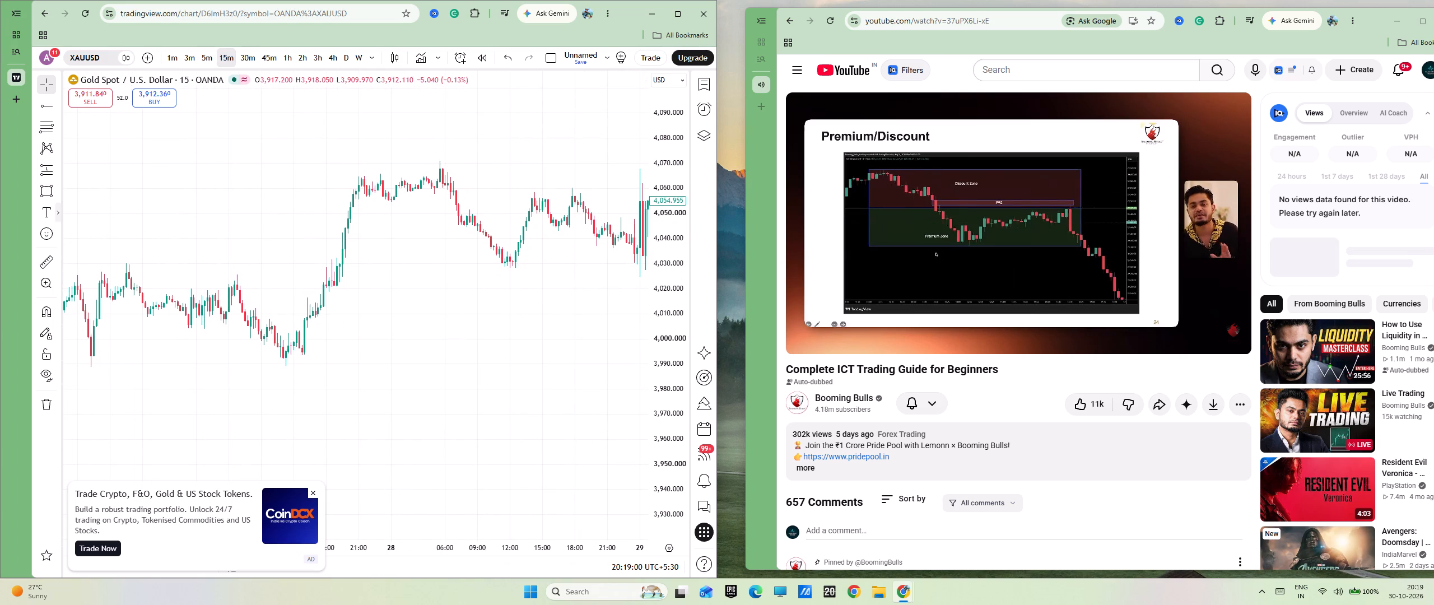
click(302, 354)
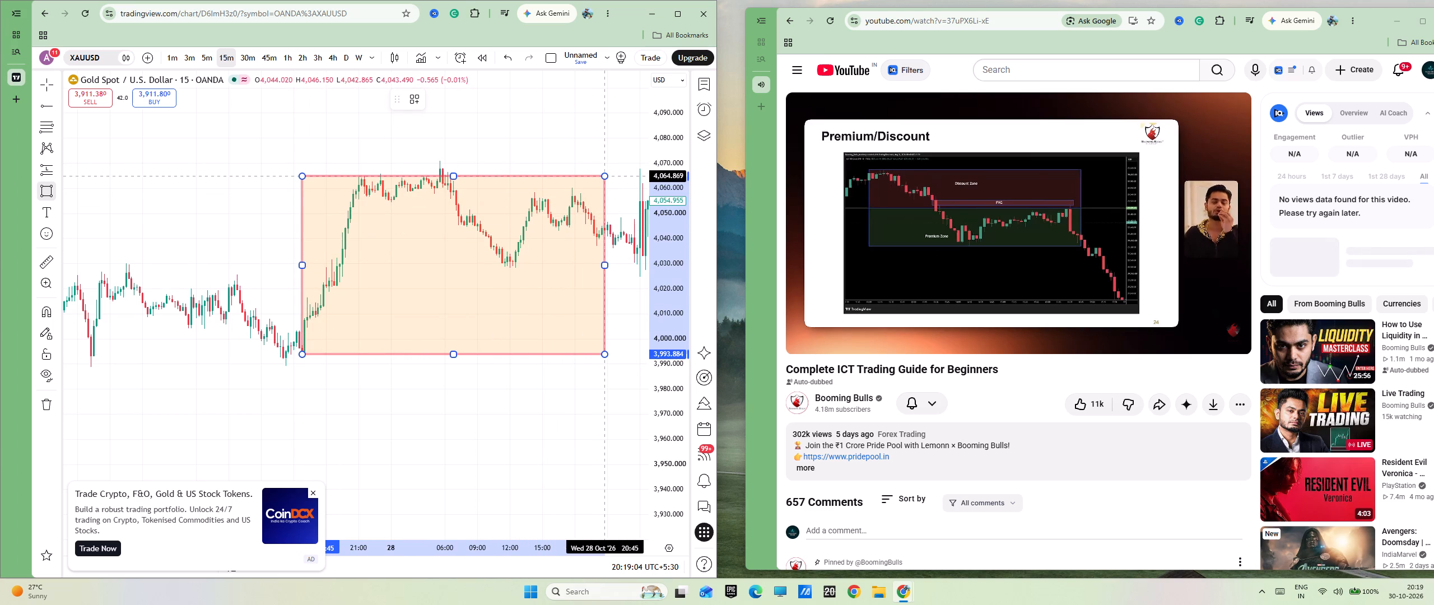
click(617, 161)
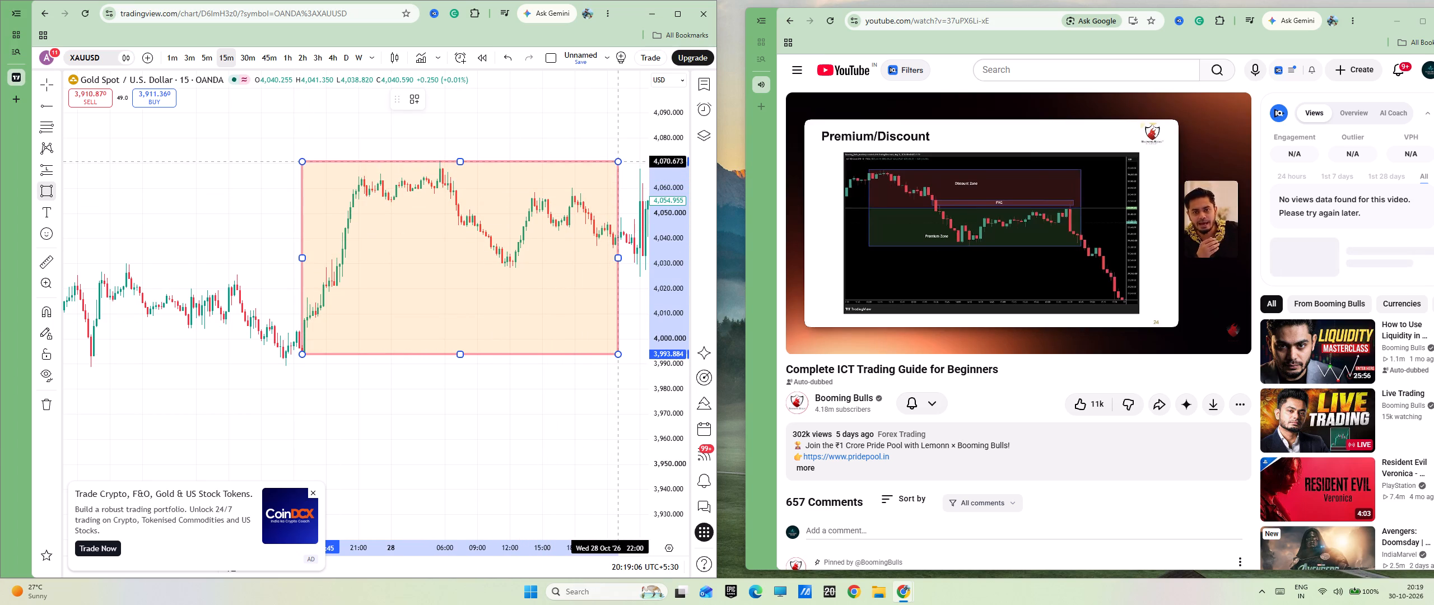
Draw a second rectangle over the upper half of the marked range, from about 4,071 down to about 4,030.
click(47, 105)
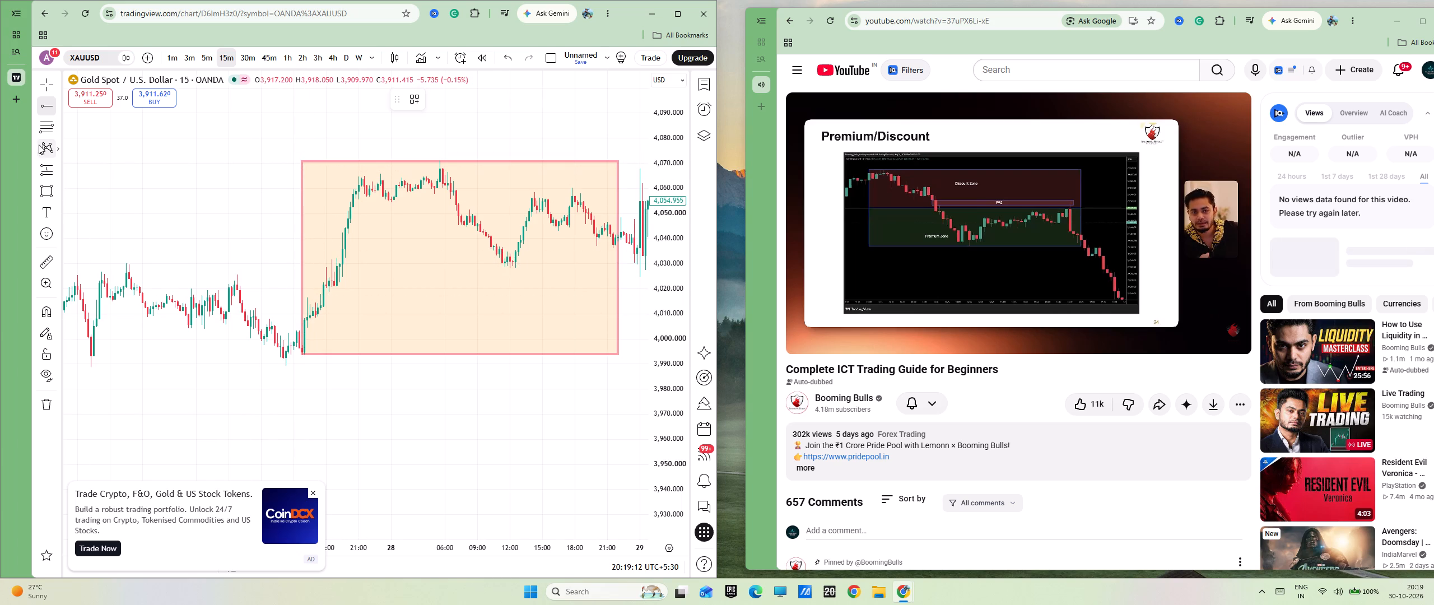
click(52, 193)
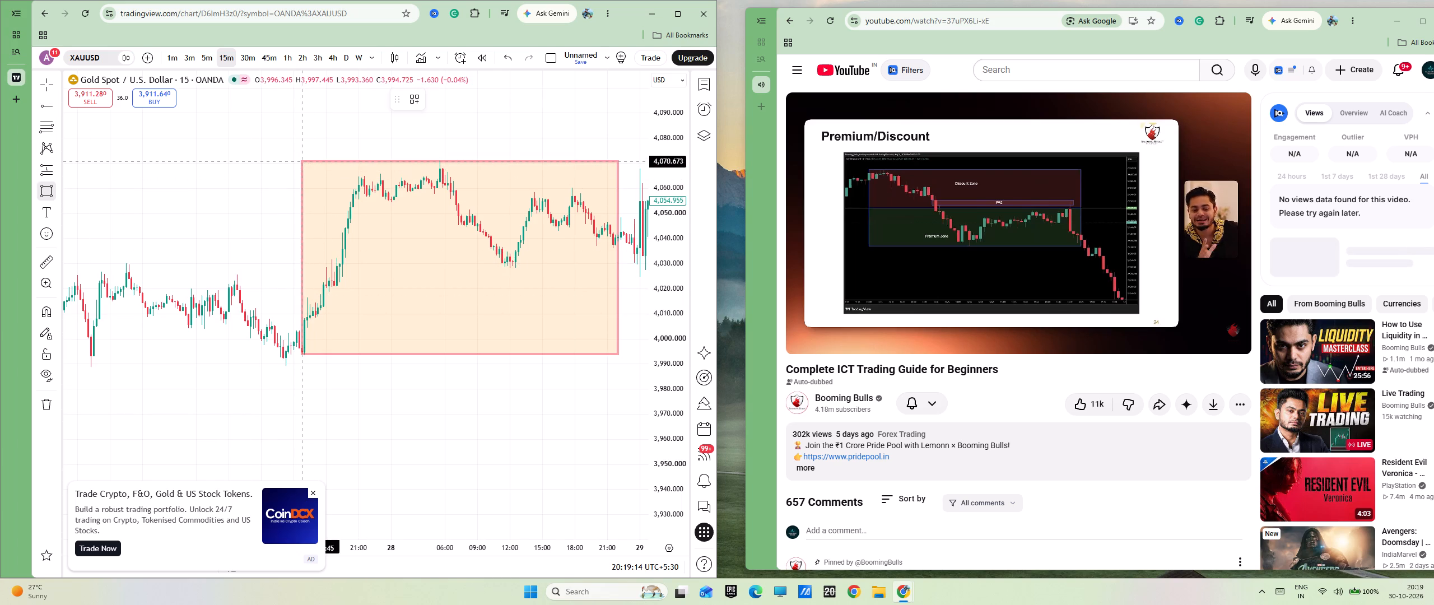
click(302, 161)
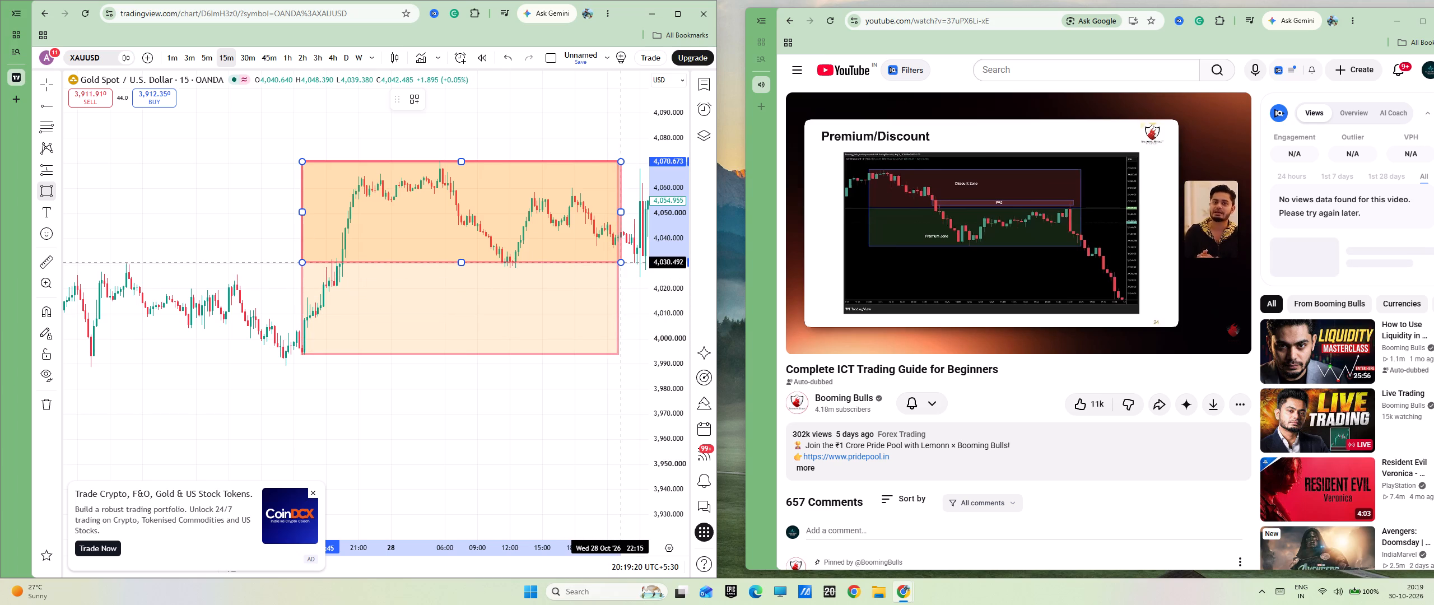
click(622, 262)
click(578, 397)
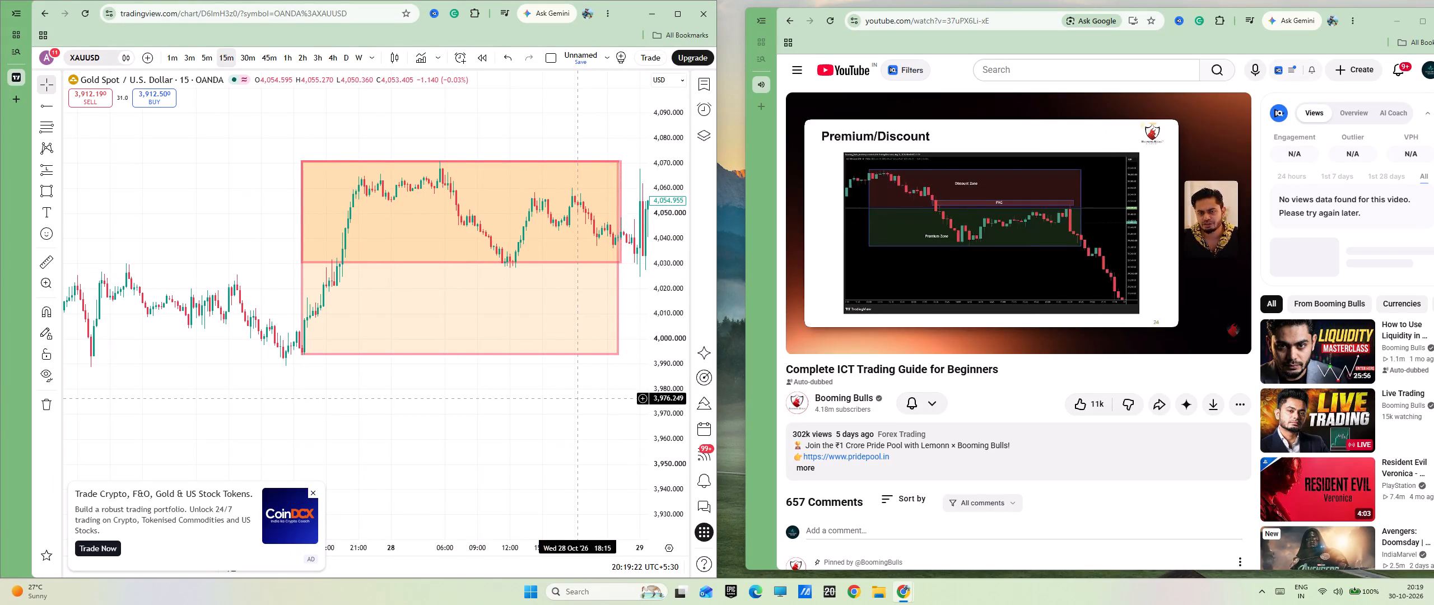
Reset the chart view and examine the 15-minute XAUUSD price action following the marked range through 30 October.
drag(578, 398, 407, 387)
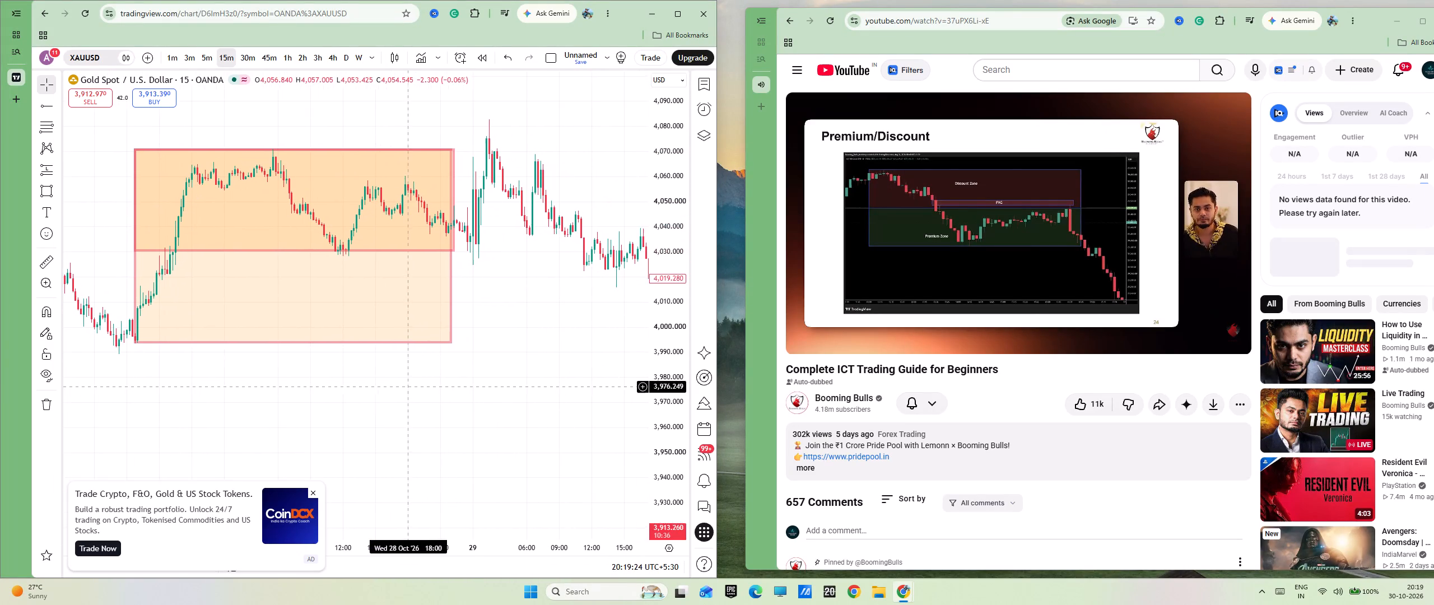
drag(407, 387, 406, 388)
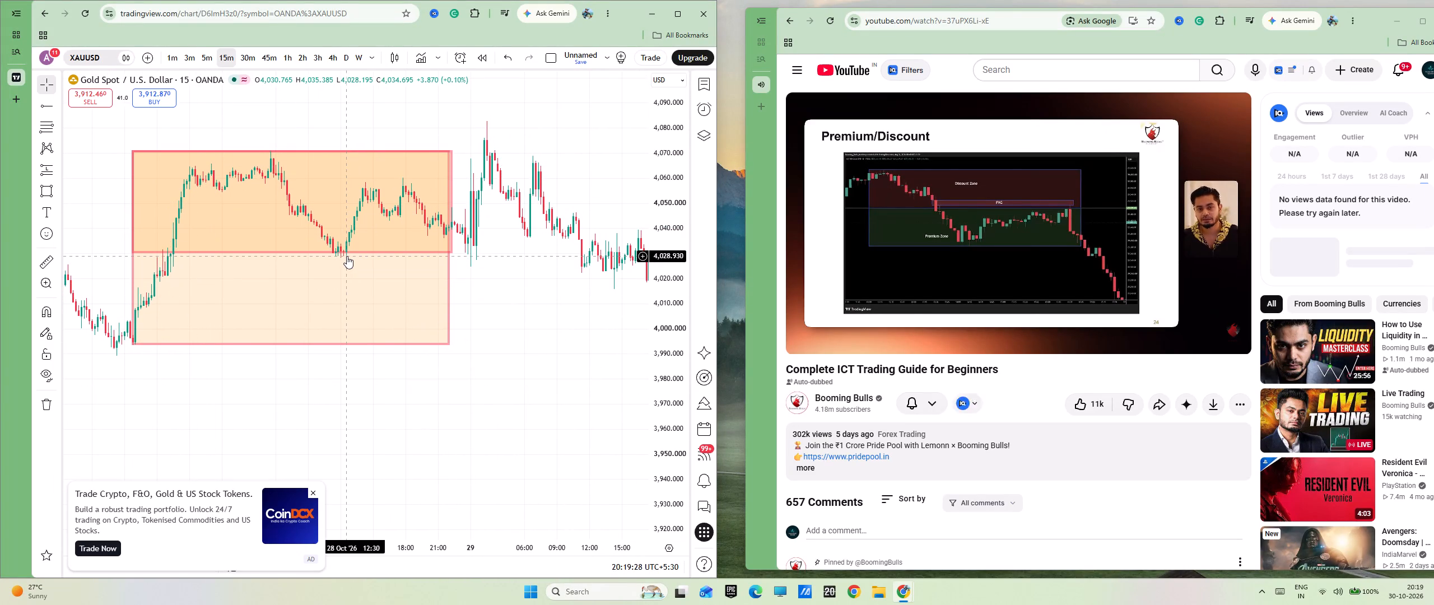
right_click(518, 331)
click(558, 313)
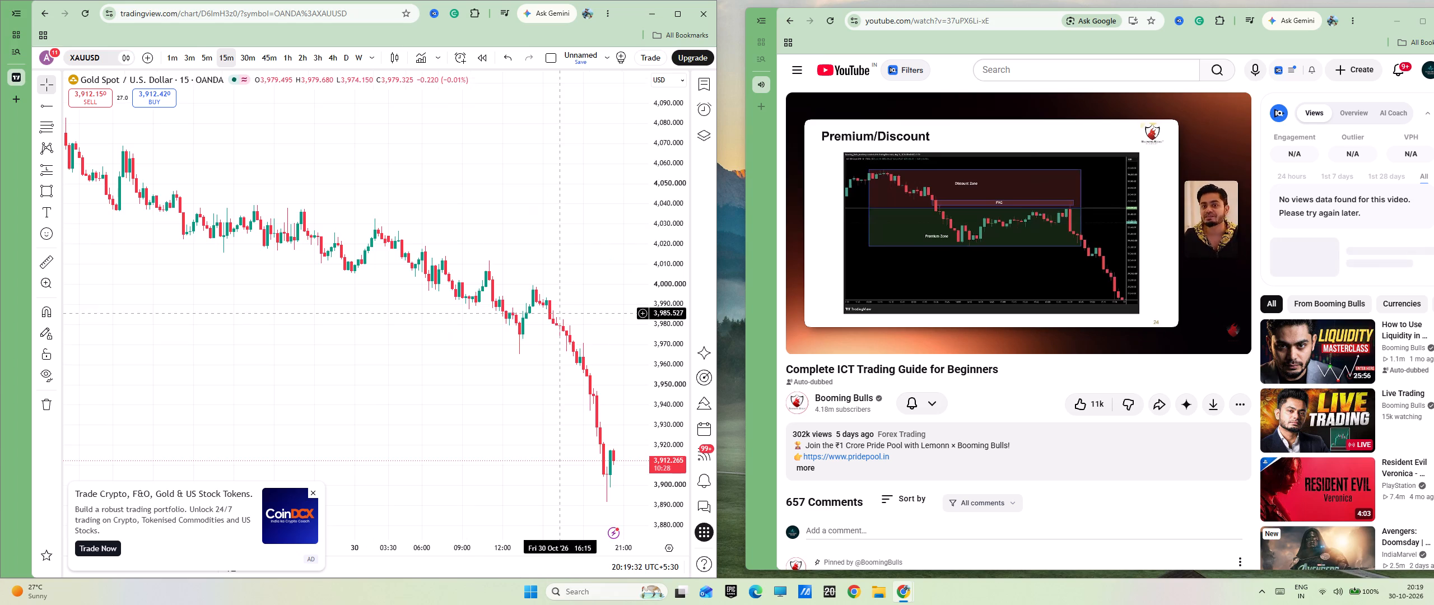
drag(439, 380, 216, 188)
scroll(360, 326, up, 5)
drag(357, 332, 637, 296)
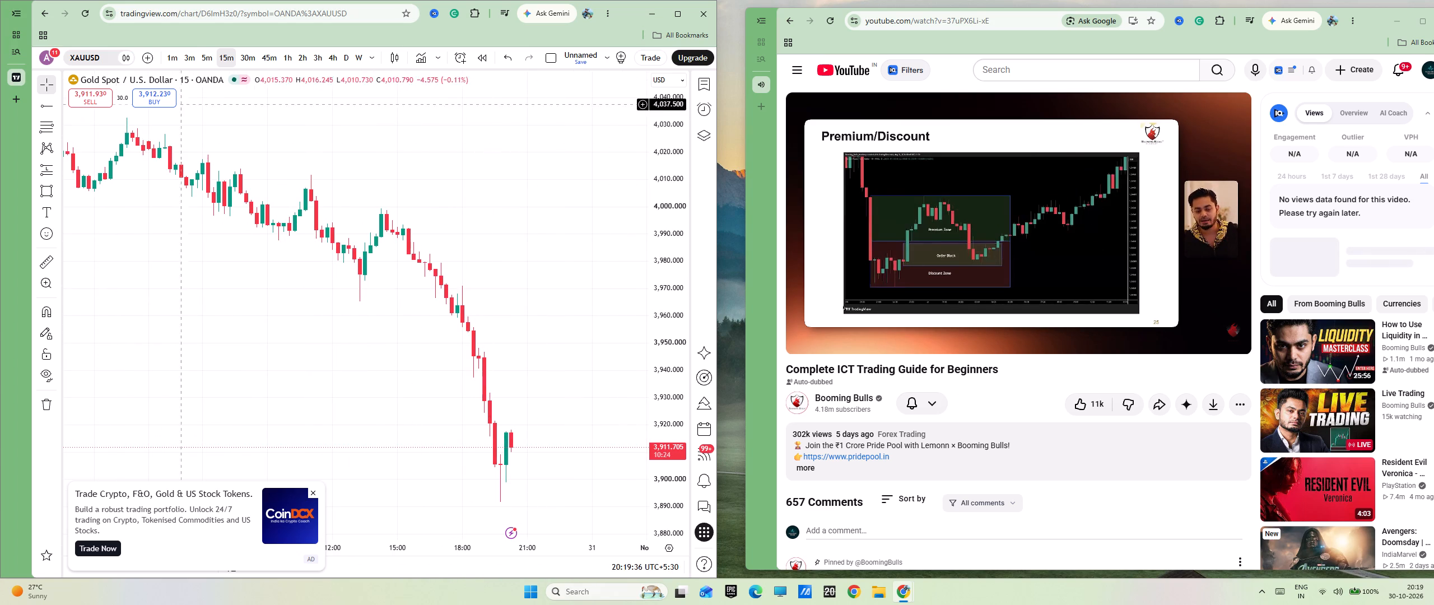
scroll(424, 299, up, 5)
drag(399, 277, 717, 320)
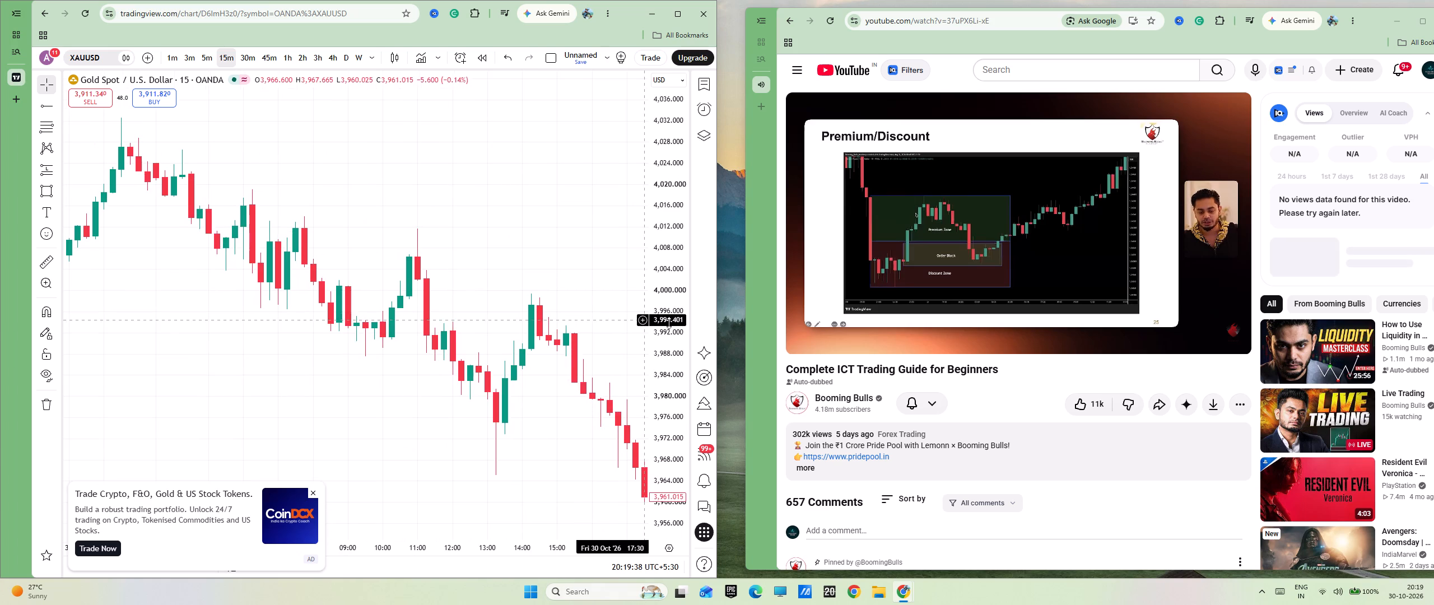
drag(633, 323, 552, 310)
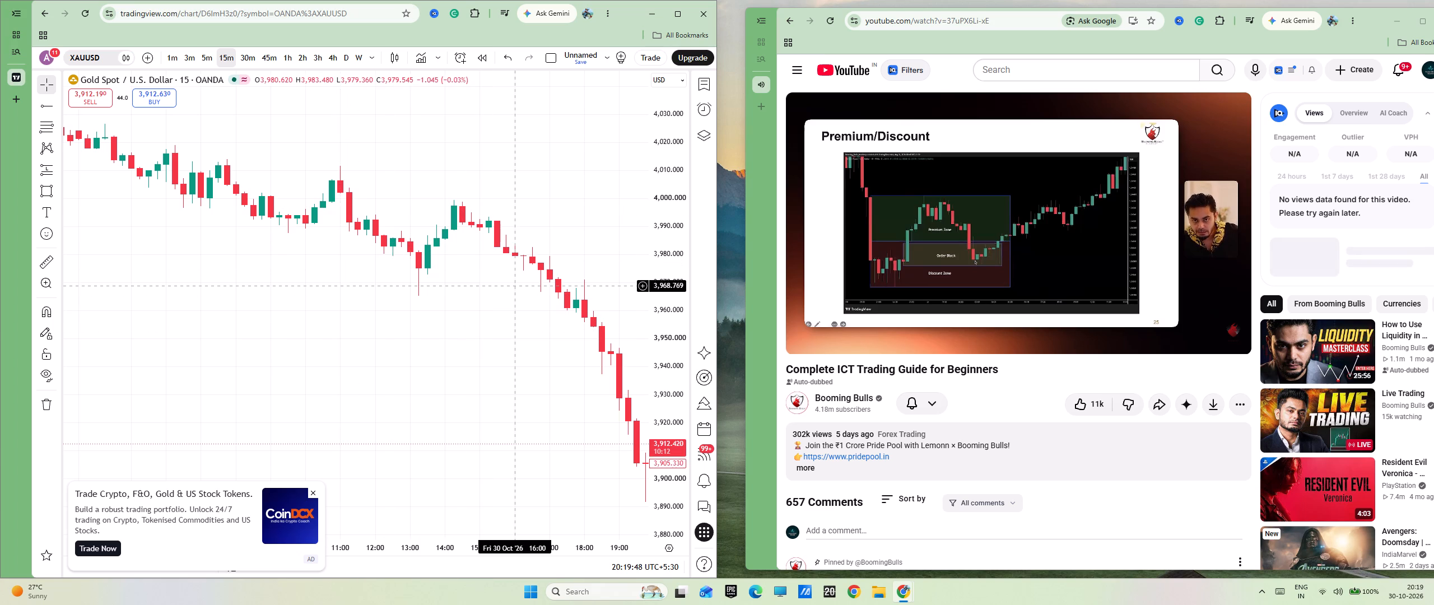
Examine the 30 October sell-off candles closely, from the afternoon swing high down to the evening low.
scroll(459, 304, up, 3)
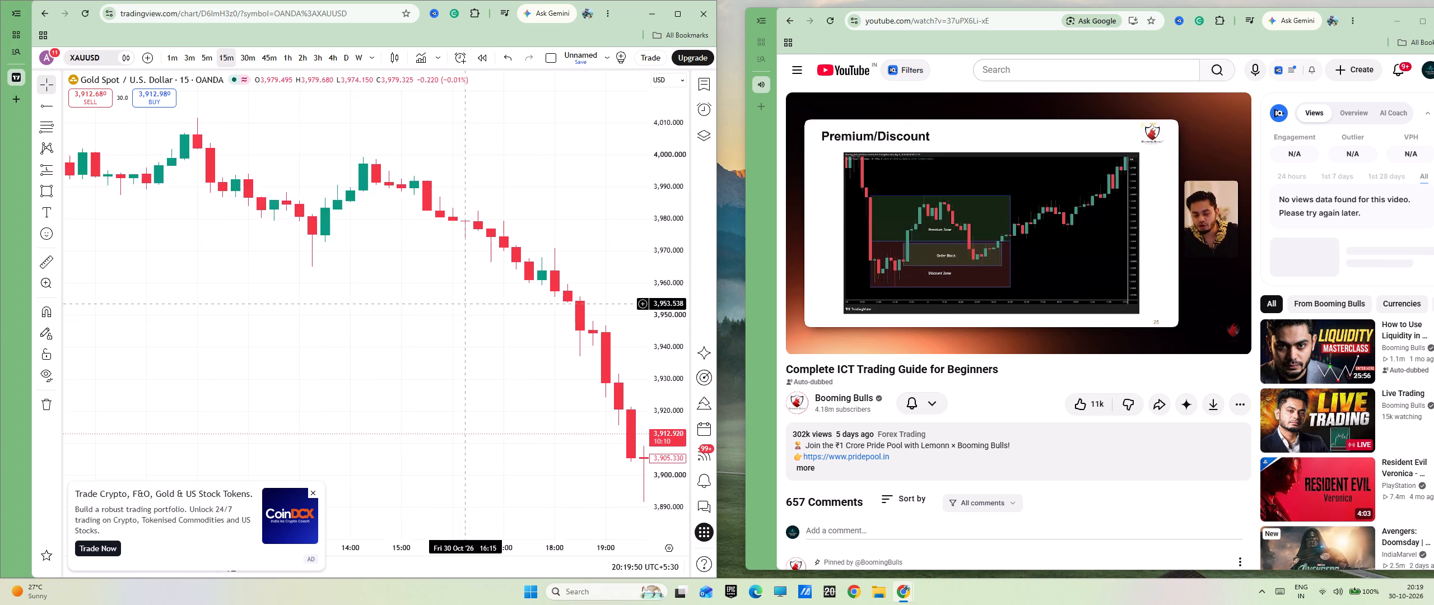
scroll(459, 304, up, 14)
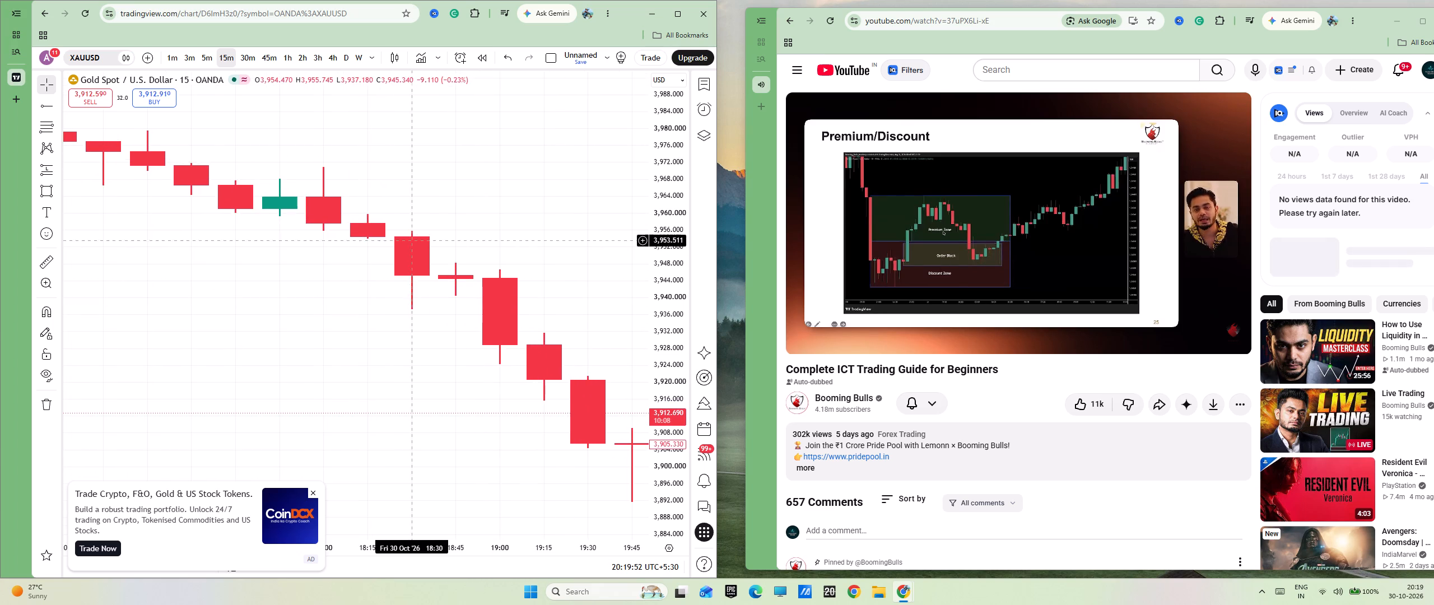
scroll(386, 227, down, 6)
drag(457, 313, 393, 276)
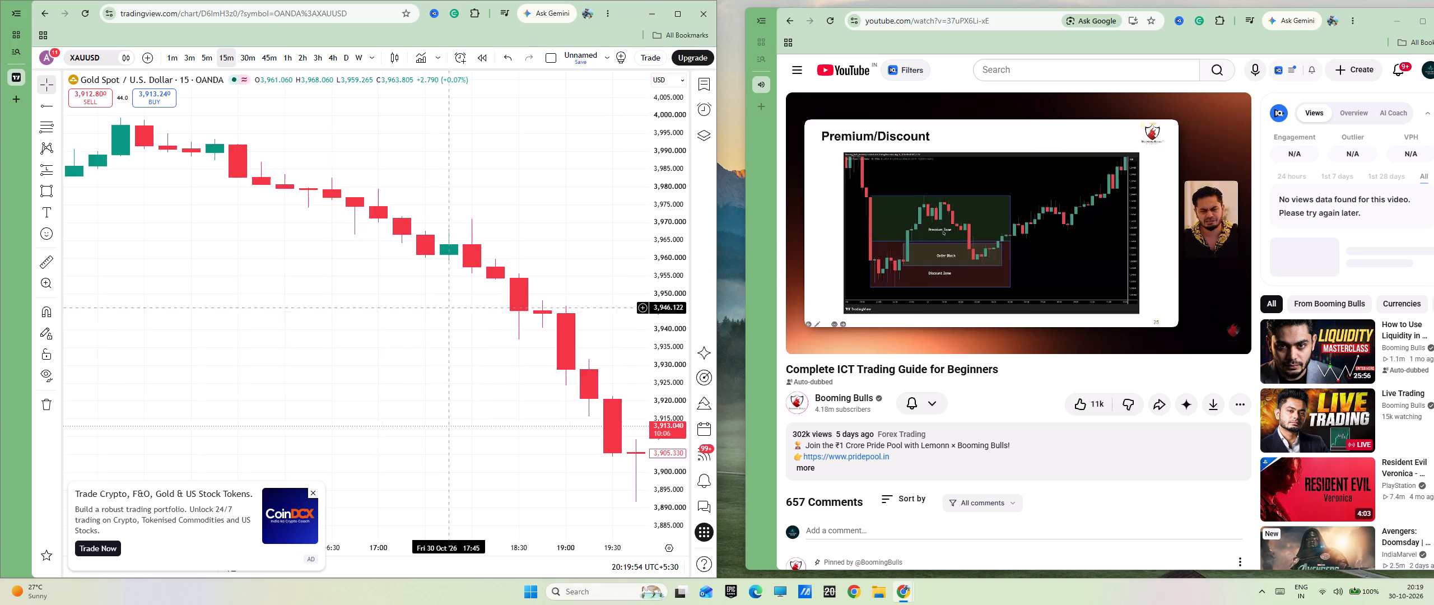
drag(393, 276, 167, 171)
scroll(427, 396, down, 3)
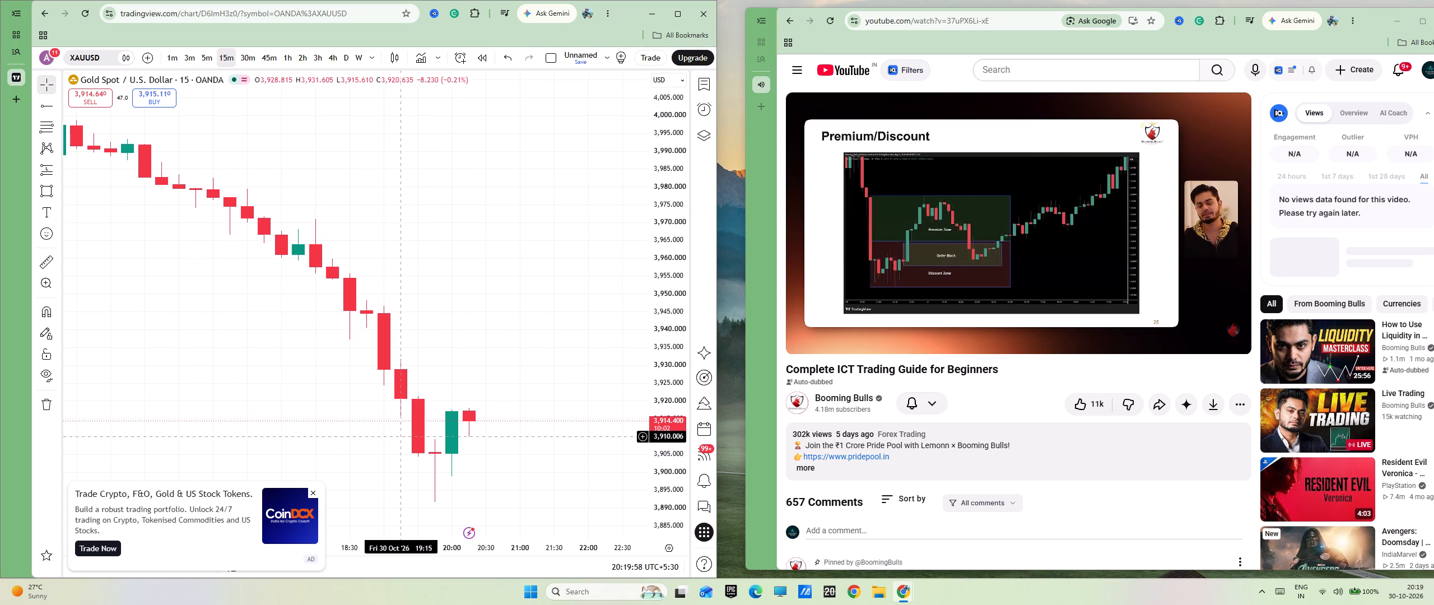
scroll(523, 468, down, 5)
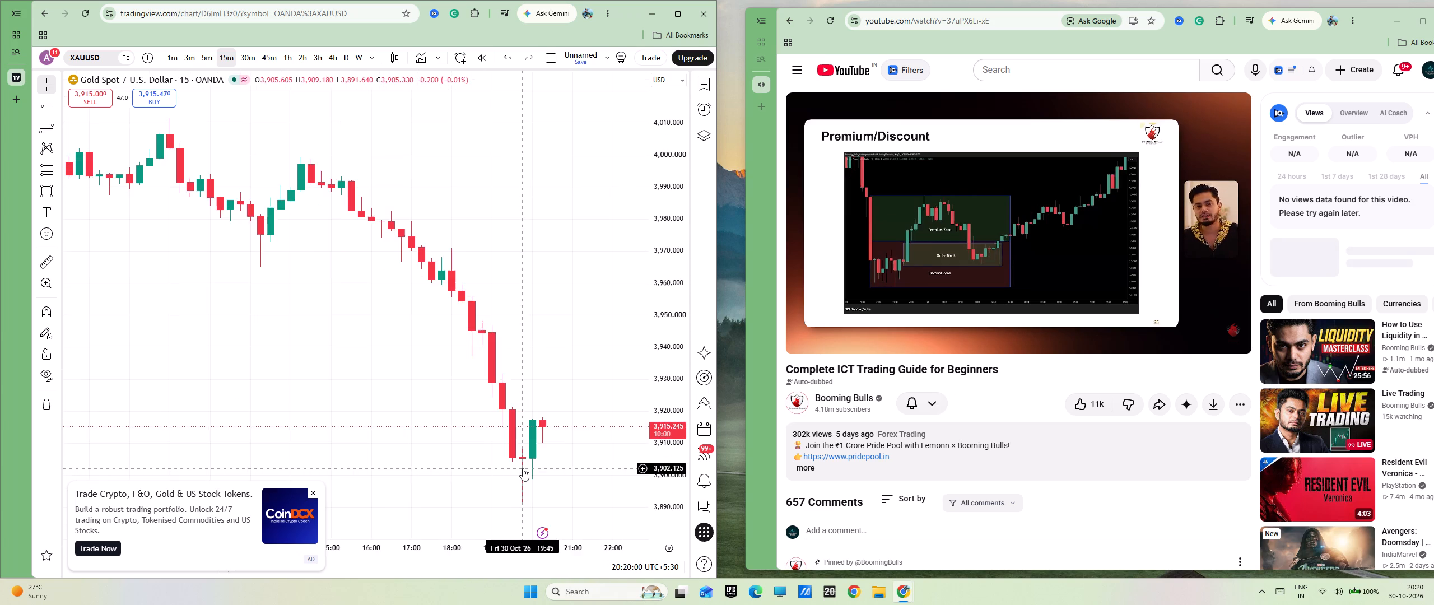
scroll(523, 468, down, 6)
scroll(522, 467, up, 8)
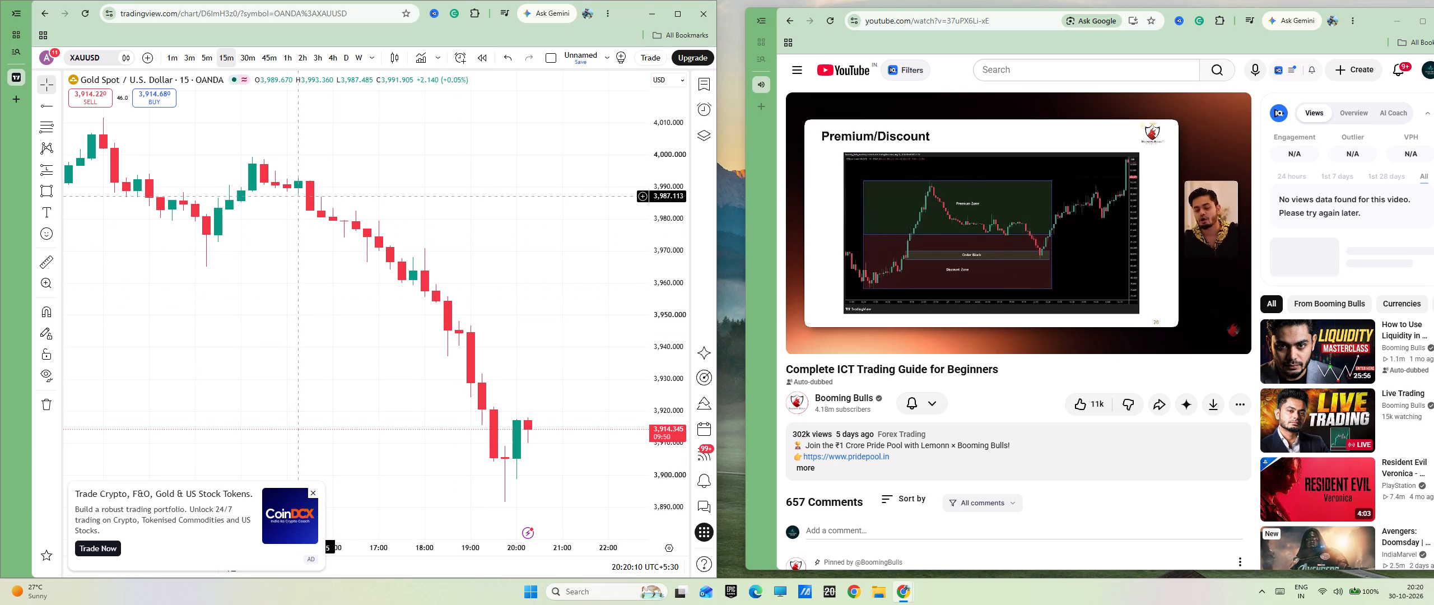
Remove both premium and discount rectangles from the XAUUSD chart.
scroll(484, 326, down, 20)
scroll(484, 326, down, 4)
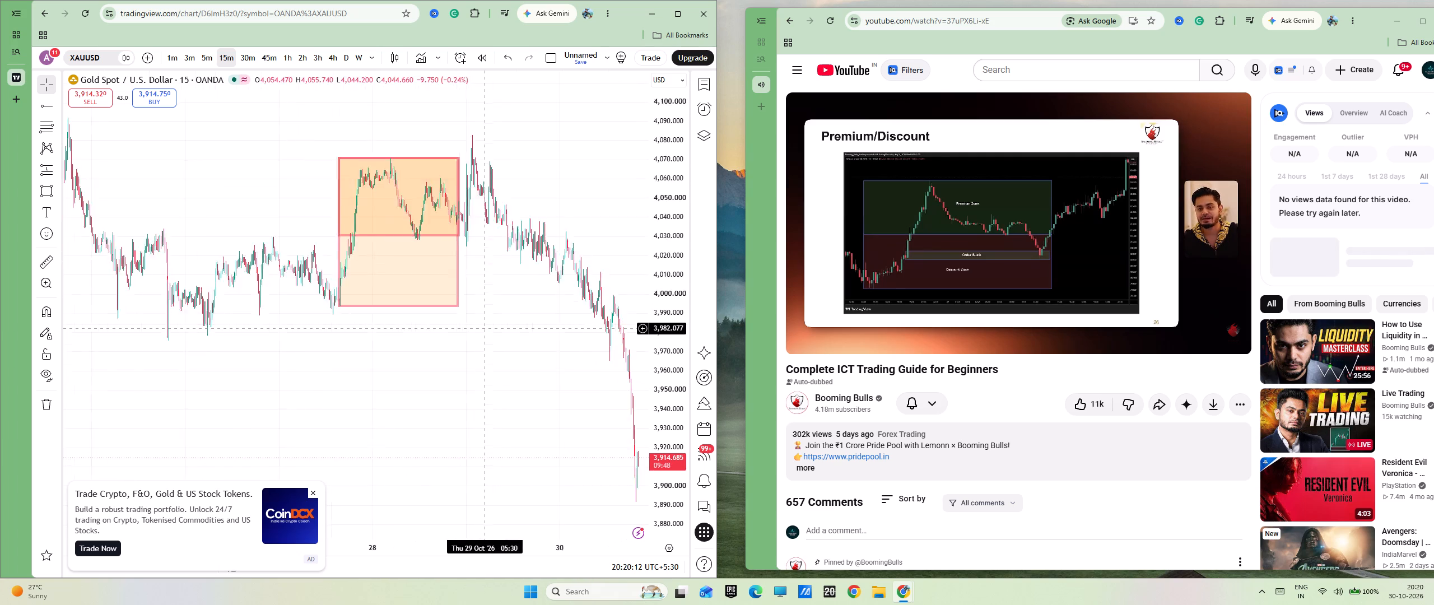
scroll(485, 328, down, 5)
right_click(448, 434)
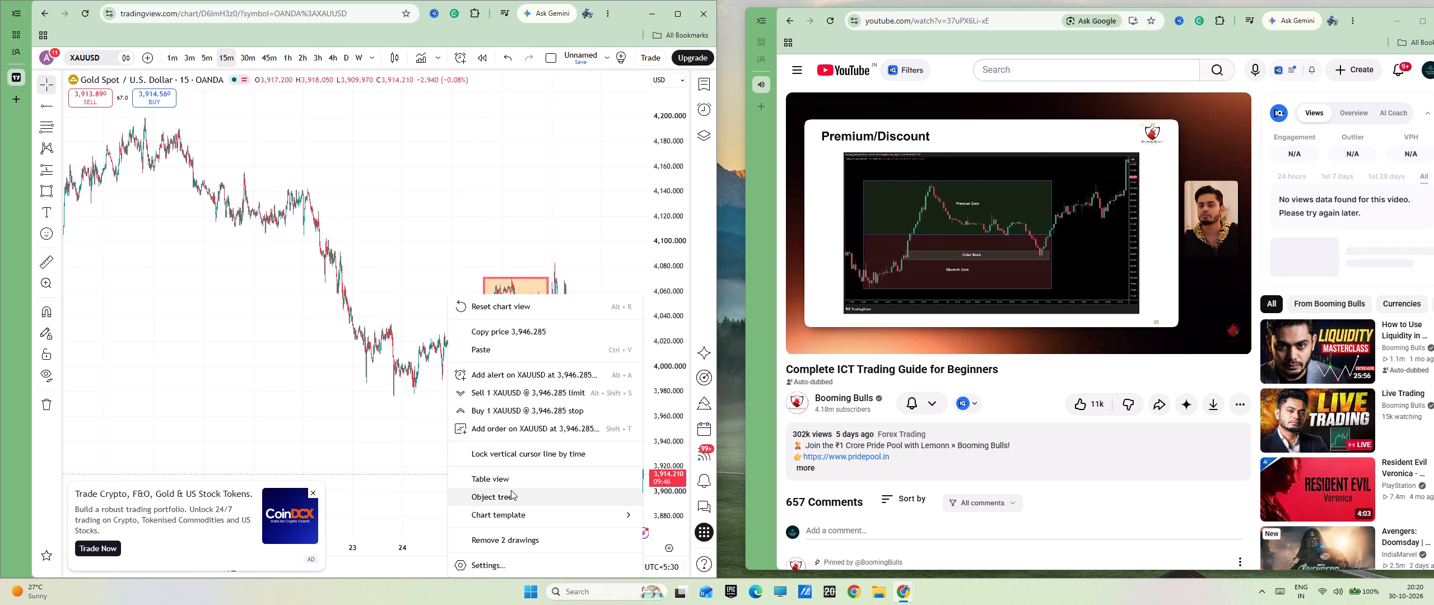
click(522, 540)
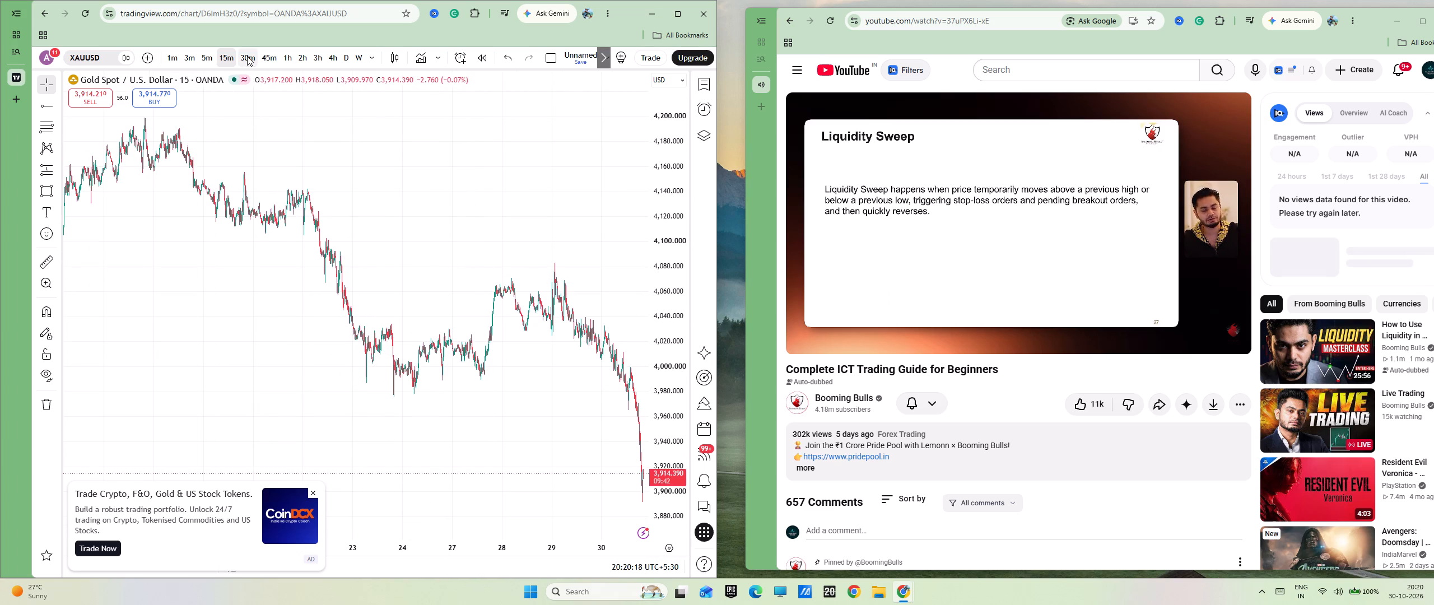
On the 30-minute chart, draw a rectangle around the sideways range from about 3,991 to 4,032, spanning 23 October to 28 October 08:30.
click(247, 56)
scroll(452, 371, up, 15)
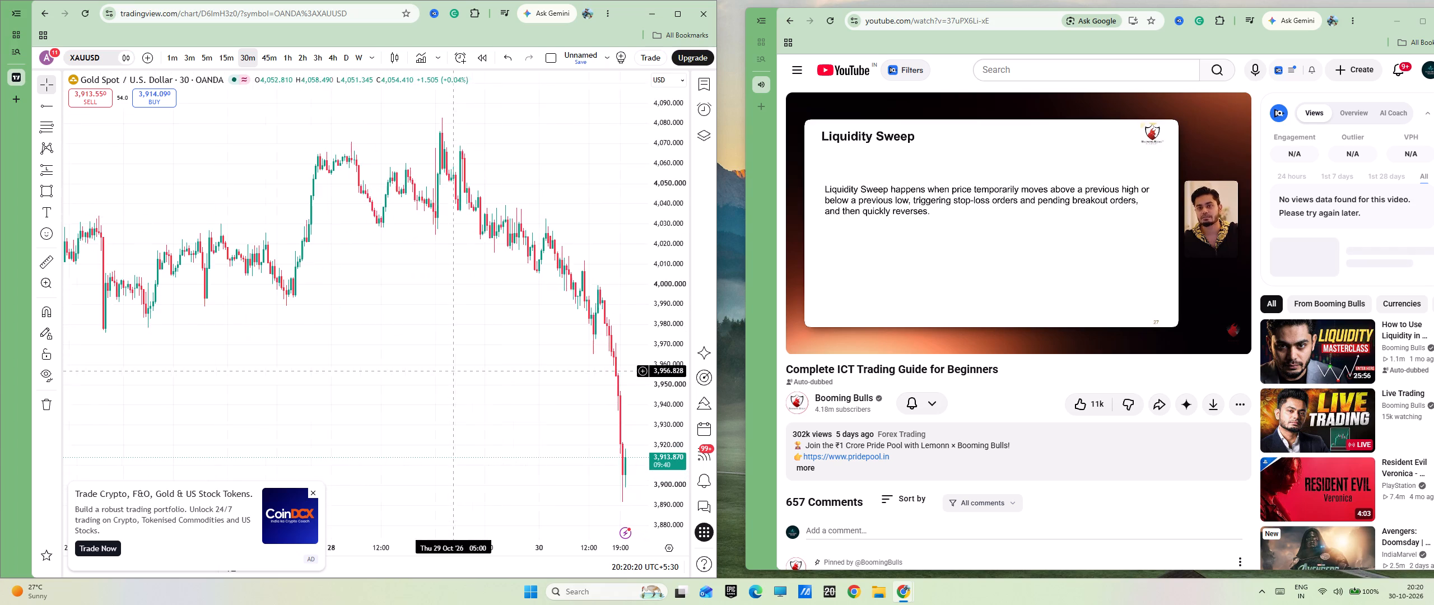
drag(422, 366, 598, 385)
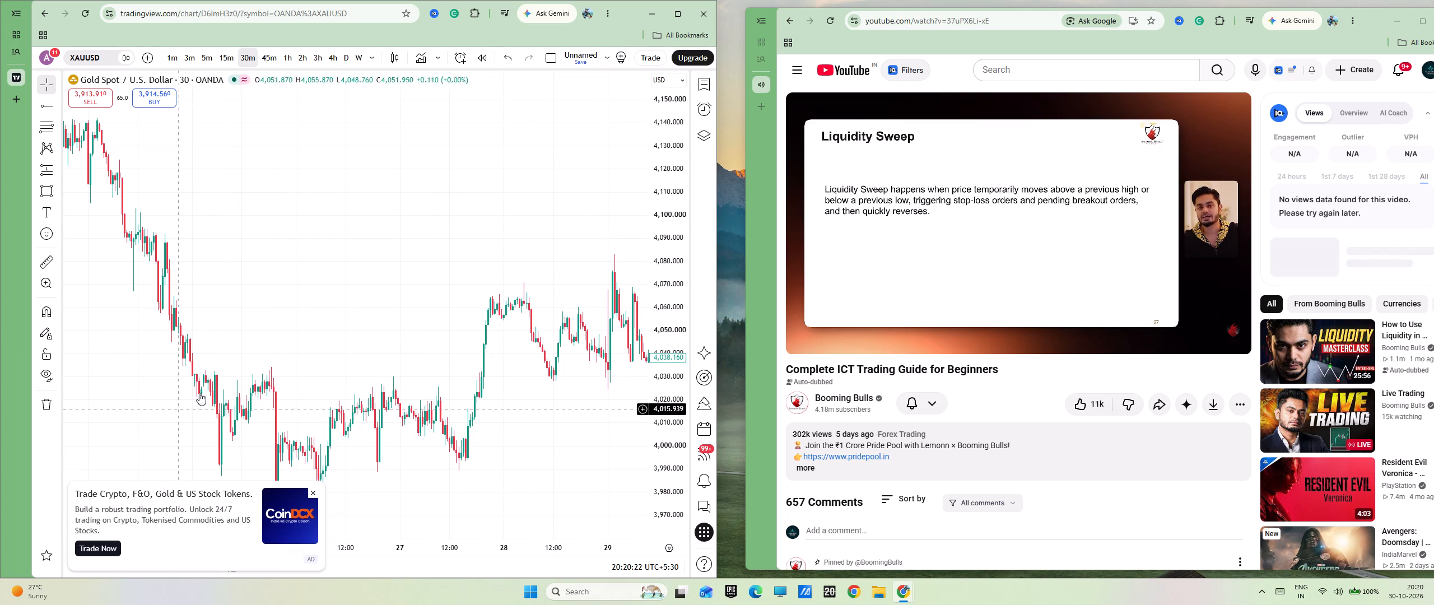
drag(225, 367, 343, 211)
drag(471, 301, 384, 297)
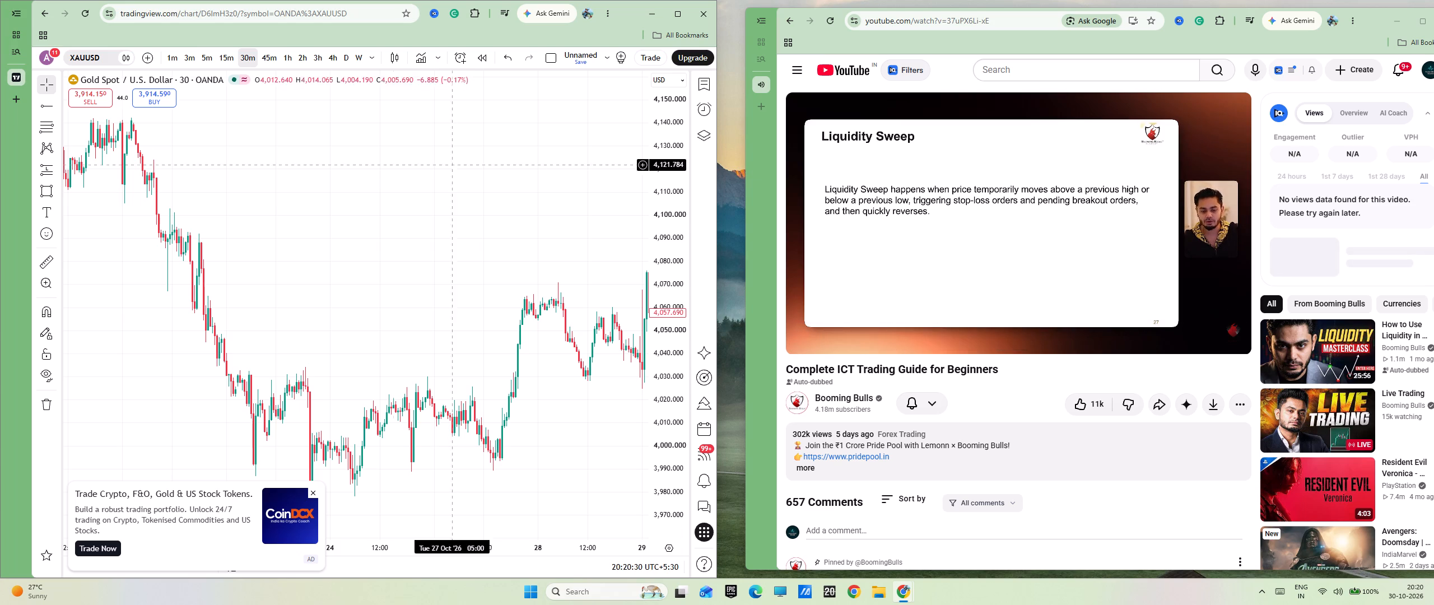
drag(392, 194, 137, 95)
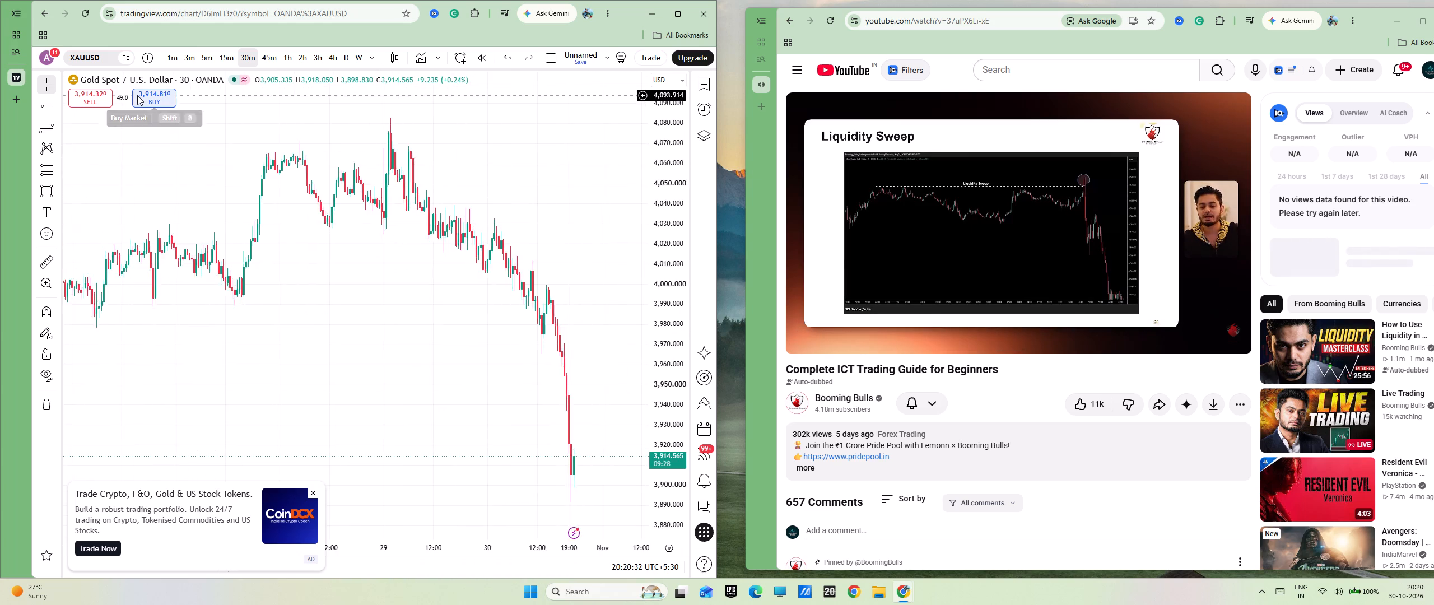
drag(137, 95, 455, 99)
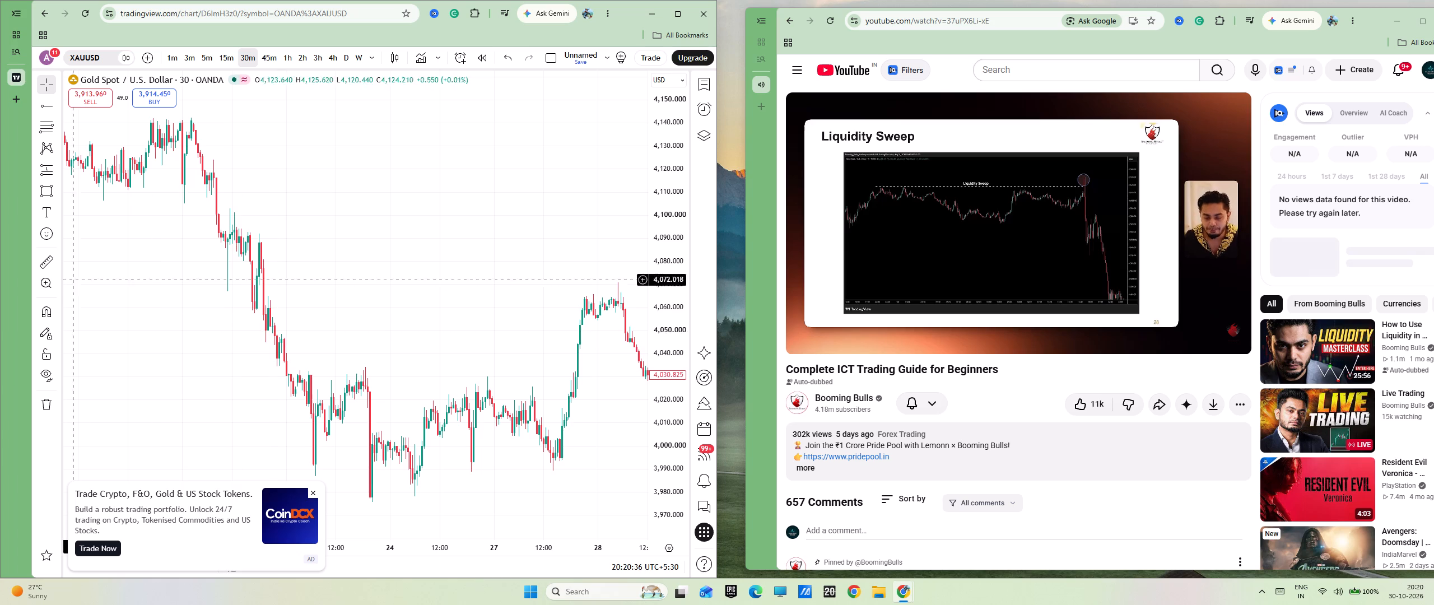
click(50, 194)
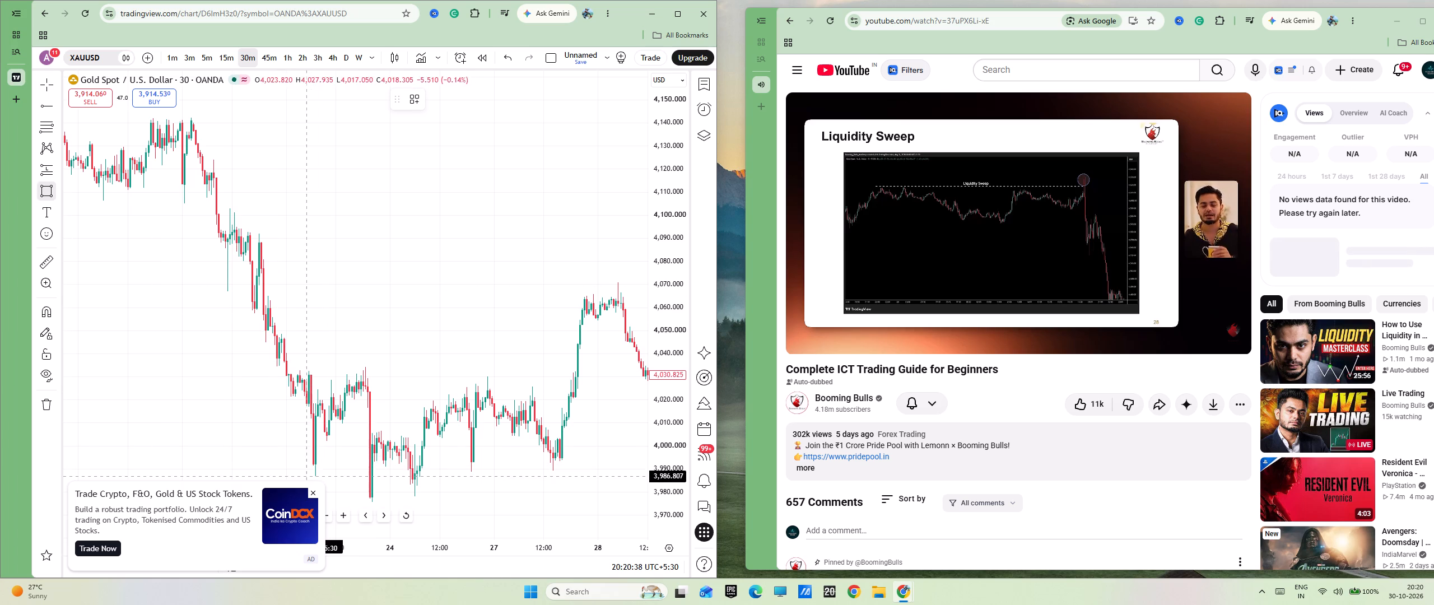
click(304, 466)
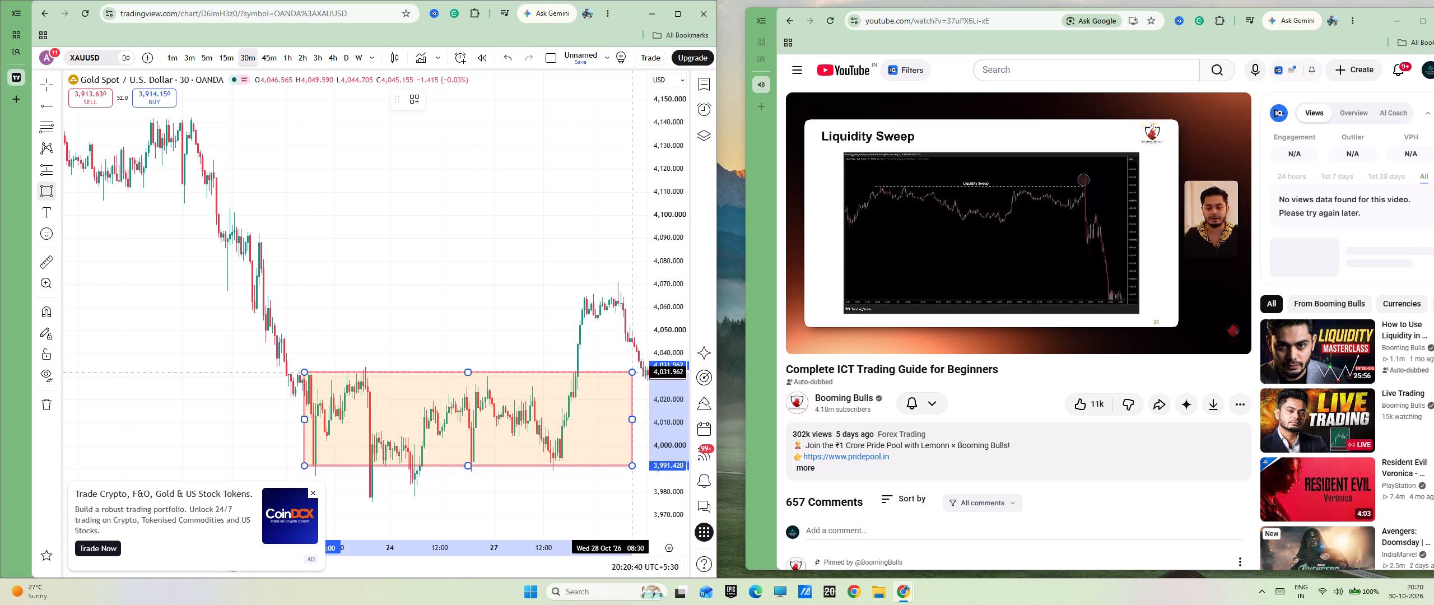
click(632, 371)
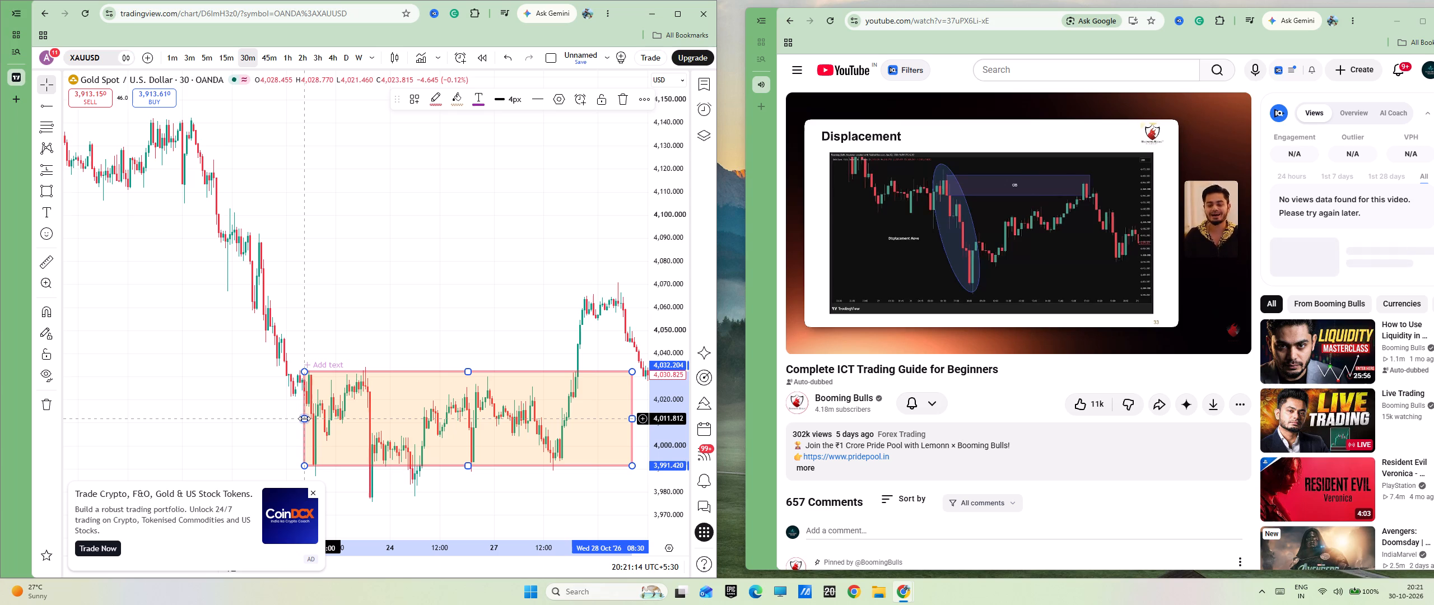
Examine the latest 30-minute XAUUSD candles, focusing on the 30 October sell-off and its most recent low.
drag(459, 278, 411, 241)
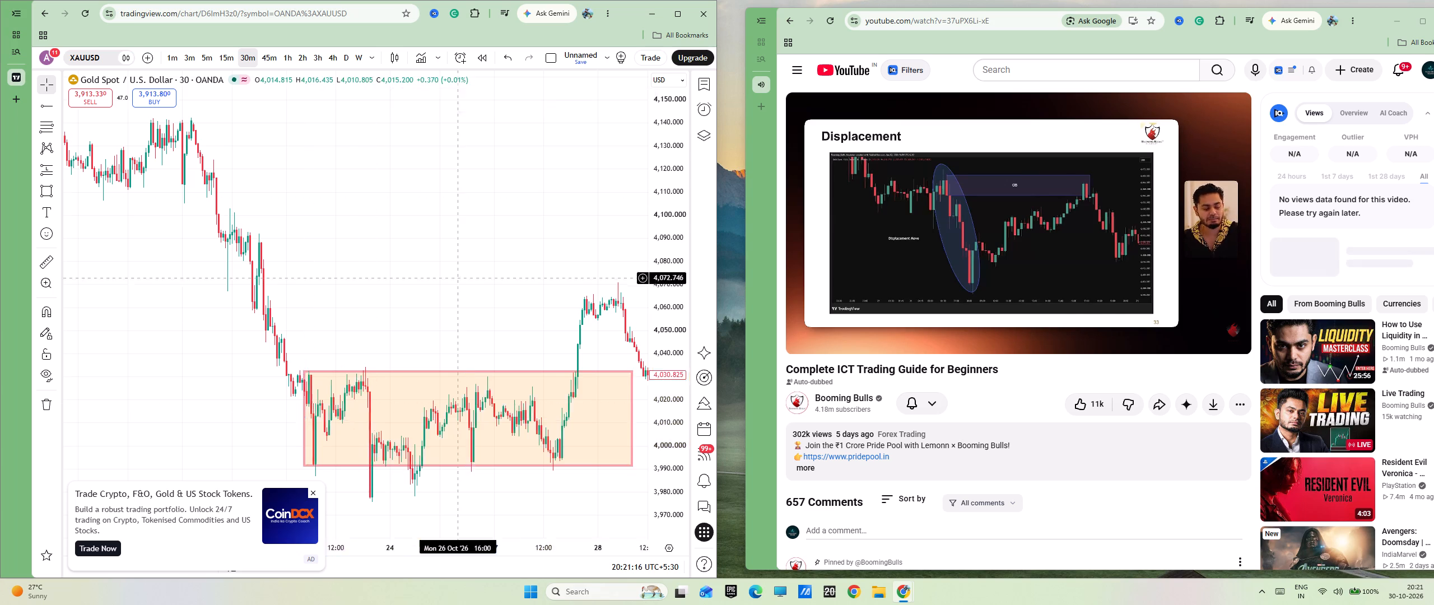
drag(411, 241, 165, 120)
drag(536, 354, 333, 320)
scroll(515, 401, up, 3)
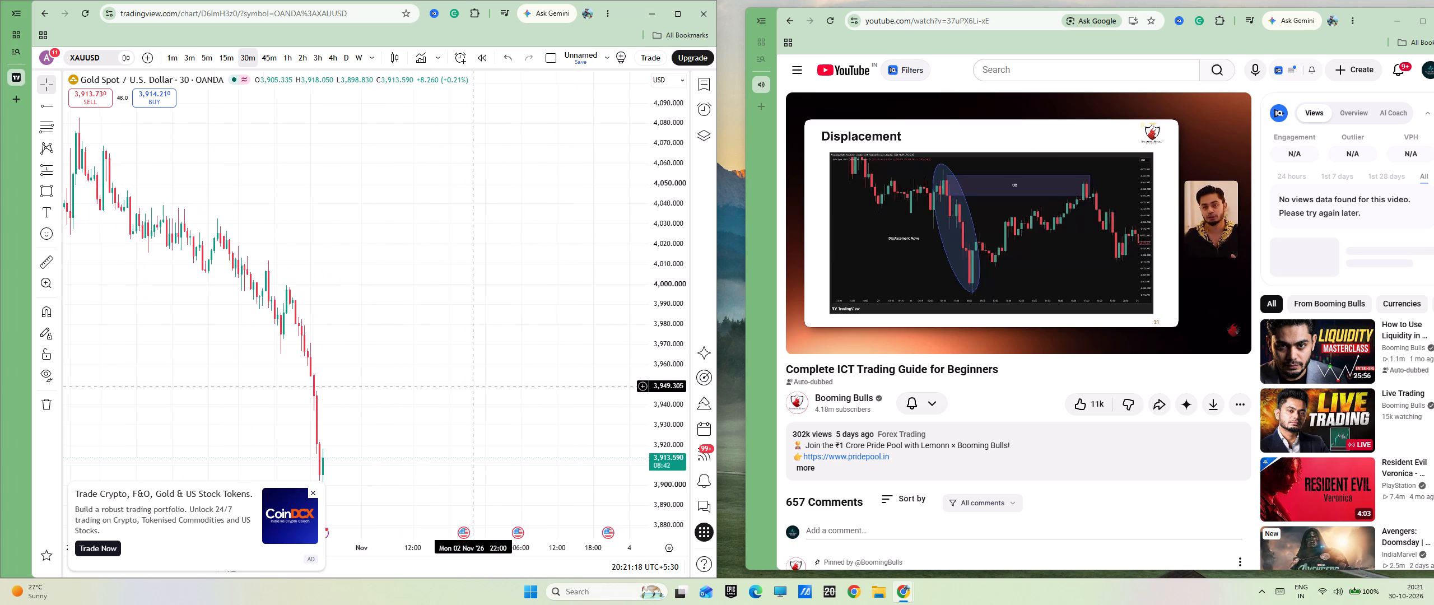
scroll(459, 378, up, 4)
drag(418, 358, 641, 309)
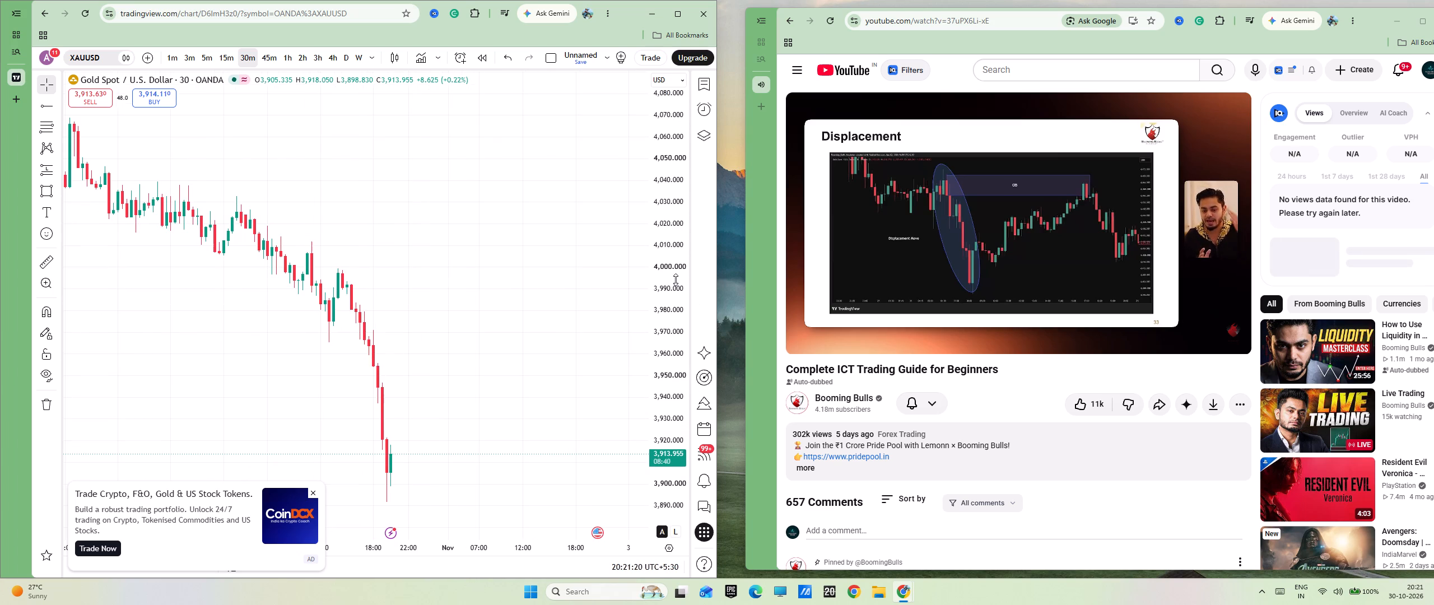
drag(676, 280, 676, 338)
drag(523, 332, 573, 265)
scroll(527, 296, up, 2)
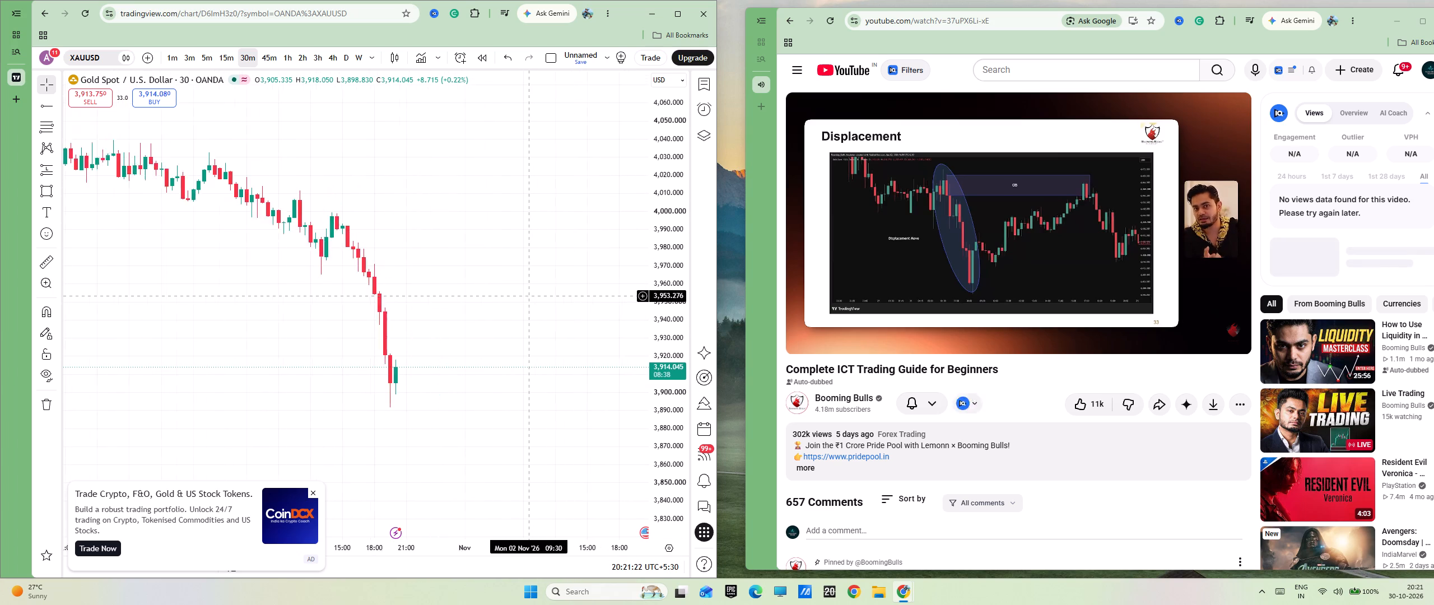
scroll(527, 296, up, 5)
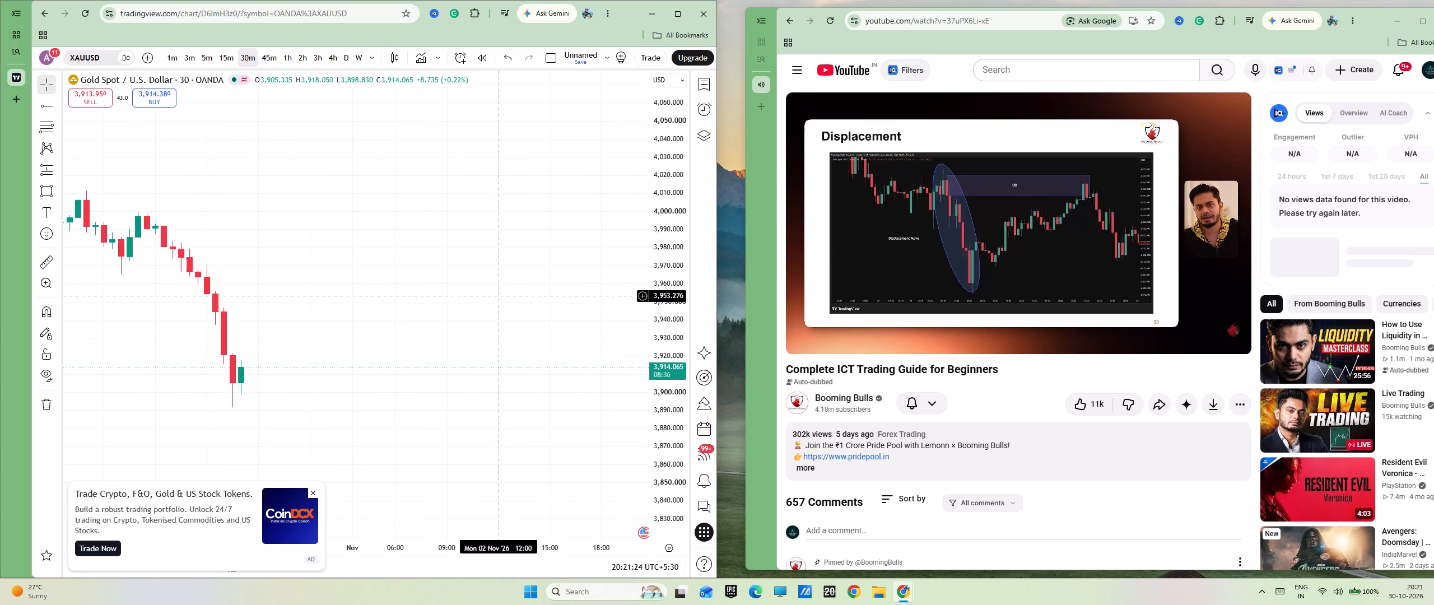
drag(457, 292, 582, 332)
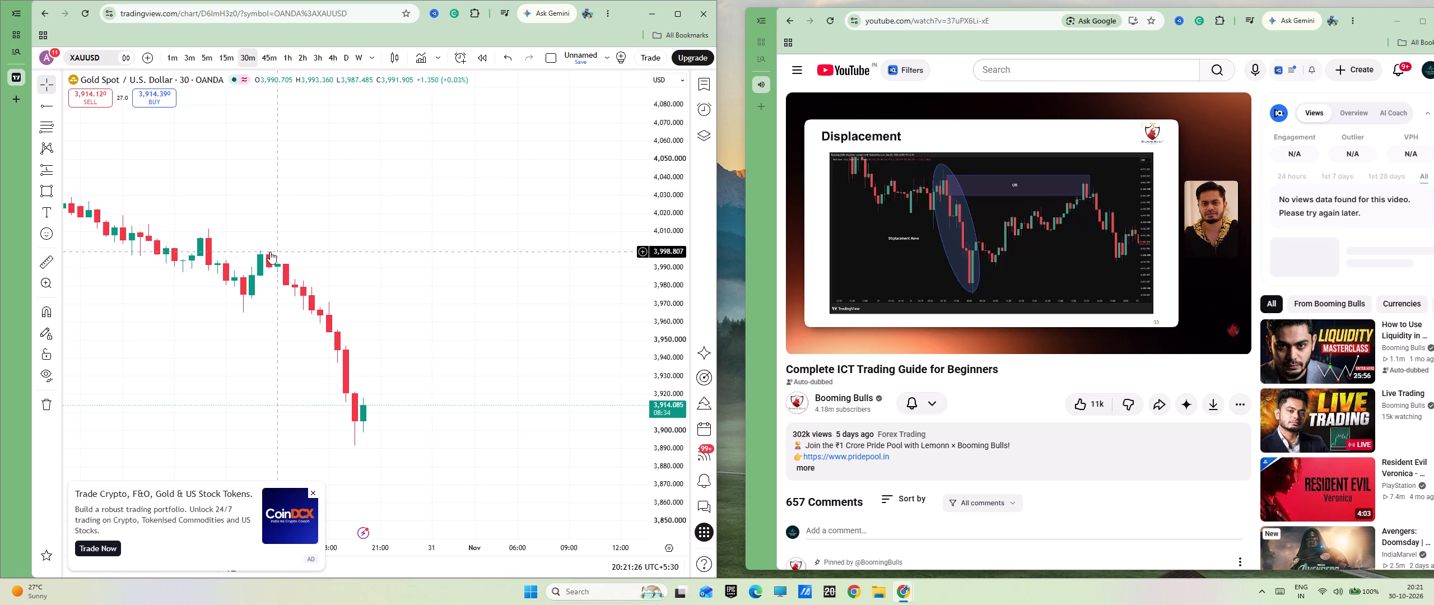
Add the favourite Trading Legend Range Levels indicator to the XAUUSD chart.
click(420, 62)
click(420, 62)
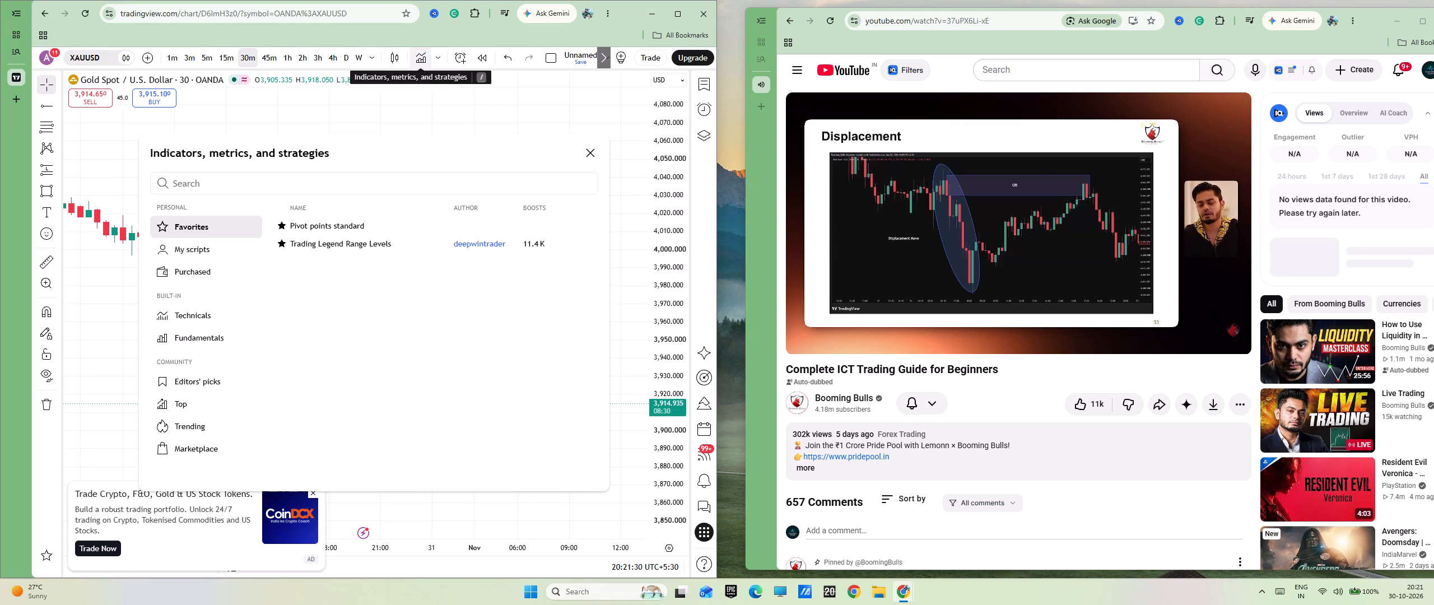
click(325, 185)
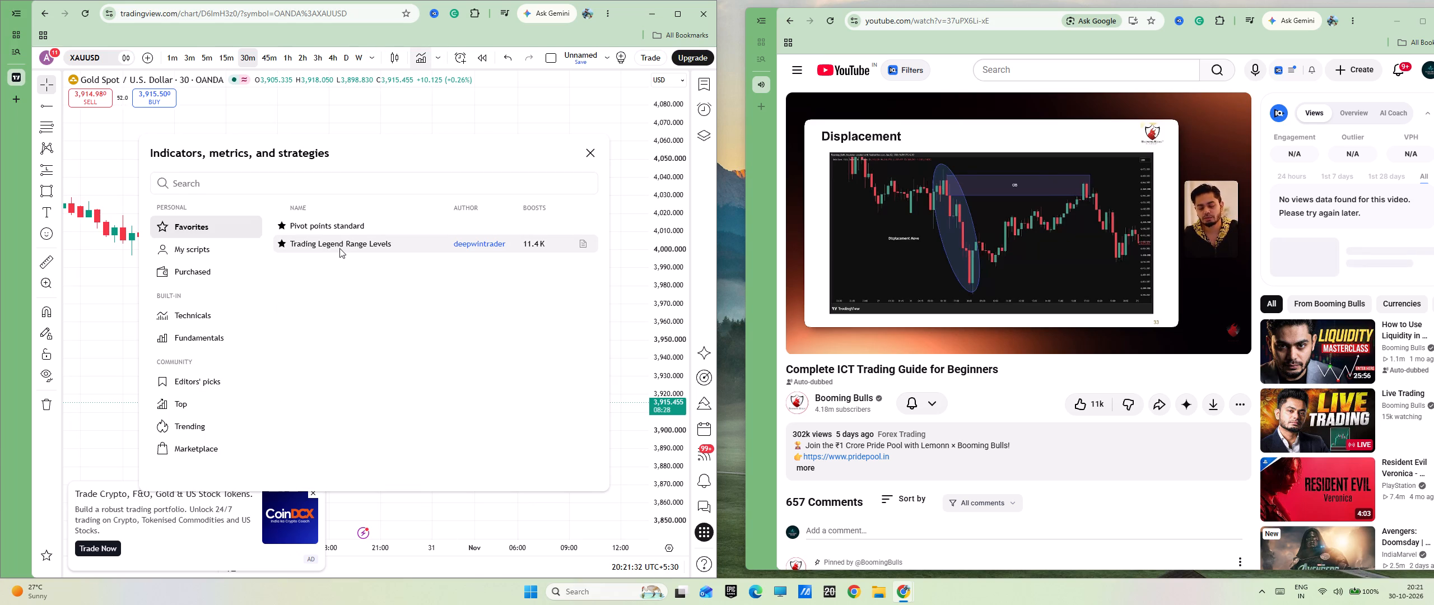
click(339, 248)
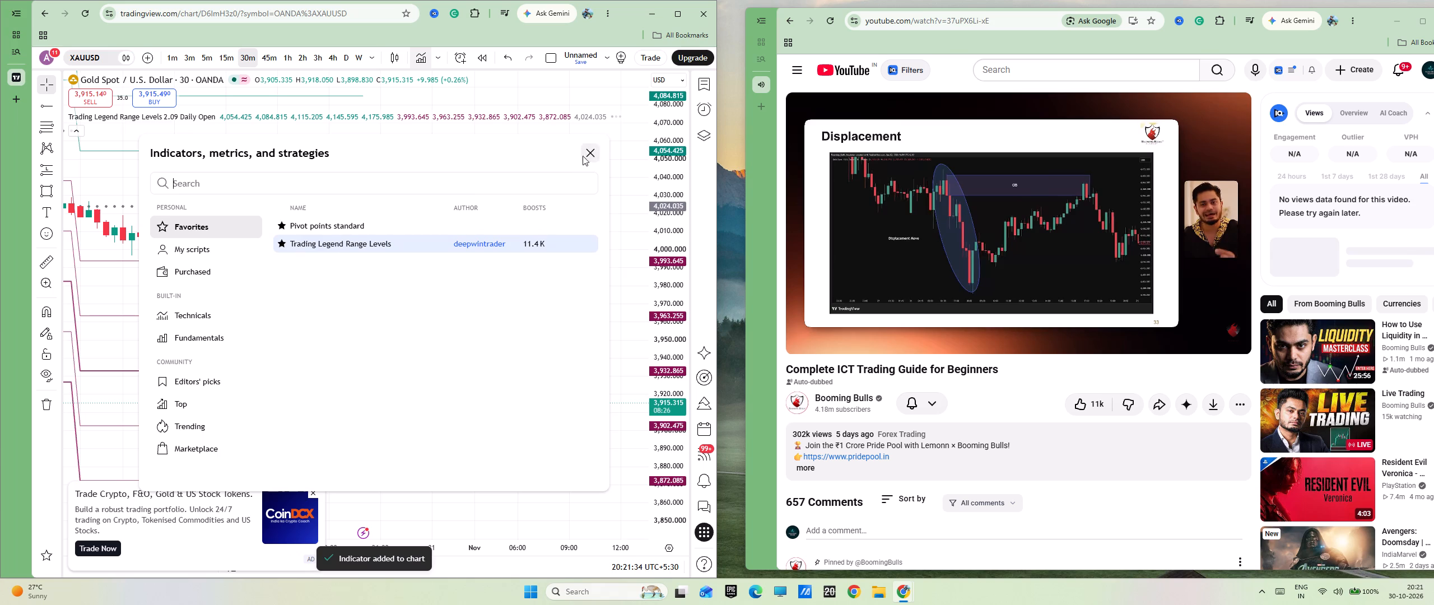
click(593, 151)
Review the range levels against price, changing the XAUUSD chart to the 5-minute timeframe.
scroll(424, 273, down, 6)
scroll(424, 273, up, 1)
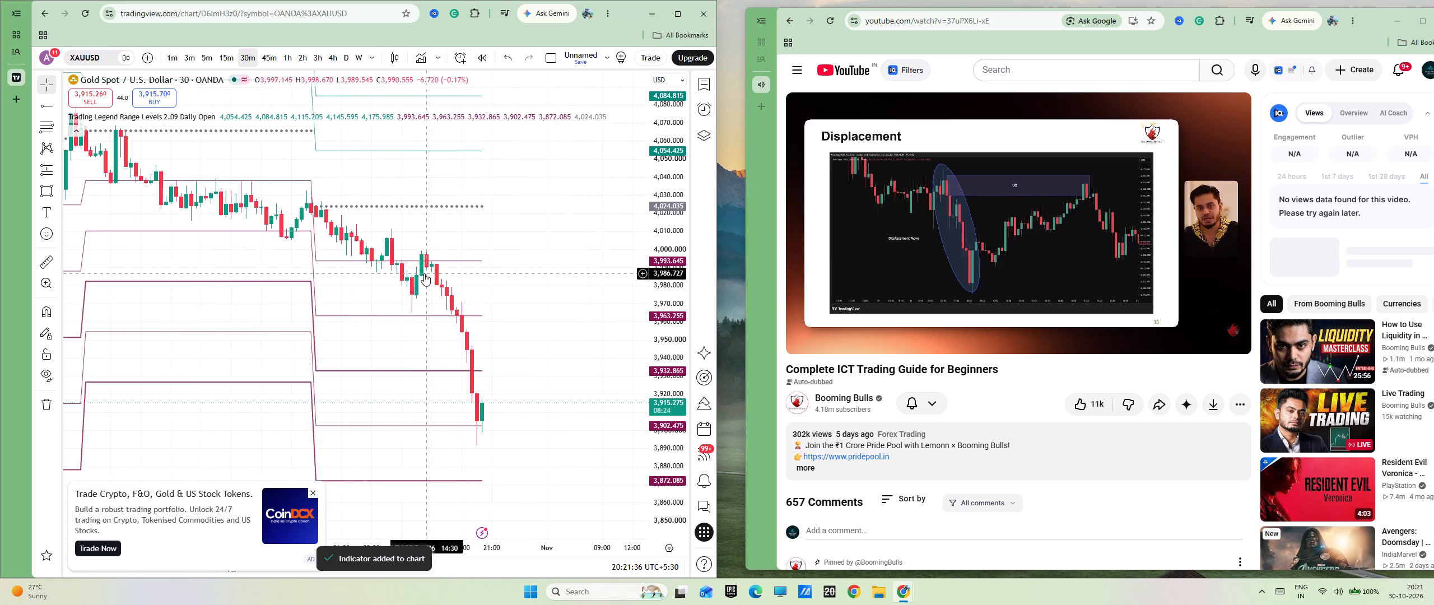
scroll(424, 273, up, 4)
click(194, 62)
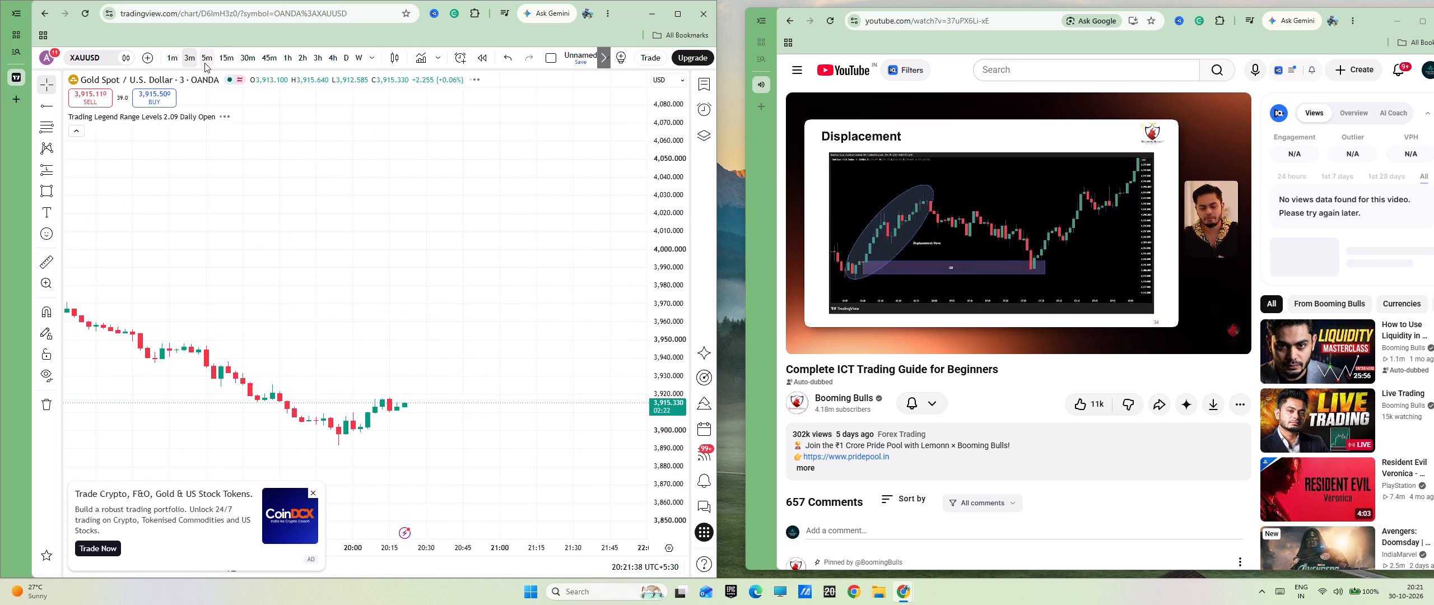
click(205, 63)
scroll(316, 260, down, 6)
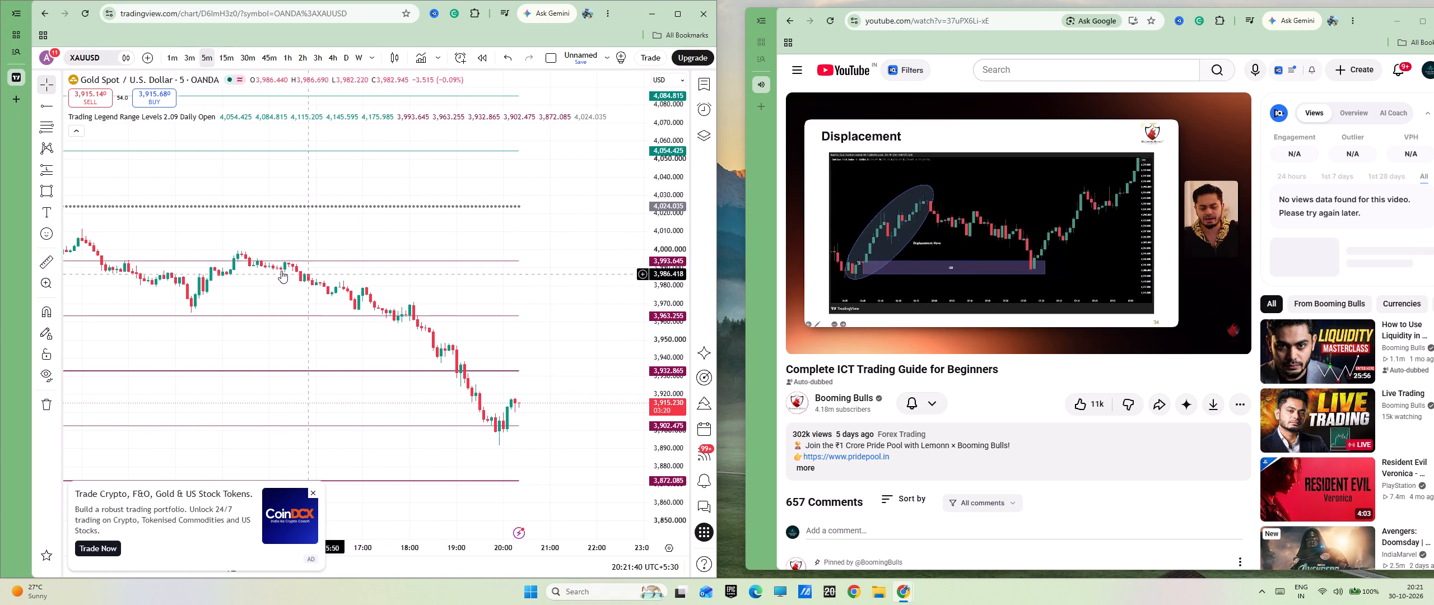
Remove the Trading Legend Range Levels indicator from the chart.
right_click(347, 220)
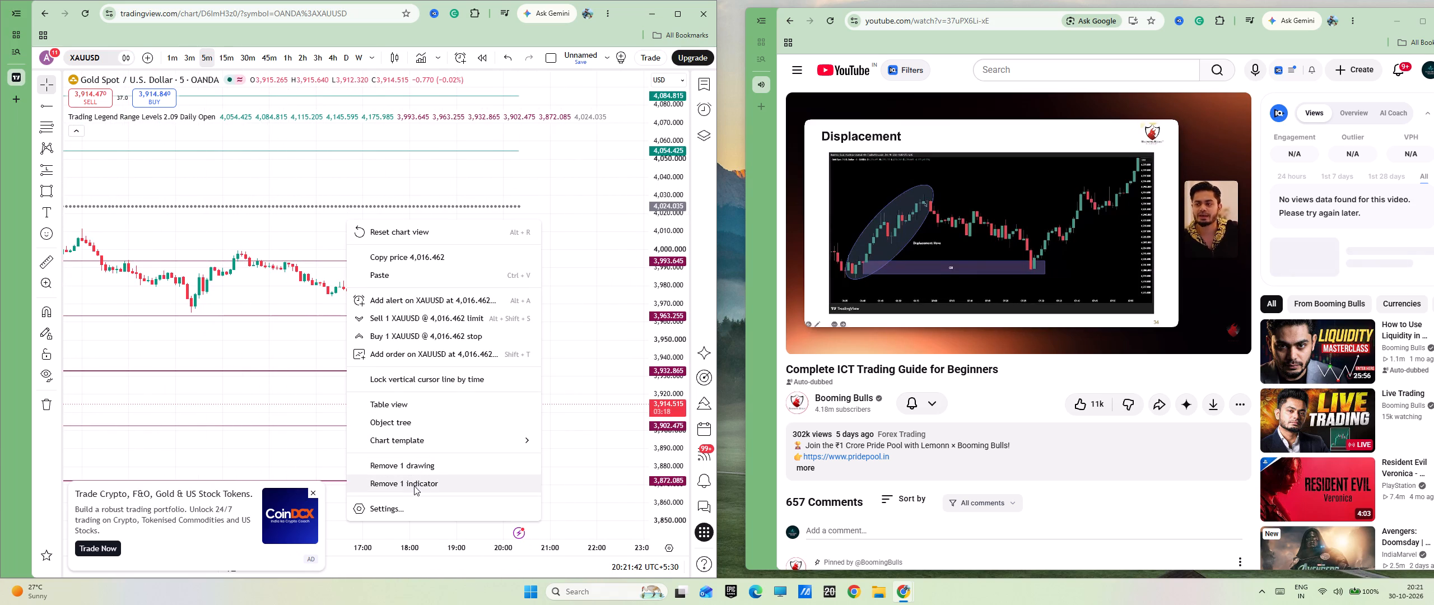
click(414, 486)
Search the indicators for "ict" and add ICT Concepts [LuxAlgo] to the XAUUSD chart.
click(415, 58)
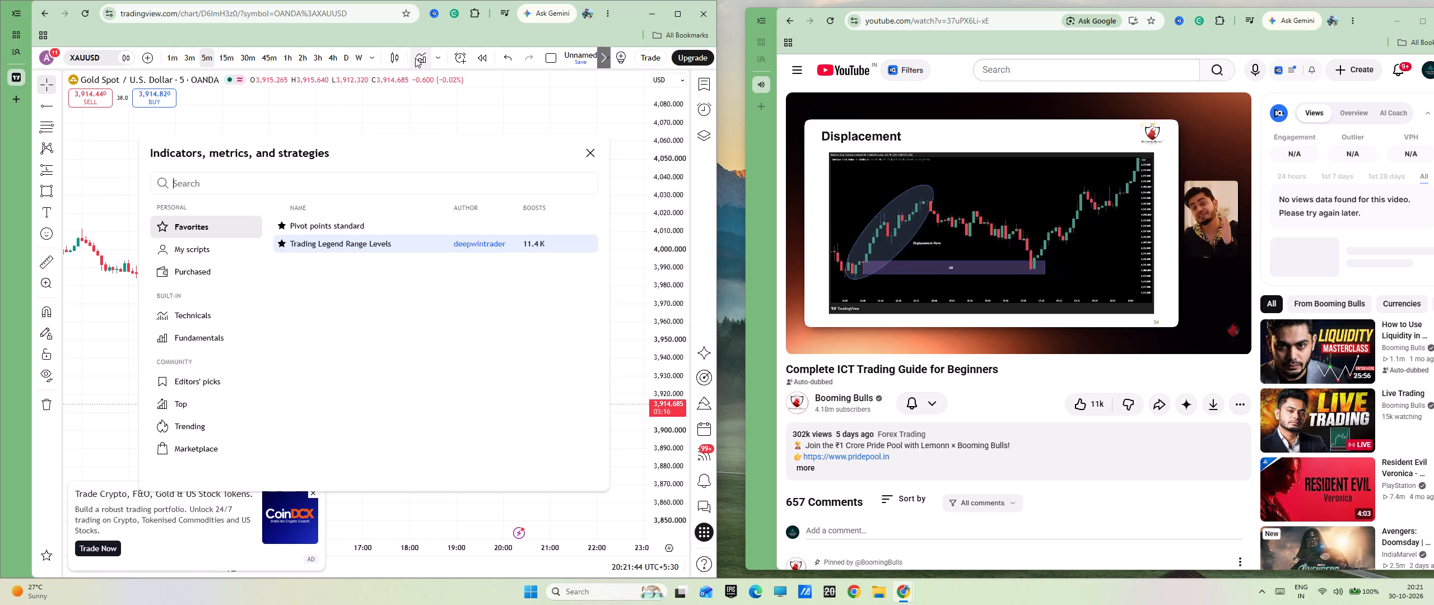
click(333, 183)
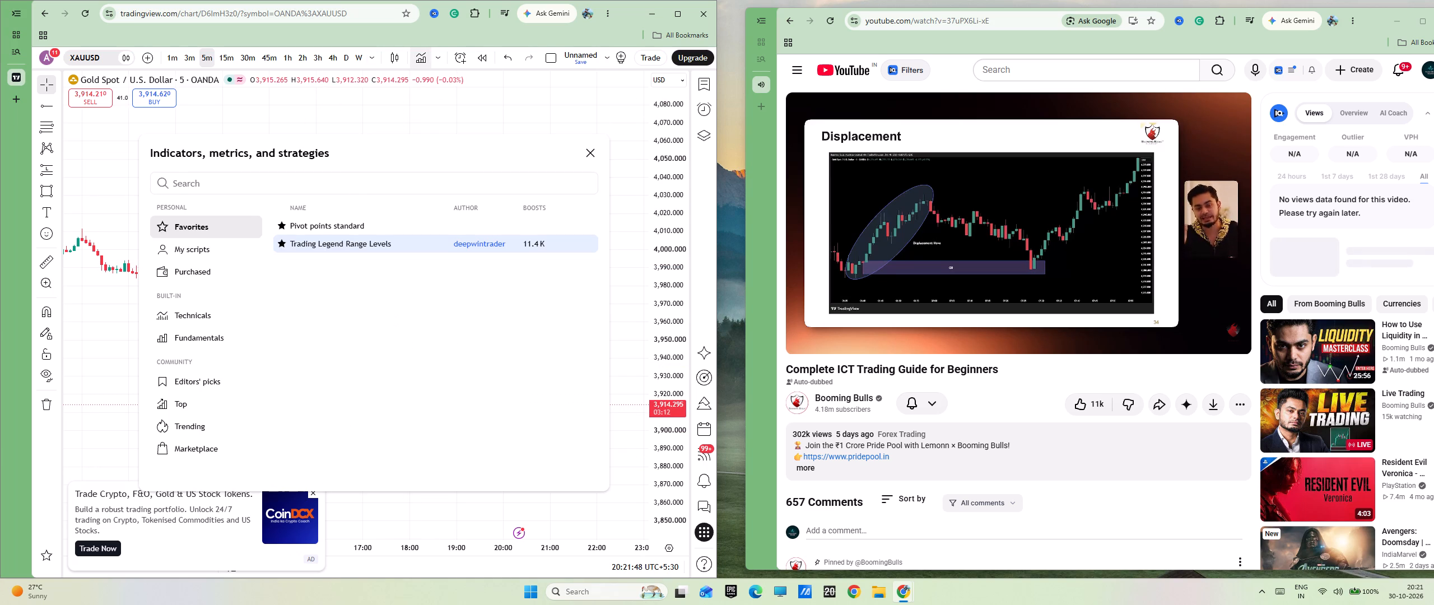
text(ict)
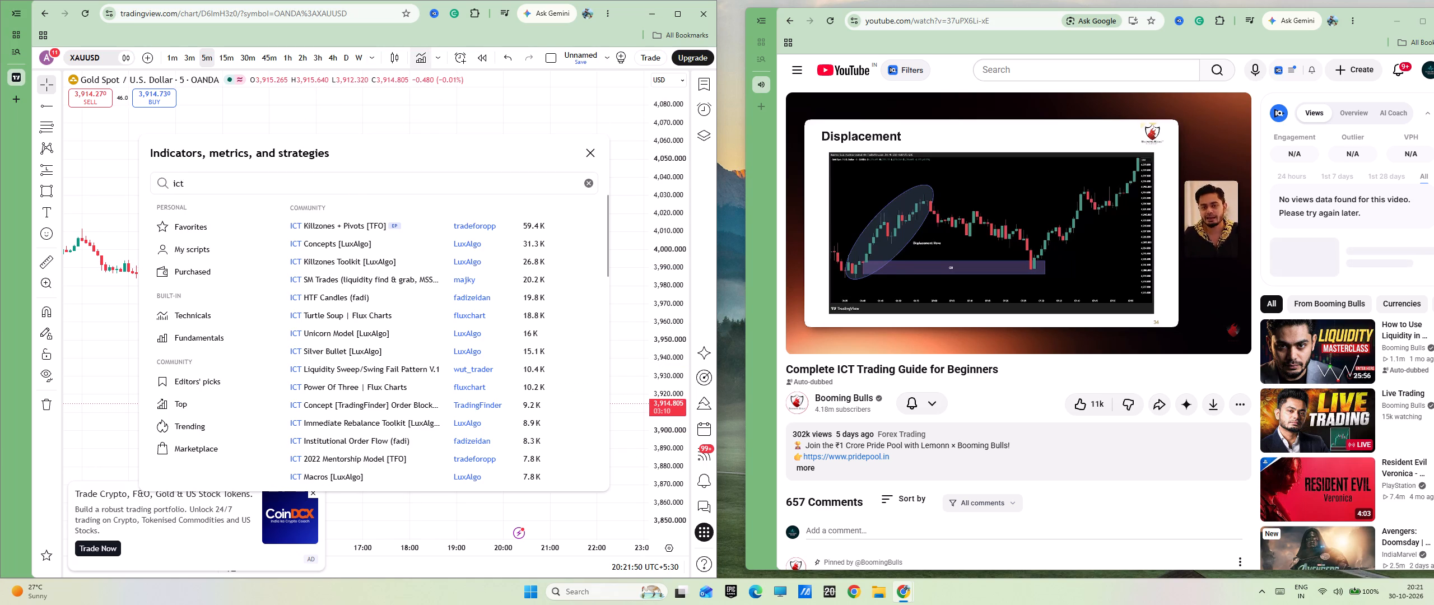
click(320, 241)
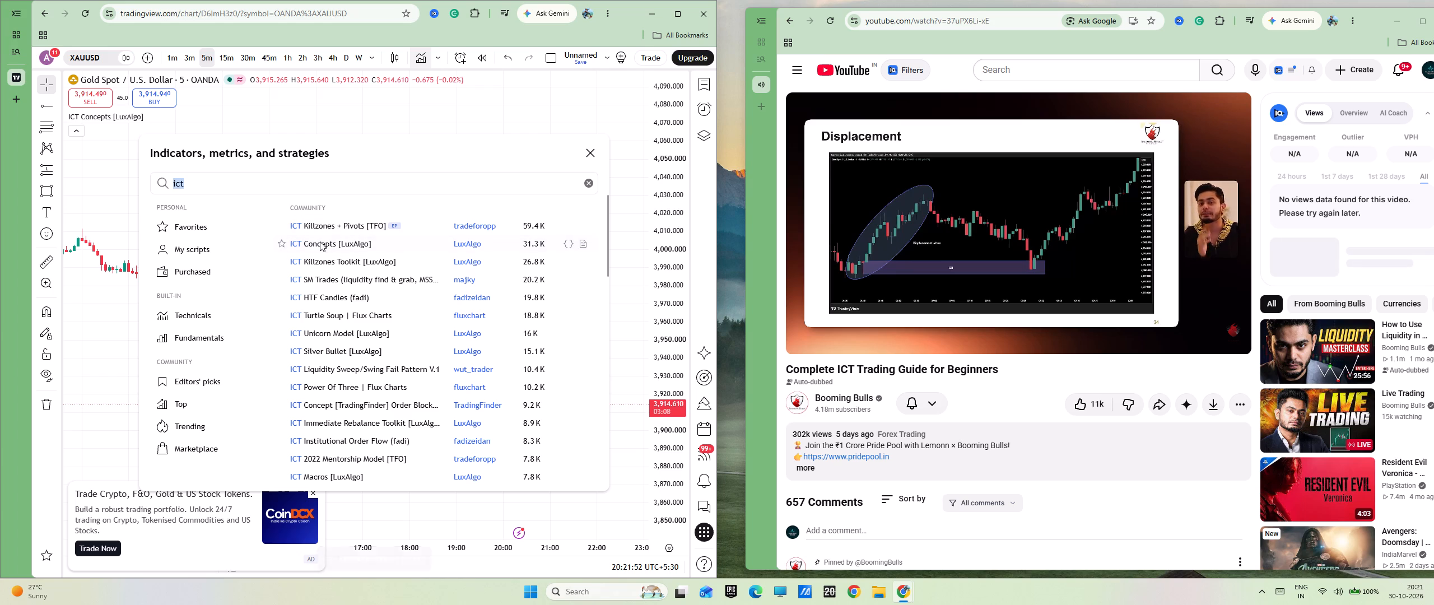
click(593, 161)
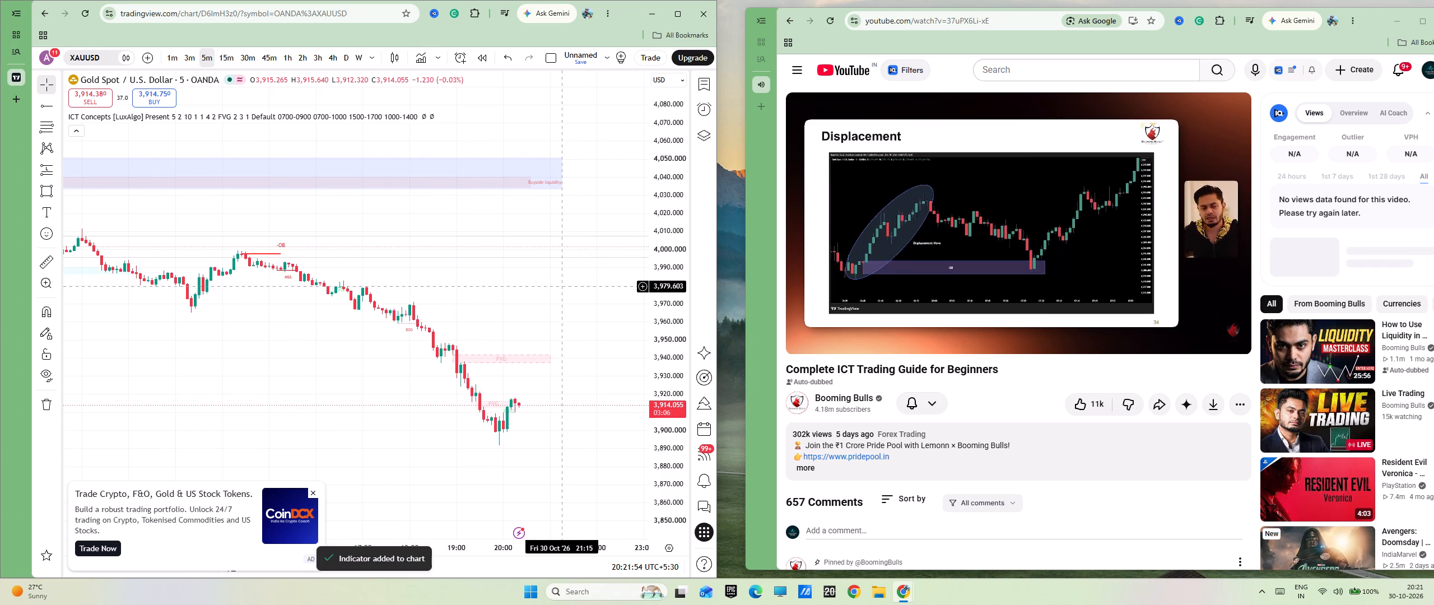
Examine the ICT Concepts markings along the 30 October sell-off on the 5-minute chart.
scroll(563, 286, down, 6)
scroll(563, 286, up, 4)
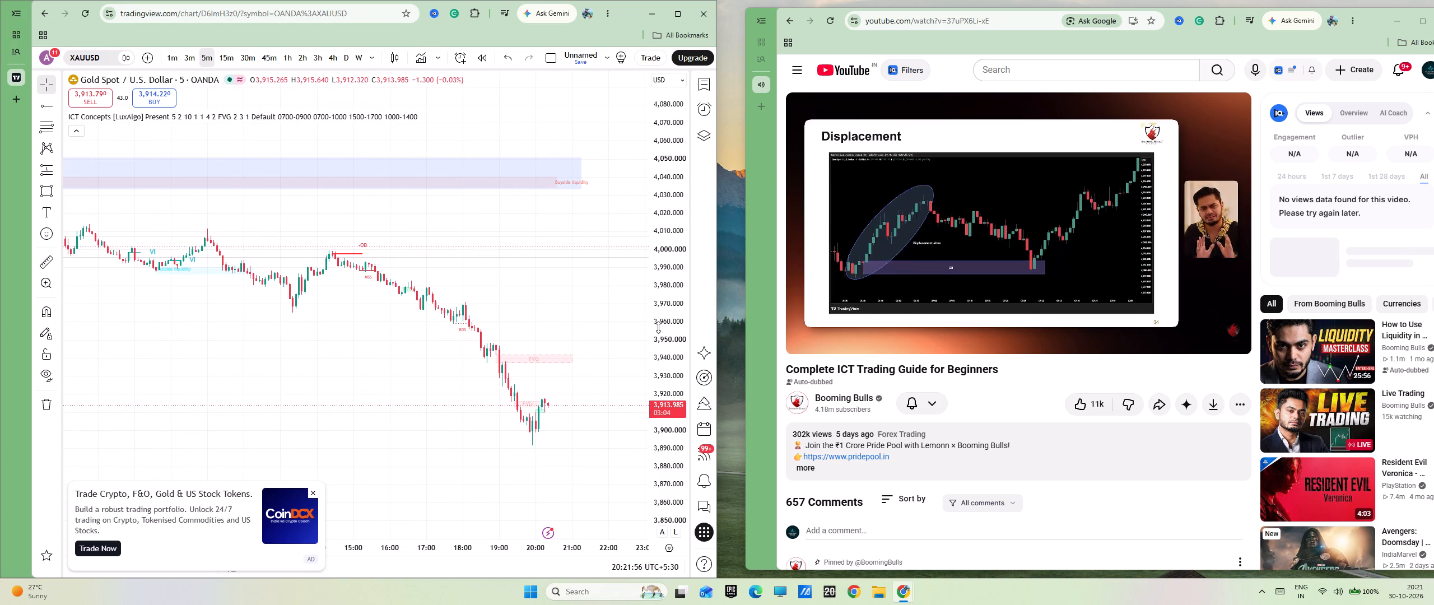
drag(662, 329, 677, 142)
scroll(575, 286, up, 4)
drag(543, 282, 578, 262)
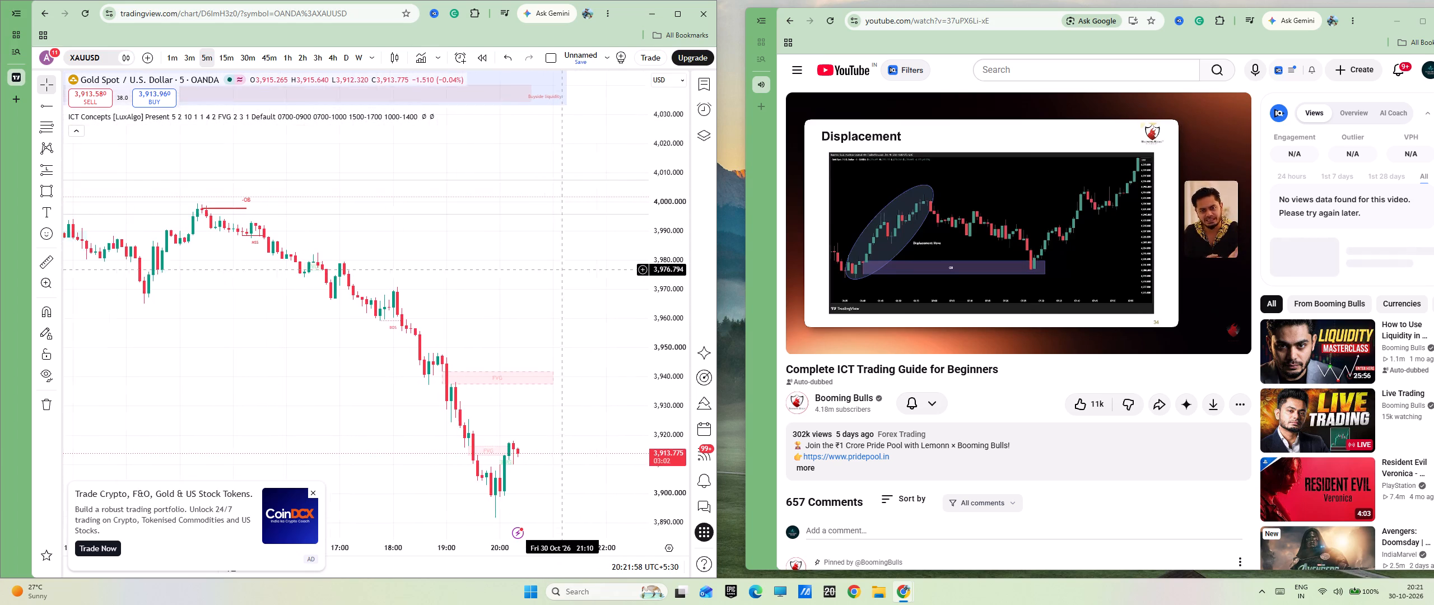
drag(578, 262, 584, 259)
Compare the ICT Concepts structure markings and fair value gaps of the sell-off on the 15-minute and 30-minute charts.
click(232, 59)
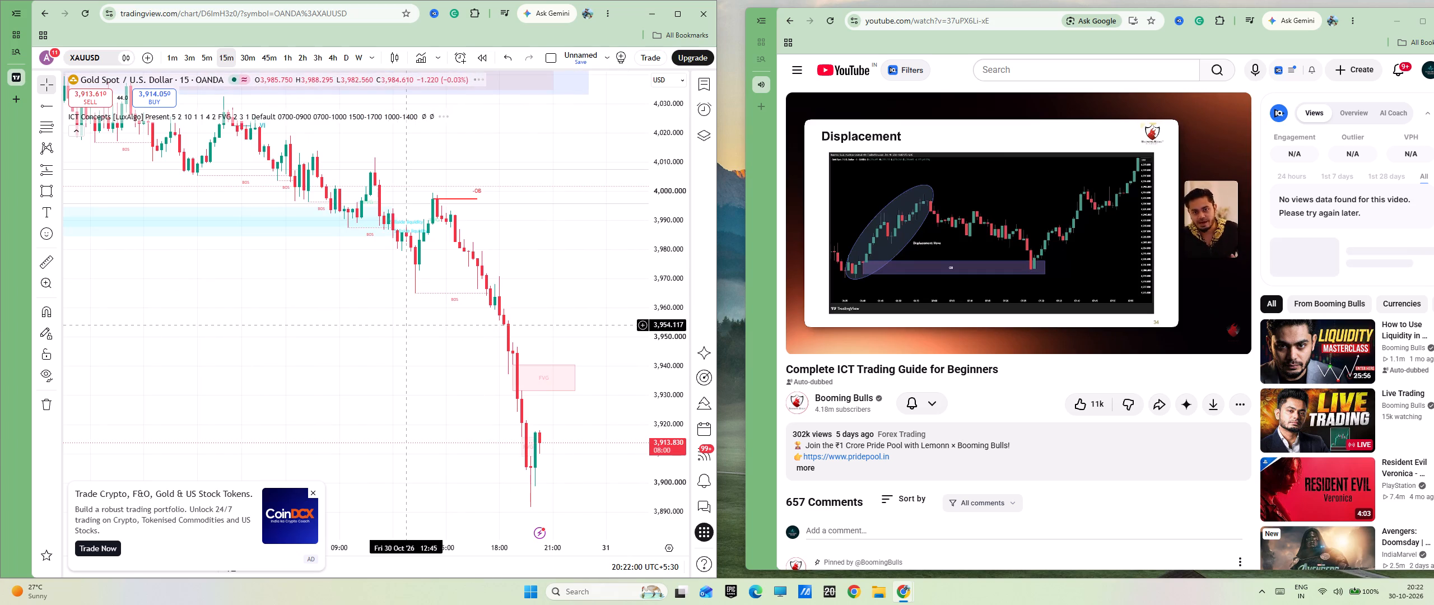
scroll(408, 332, up, 6)
drag(431, 283, 599, 296)
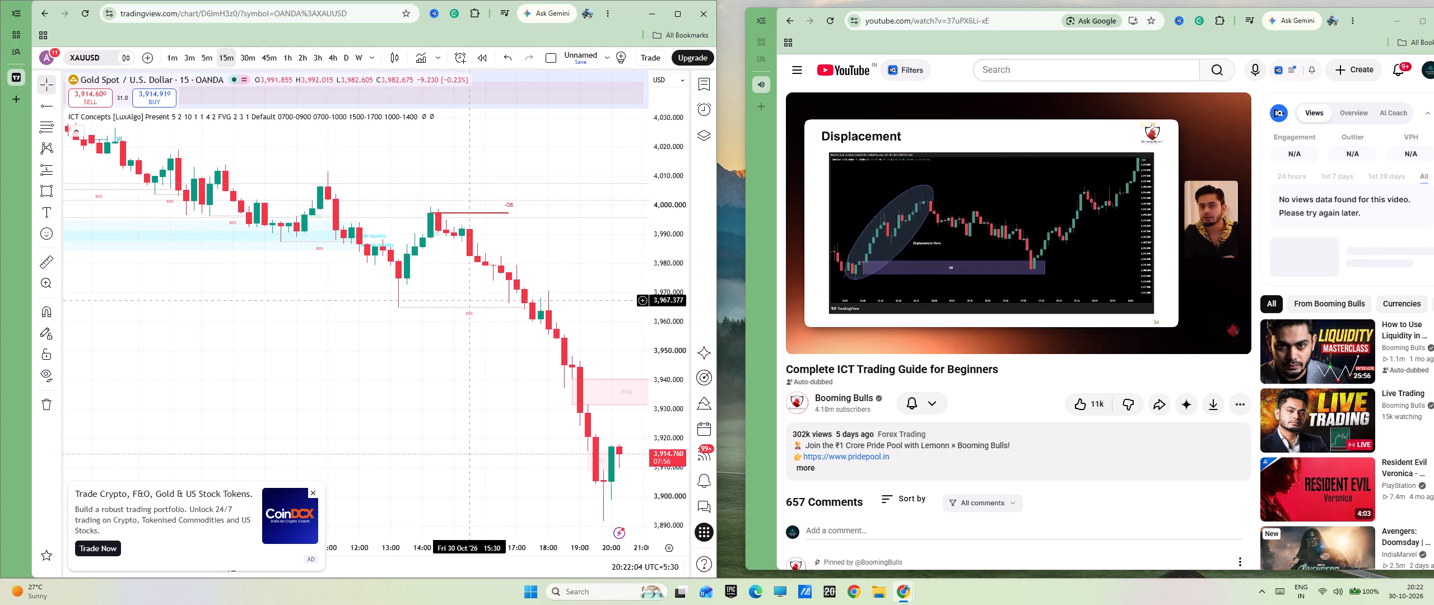
drag(435, 348, 493, 375)
scroll(483, 367, down, 4)
scroll(480, 365, up, 4)
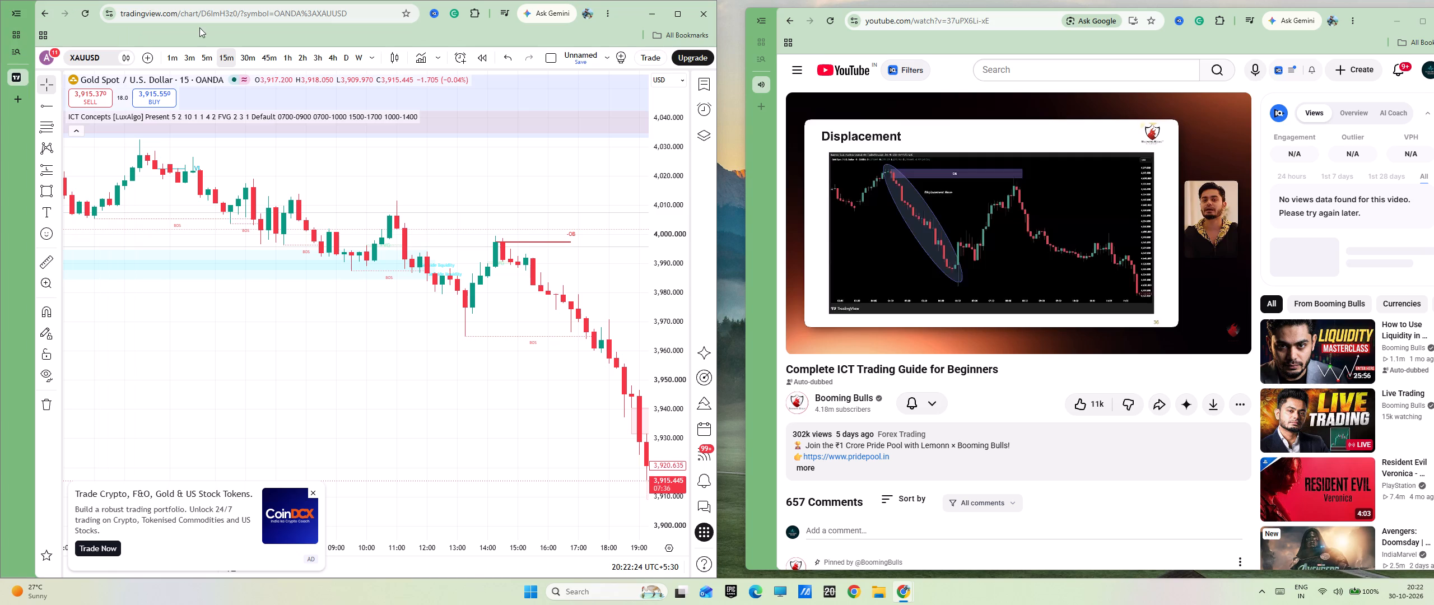
click(254, 62)
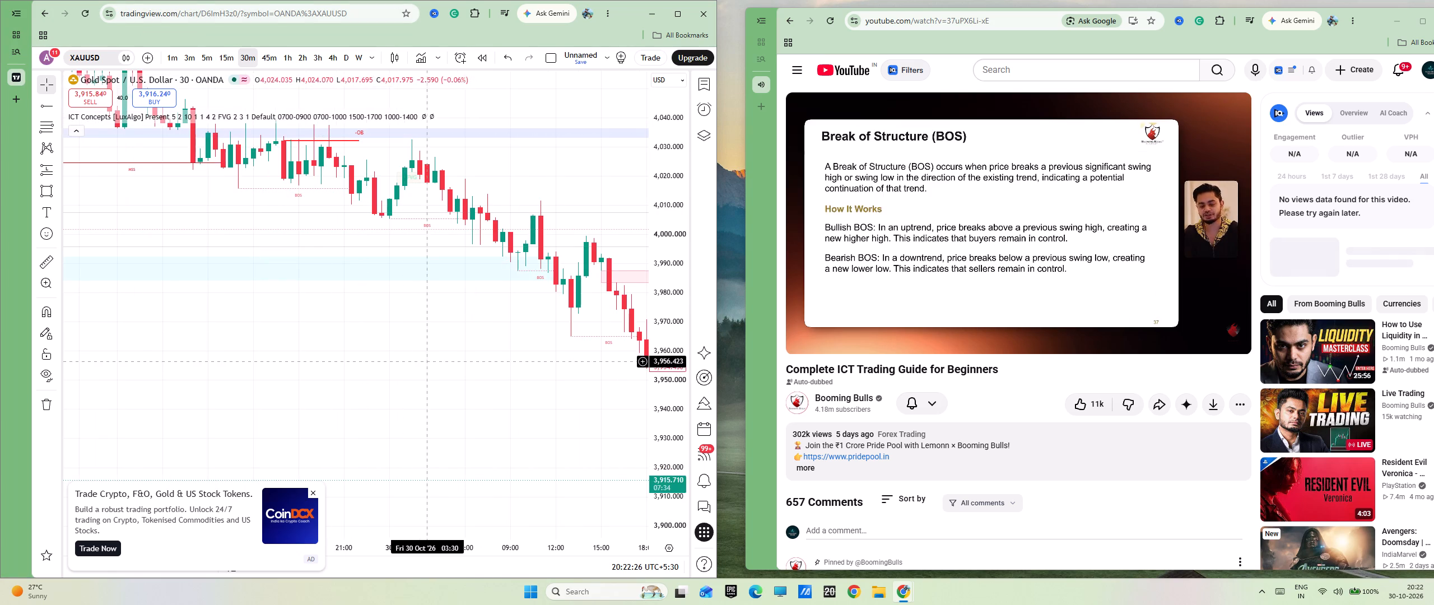
scroll(430, 362, up, 5)
drag(455, 351, 166, 213)
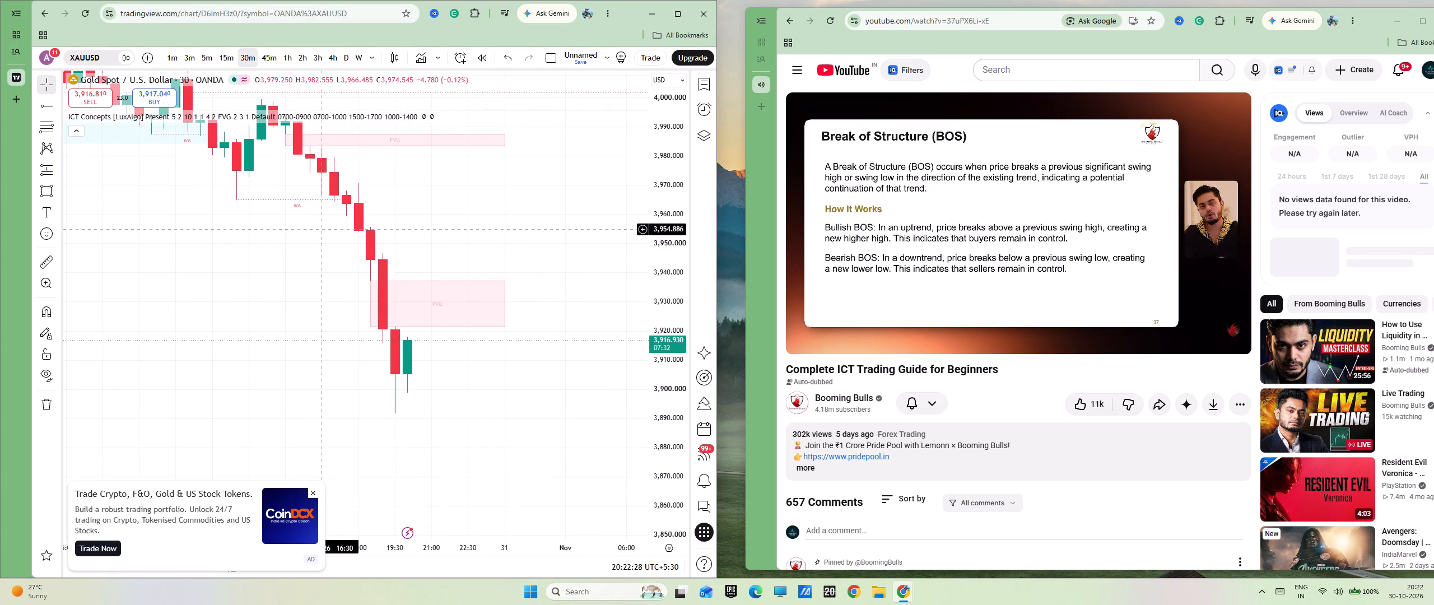
drag(312, 245, 336, 281)
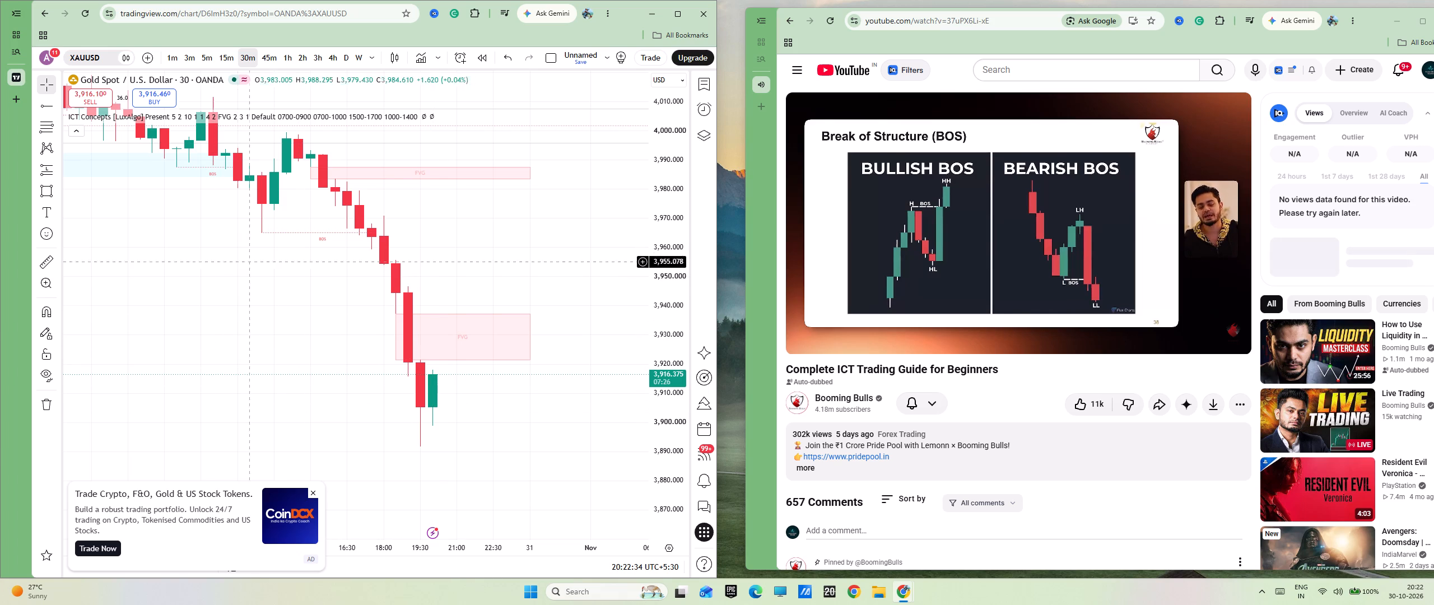
drag(328, 292, 340, 340)
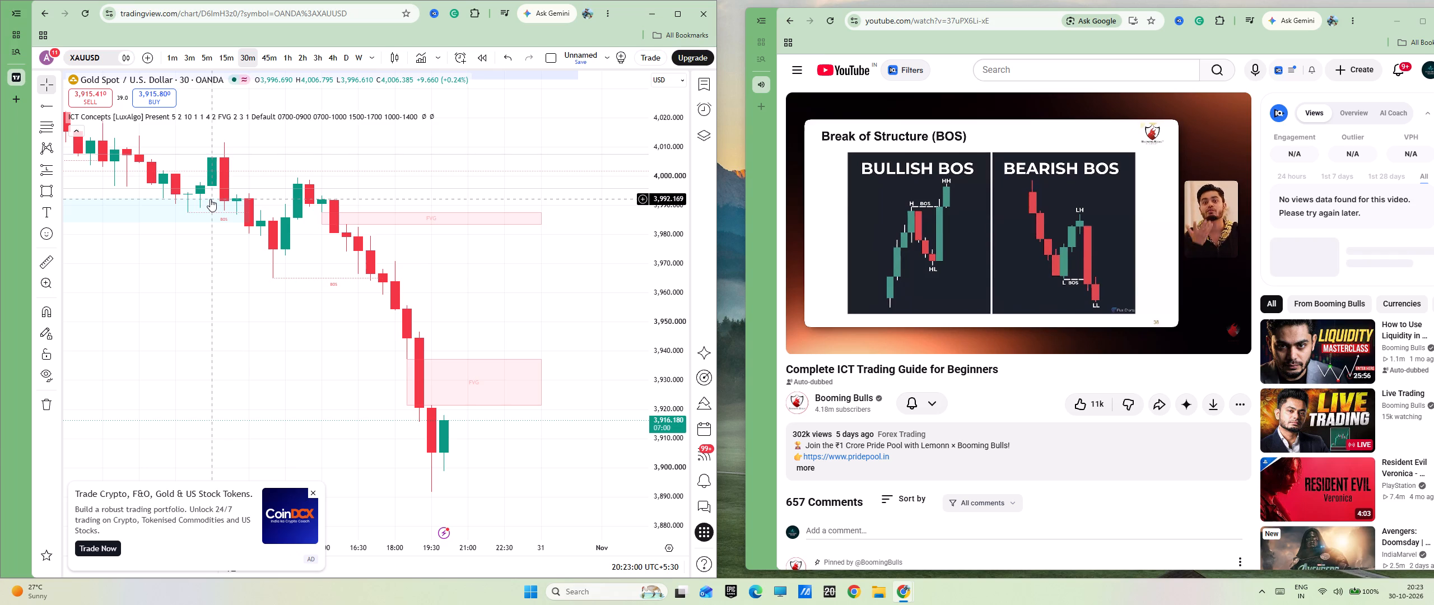
Switch to the 5-minute chart and closely examine the latest candles and fair value gaps around the 30 October low.
click(208, 57)
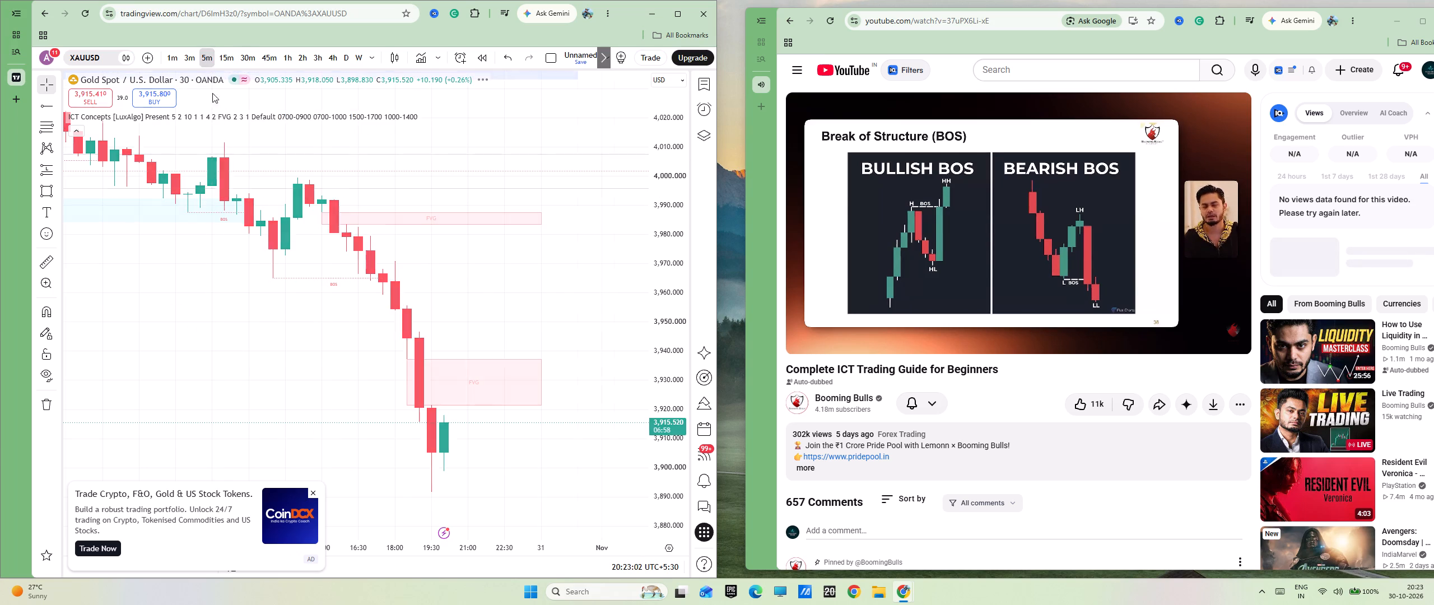
drag(512, 444, 518, 360)
scroll(514, 365, down, 3)
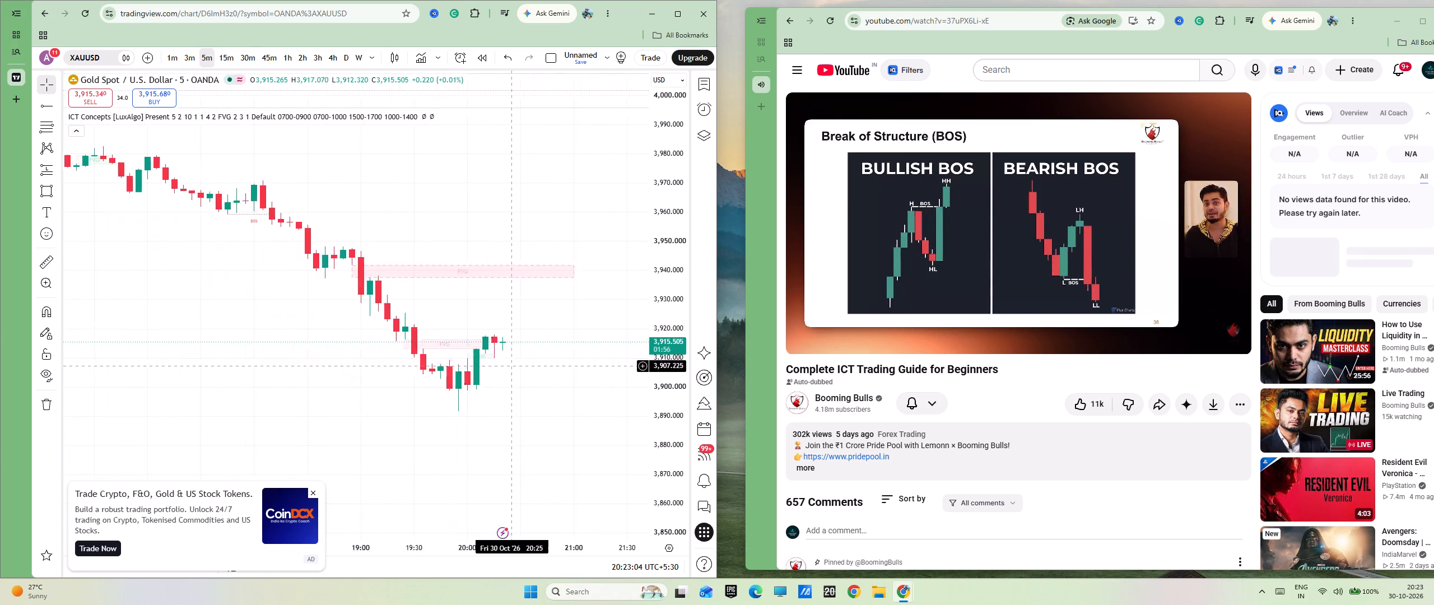
scroll(514, 366, down, 6)
scroll(513, 370, up, 5)
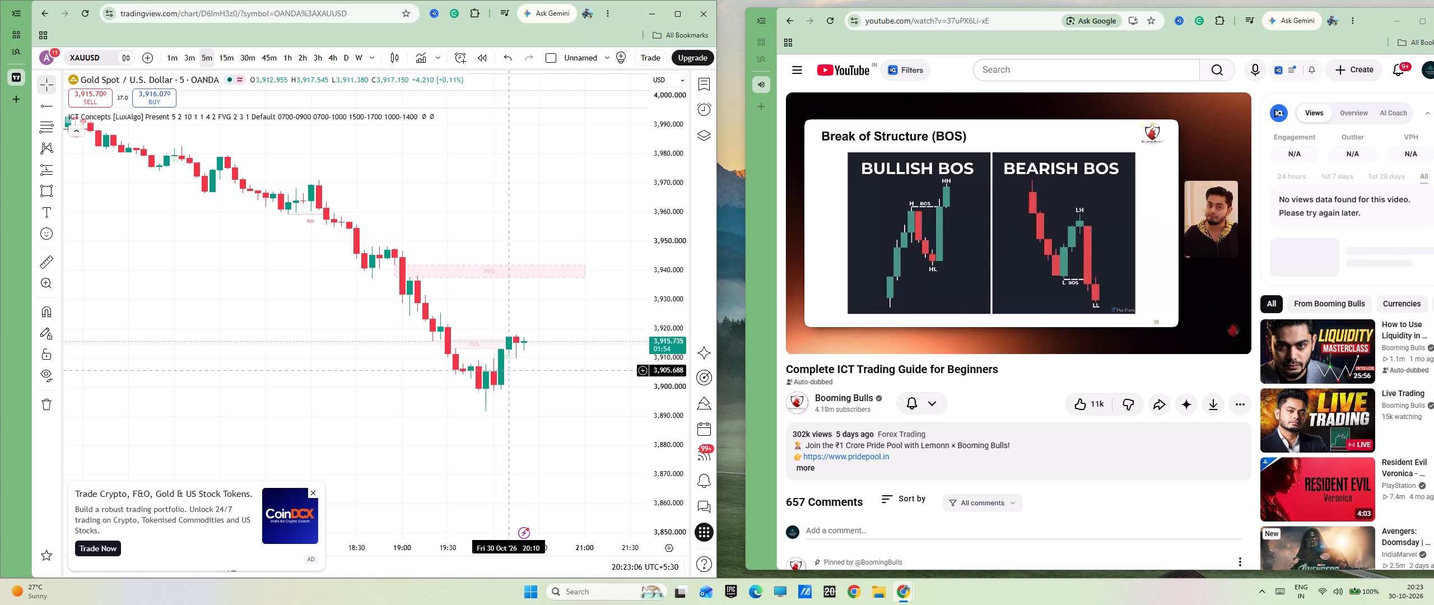
scroll(512, 370, up, 4)
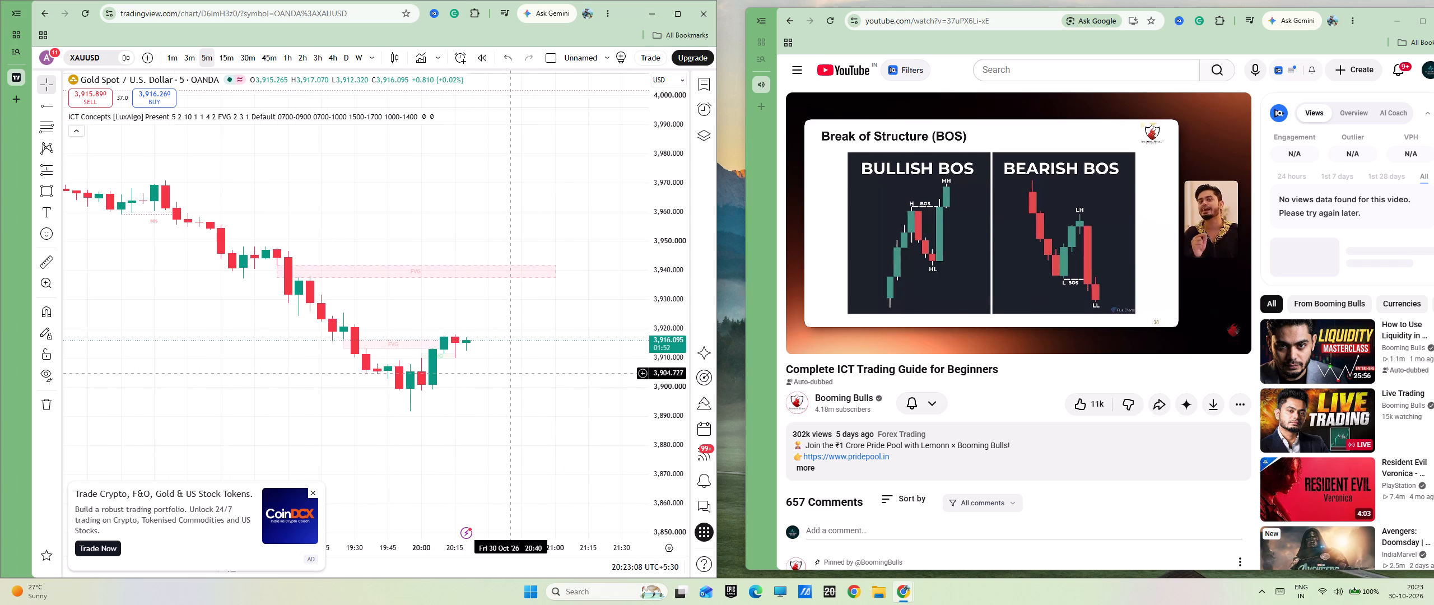
drag(469, 370, 468, 370)
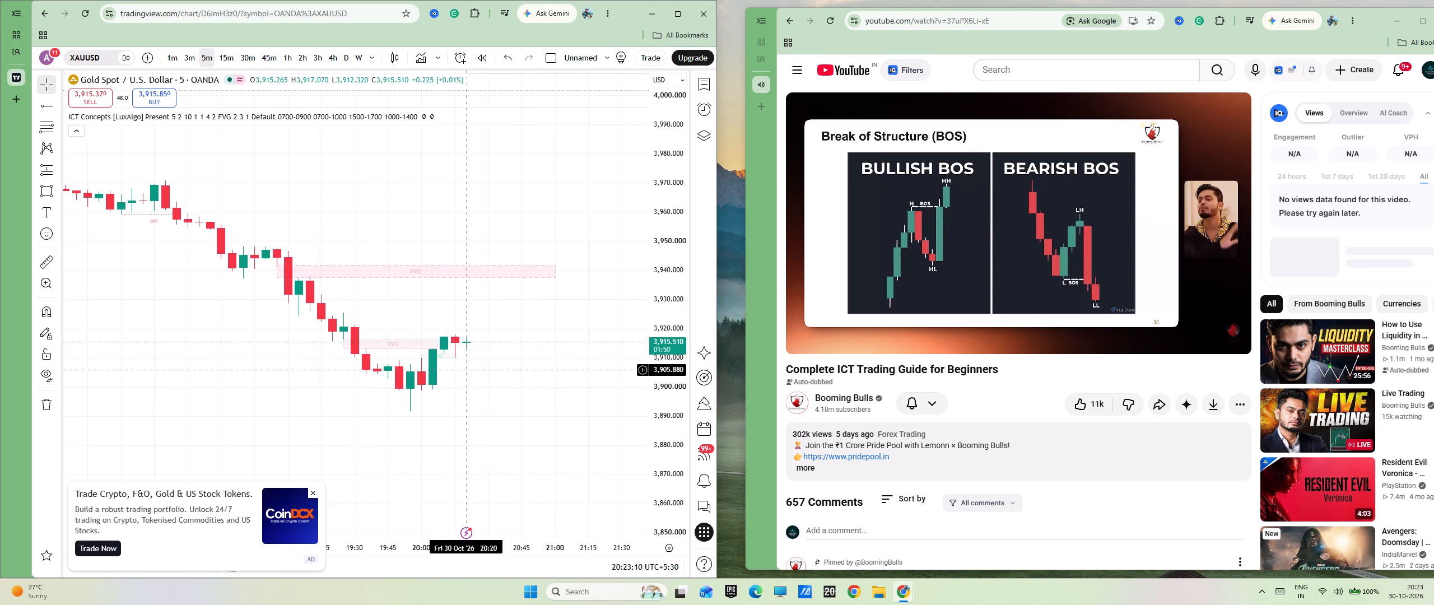
drag(468, 370, 444, 372)
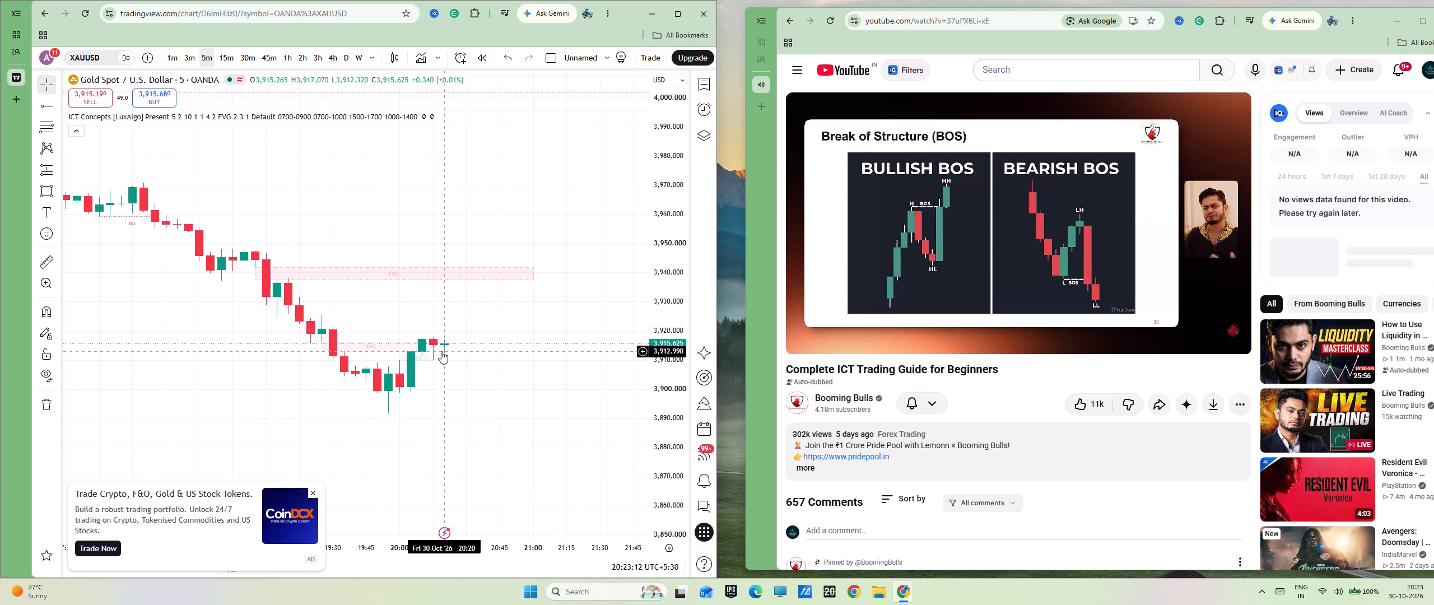
scroll(461, 363, up, 3)
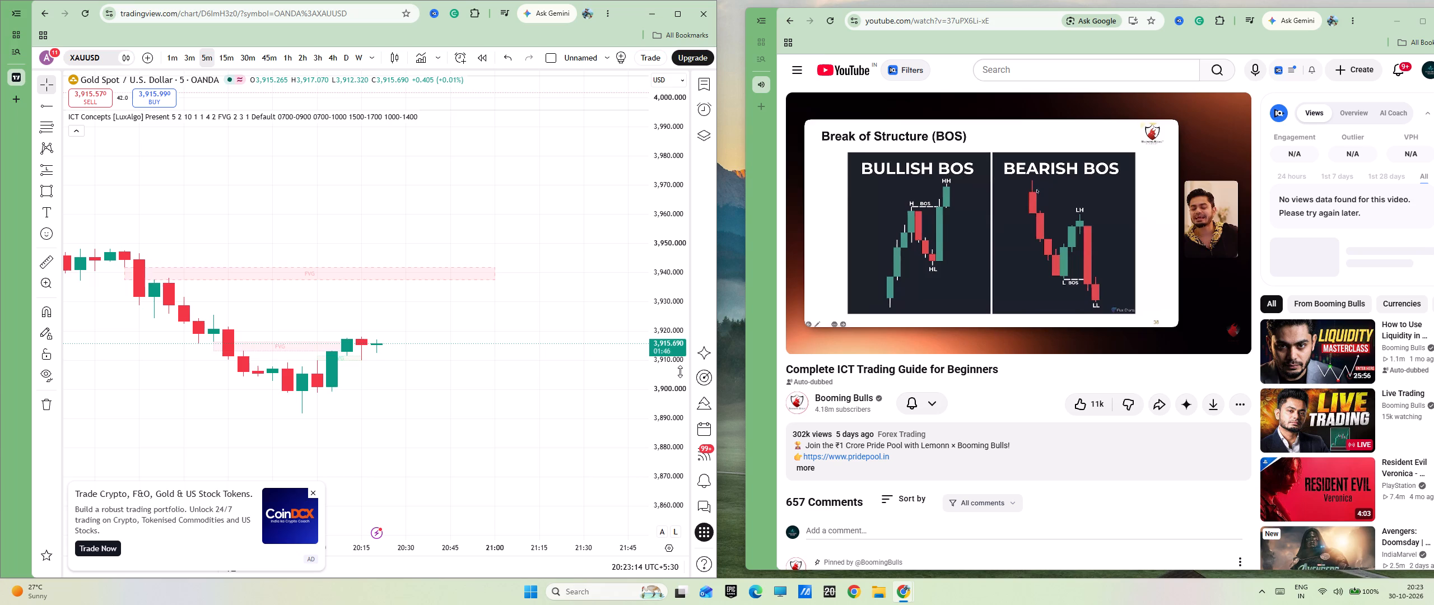
drag(675, 374, 637, 174)
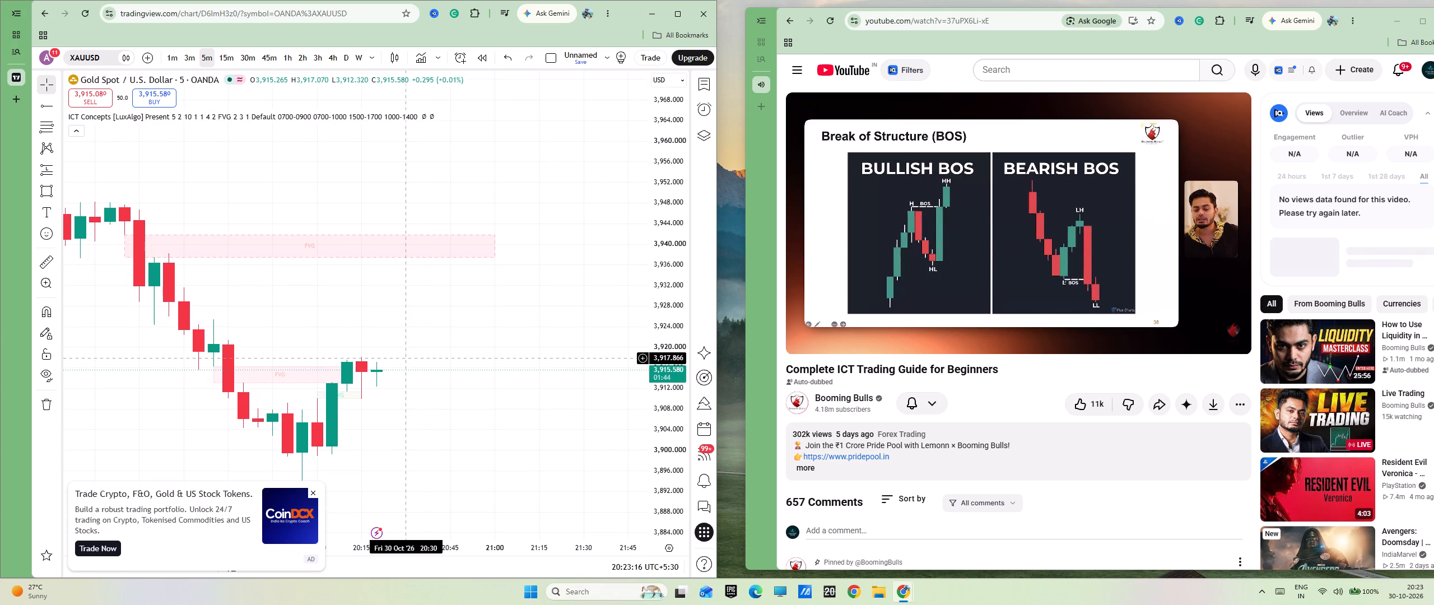
Examine the ICT Concepts markings across the 30 October sell-off on the 5-minute and 15-minute charts.
scroll(411, 354, down, 9)
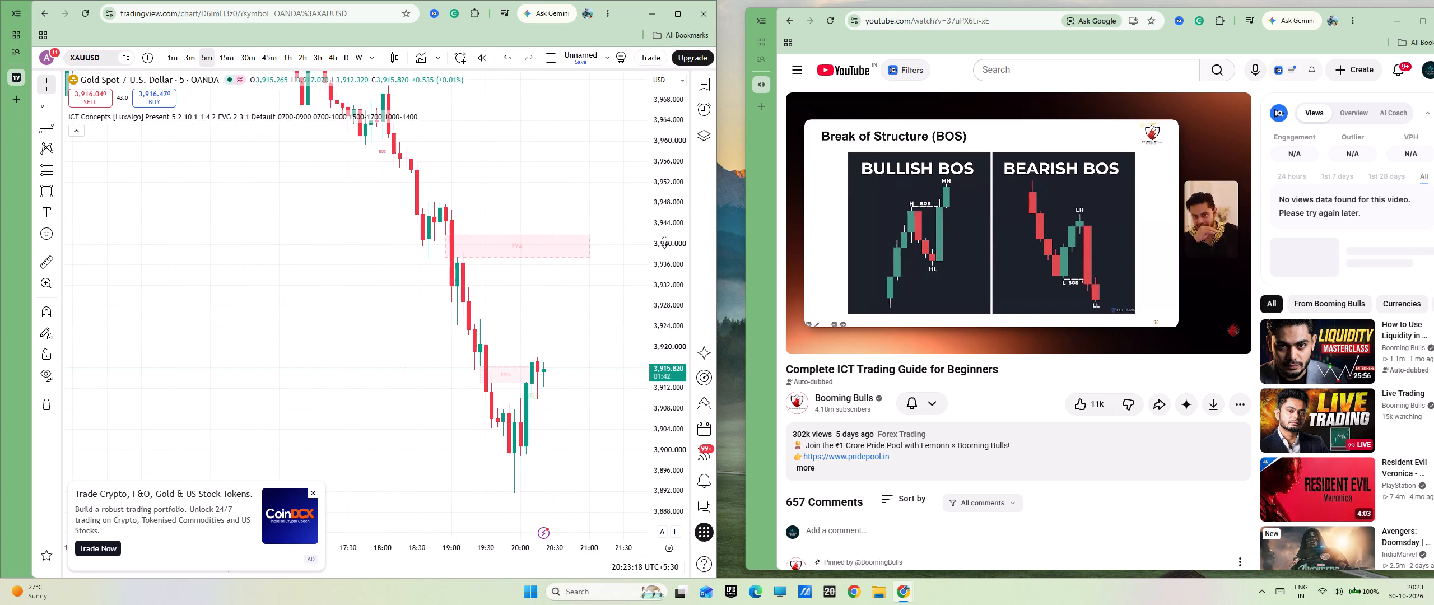
drag(664, 242, 653, 441)
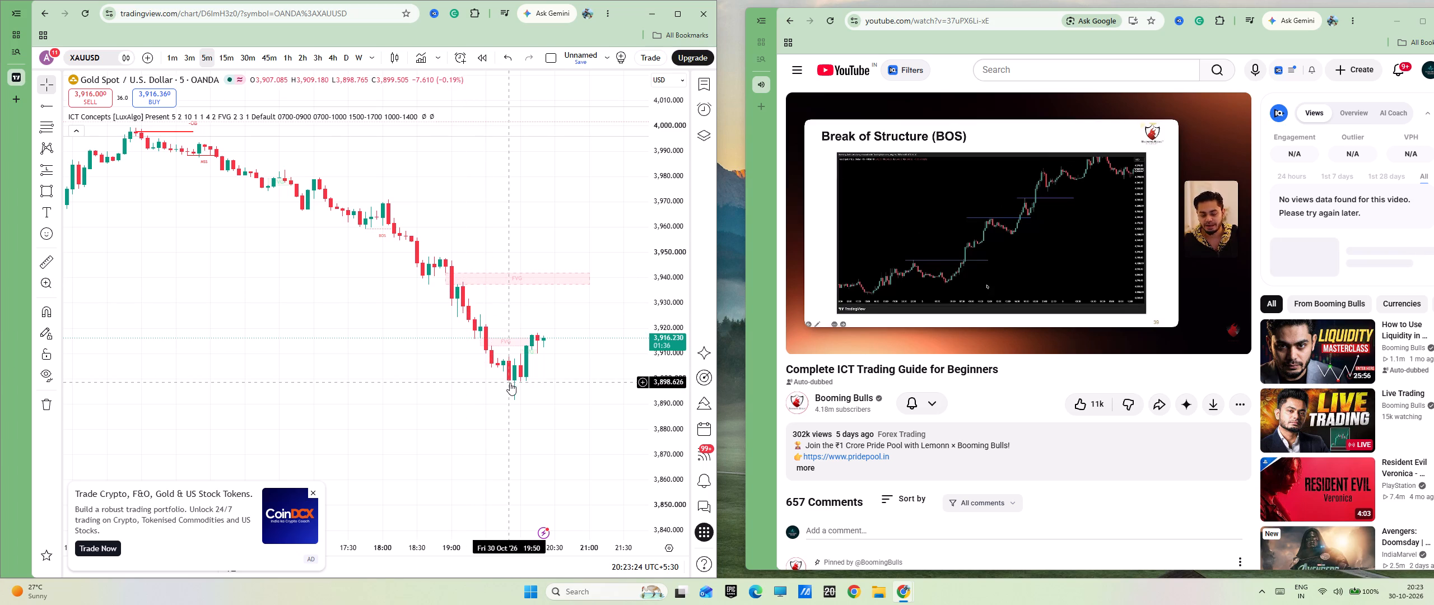
drag(557, 377, 502, 374)
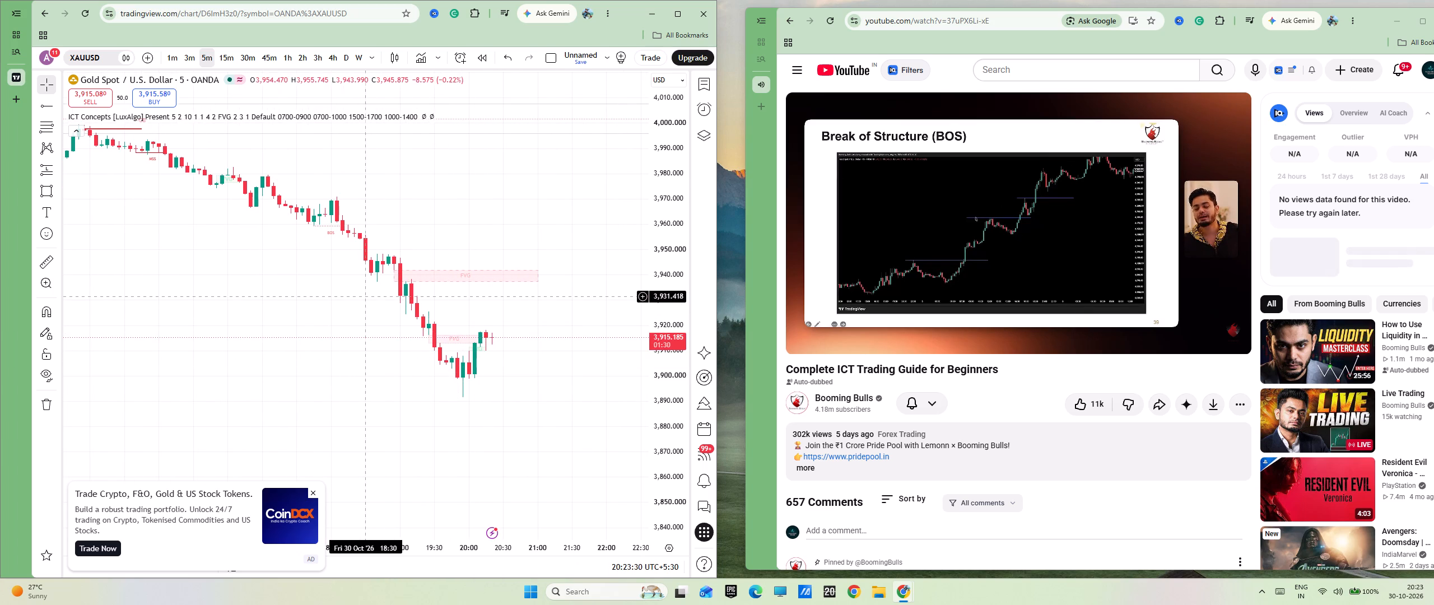
scroll(338, 318, down, 4)
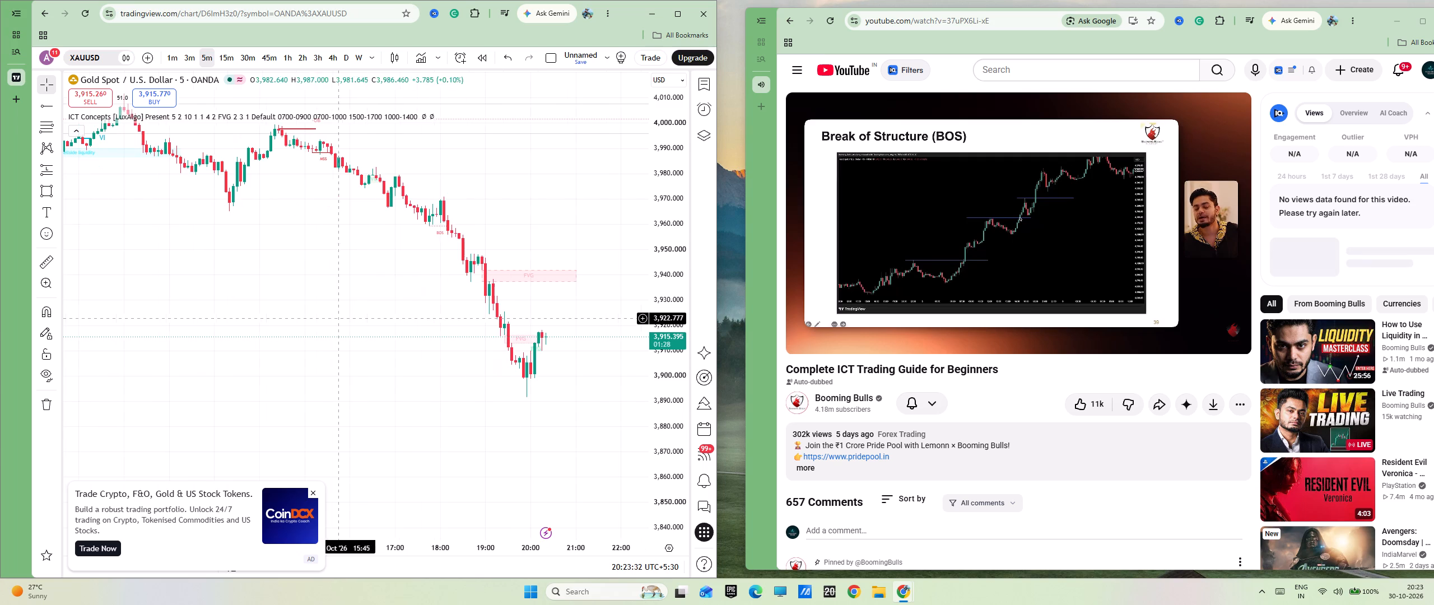
drag(678, 229, 679, 348)
scroll(426, 298, up, 3)
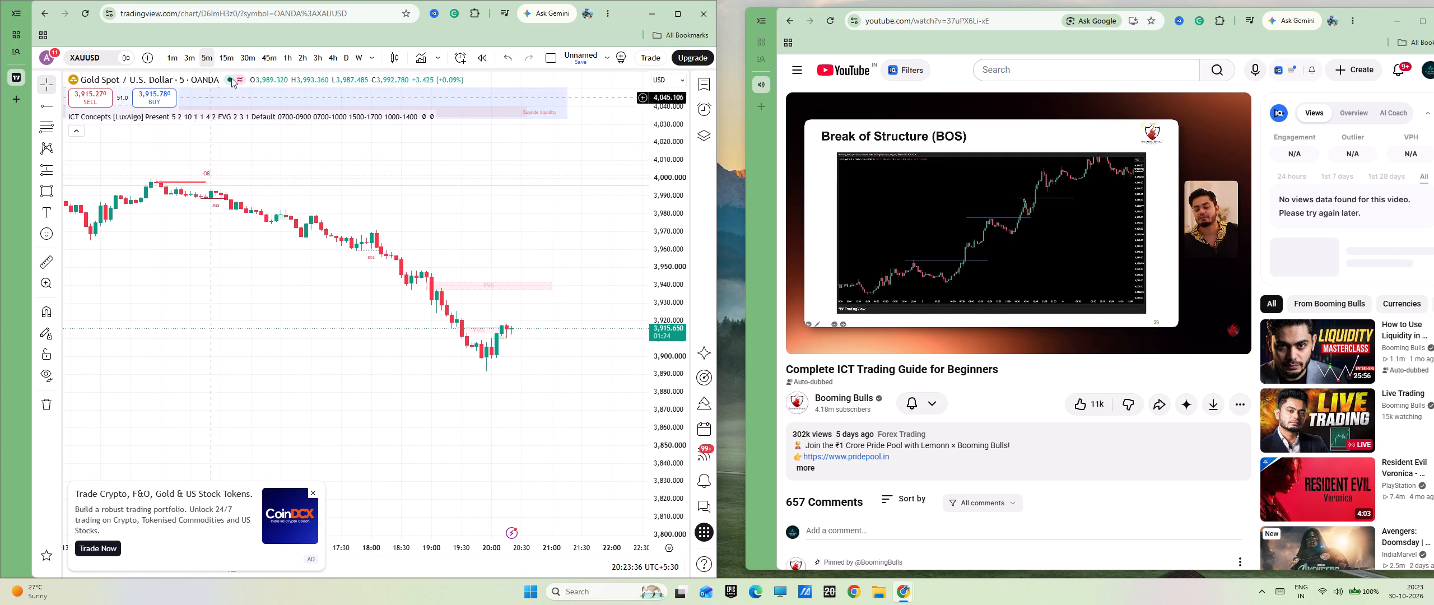
click(232, 53)
scroll(343, 295, up, 4)
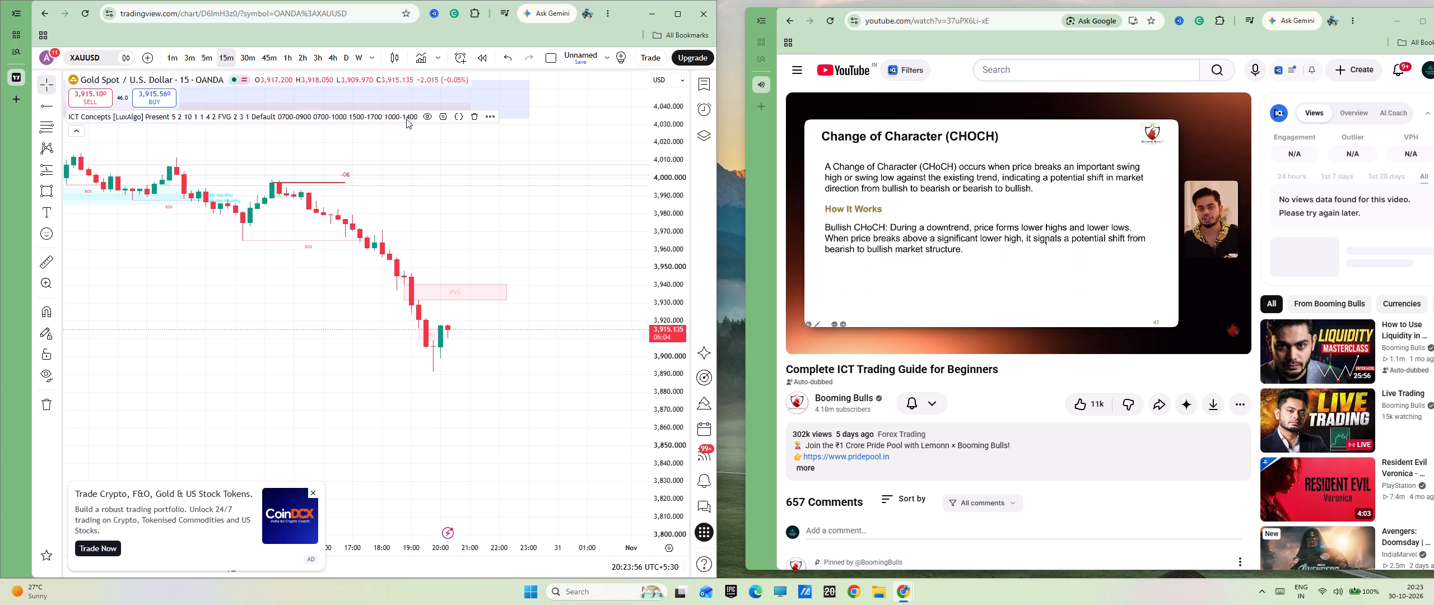
Remove the ICT Concepts [LuxAlgo] indicator from the XAUUSD chart.
click(474, 118)
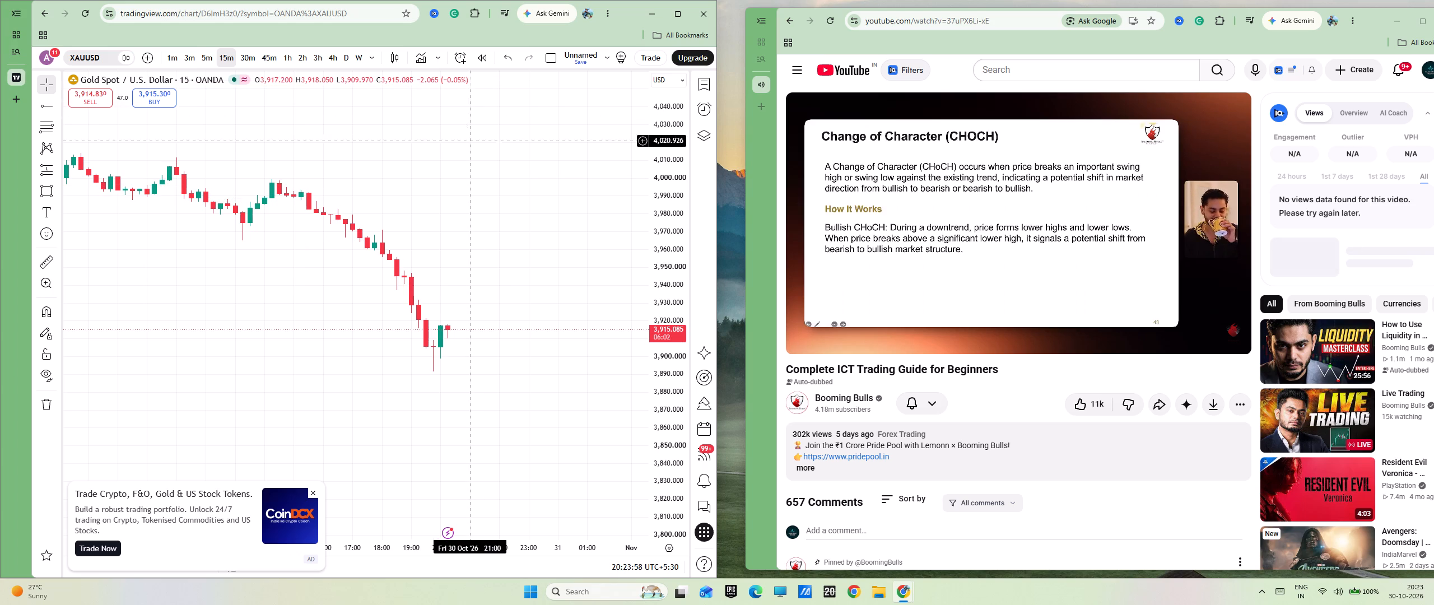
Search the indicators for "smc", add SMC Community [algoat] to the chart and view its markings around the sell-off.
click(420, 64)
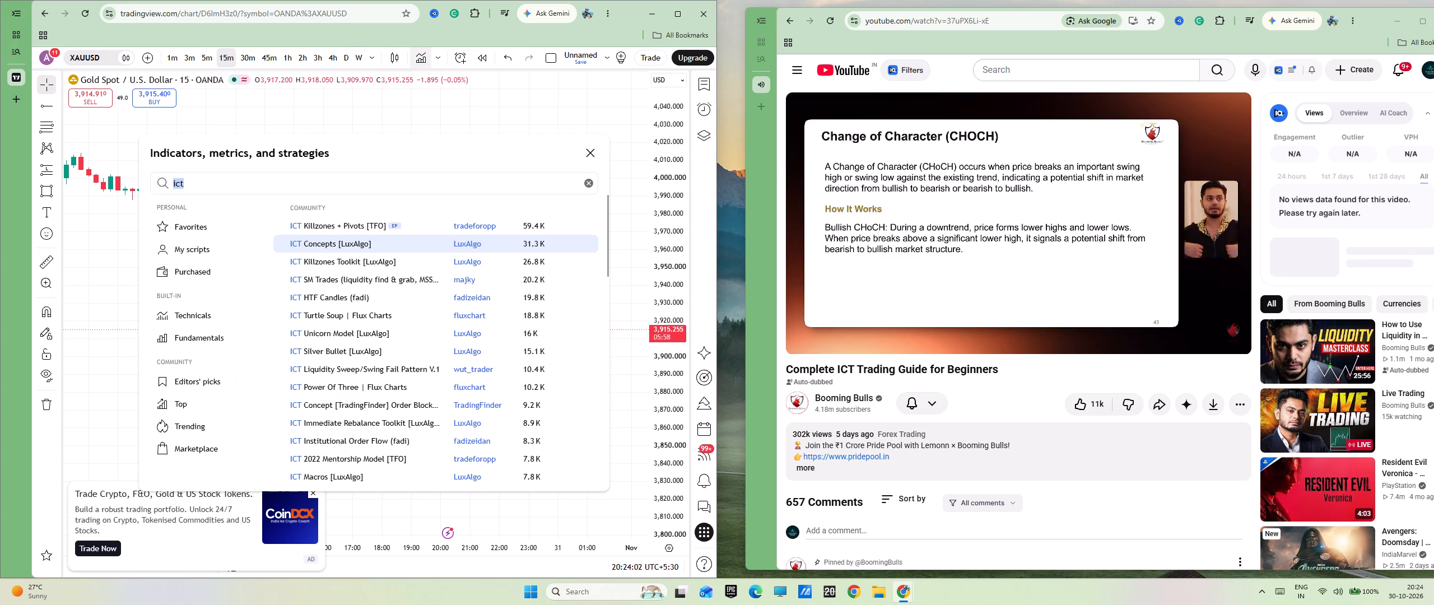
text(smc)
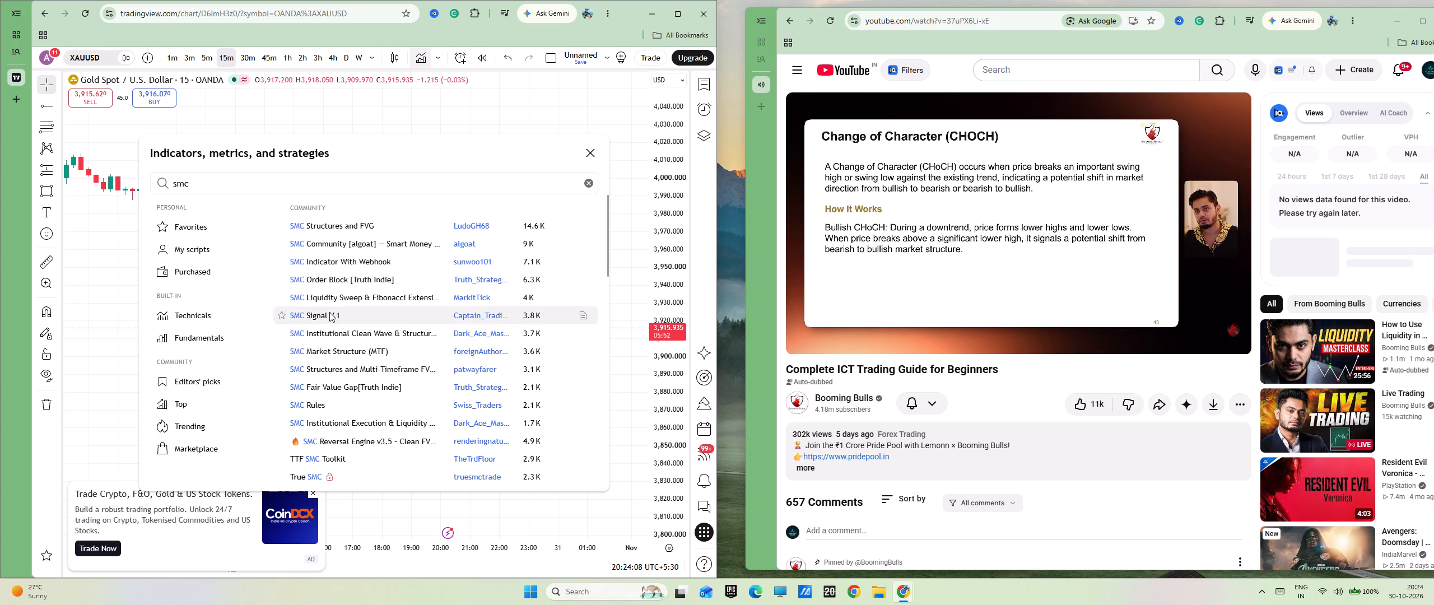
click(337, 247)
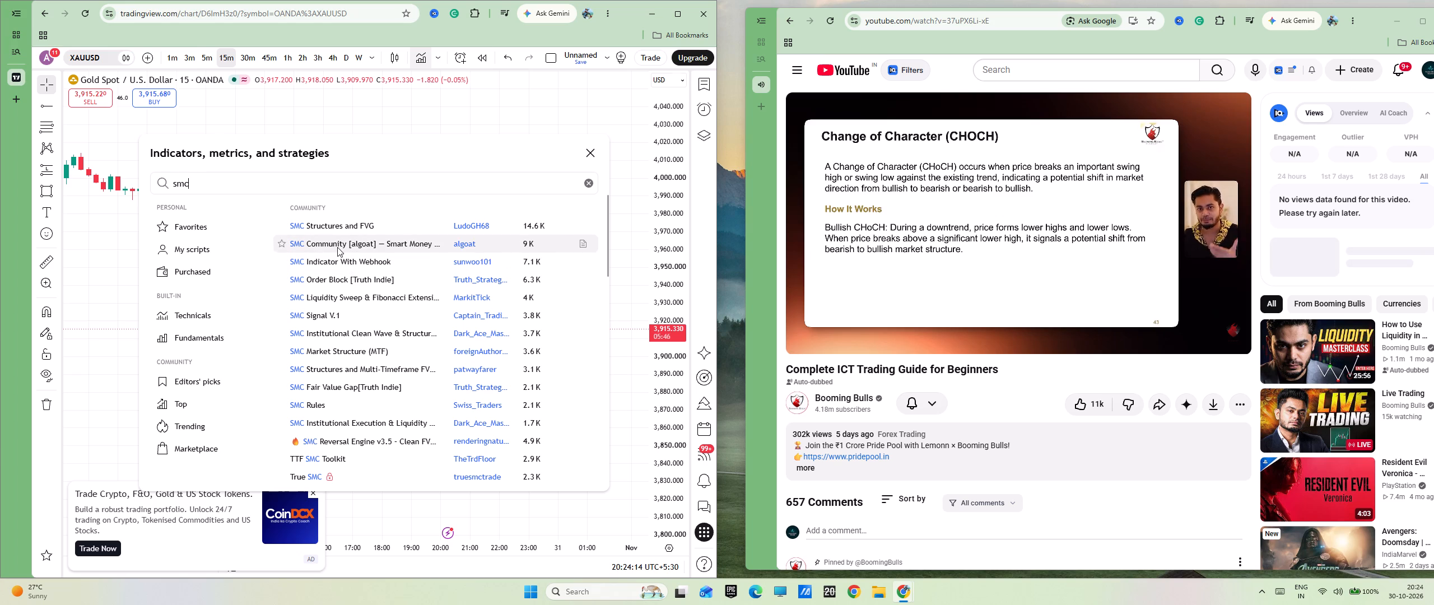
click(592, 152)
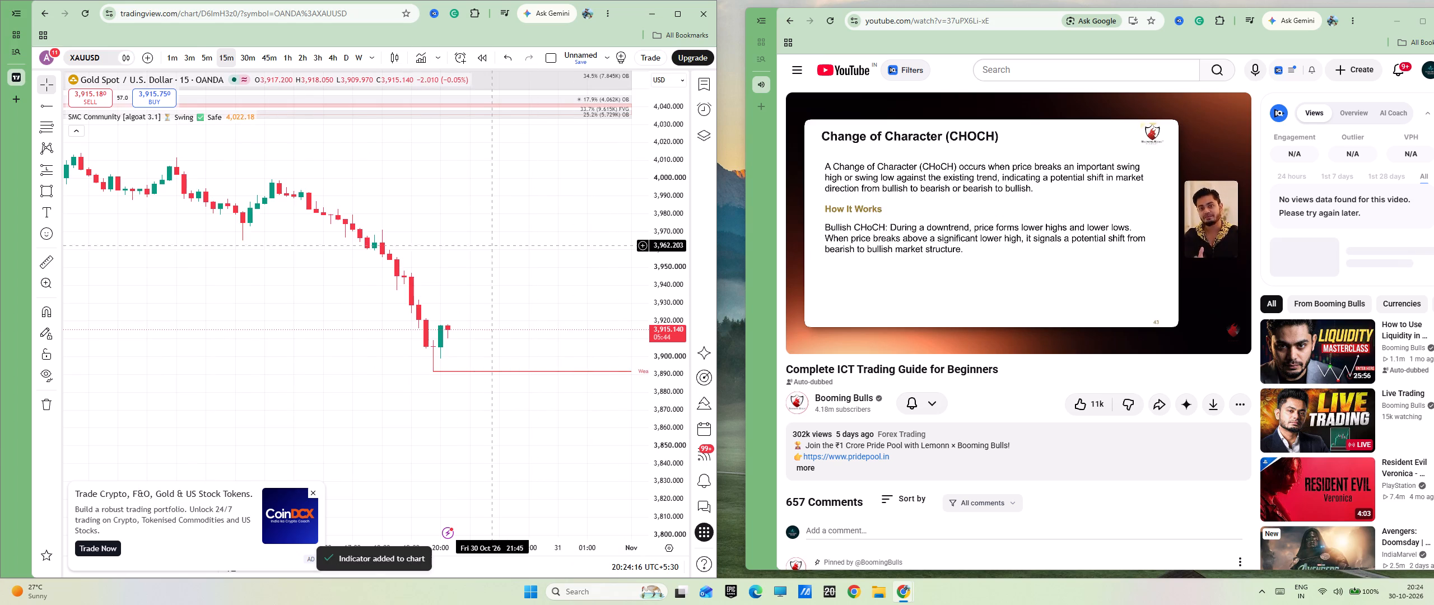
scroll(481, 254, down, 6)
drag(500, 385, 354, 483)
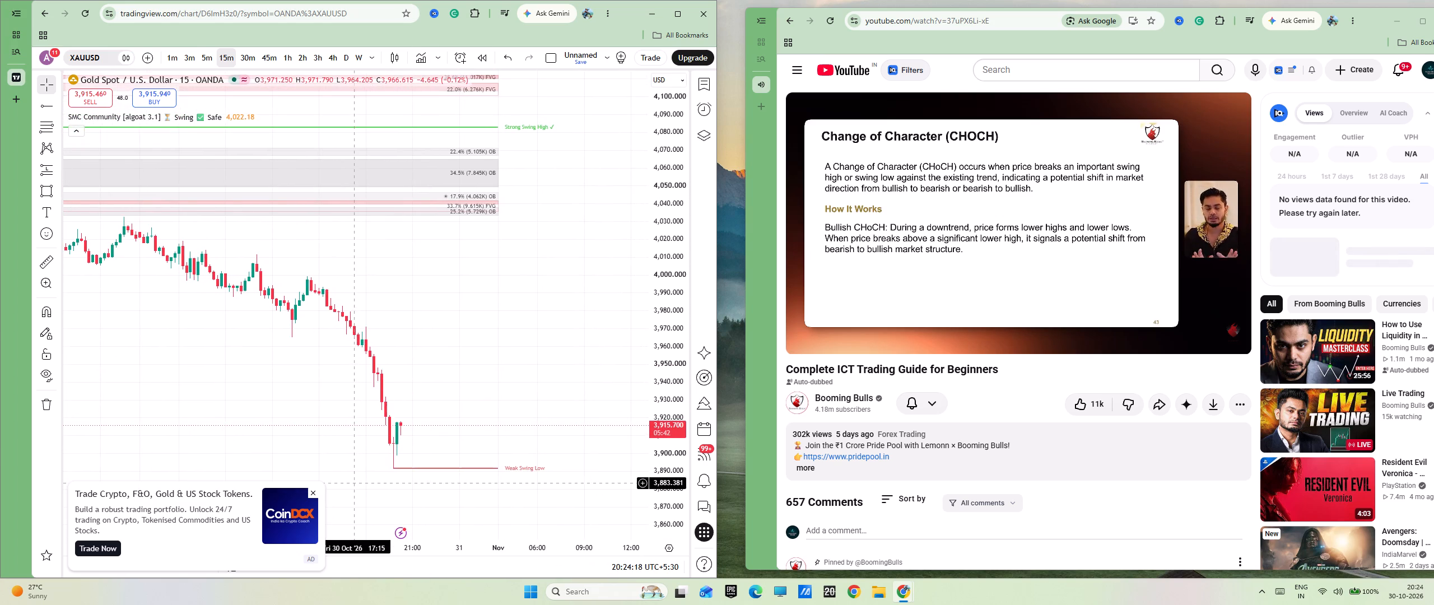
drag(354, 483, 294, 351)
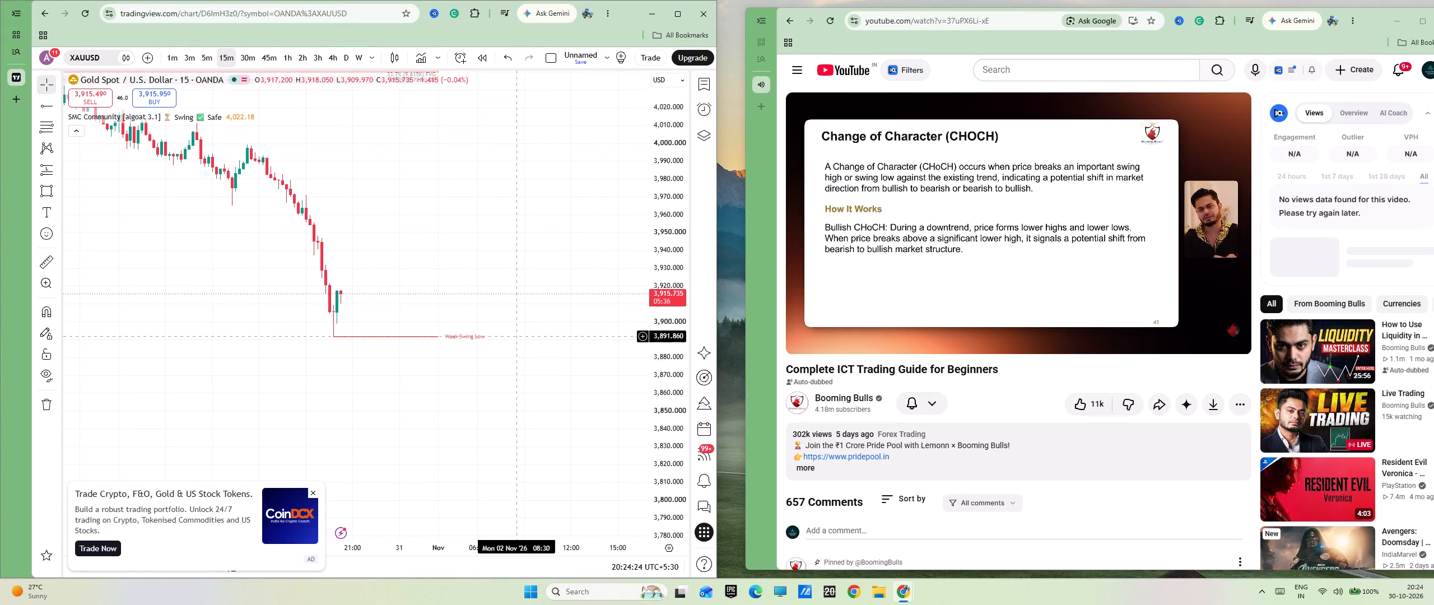
Remove the one existing drawing from the XAUUSD chart.
right_click(478, 229)
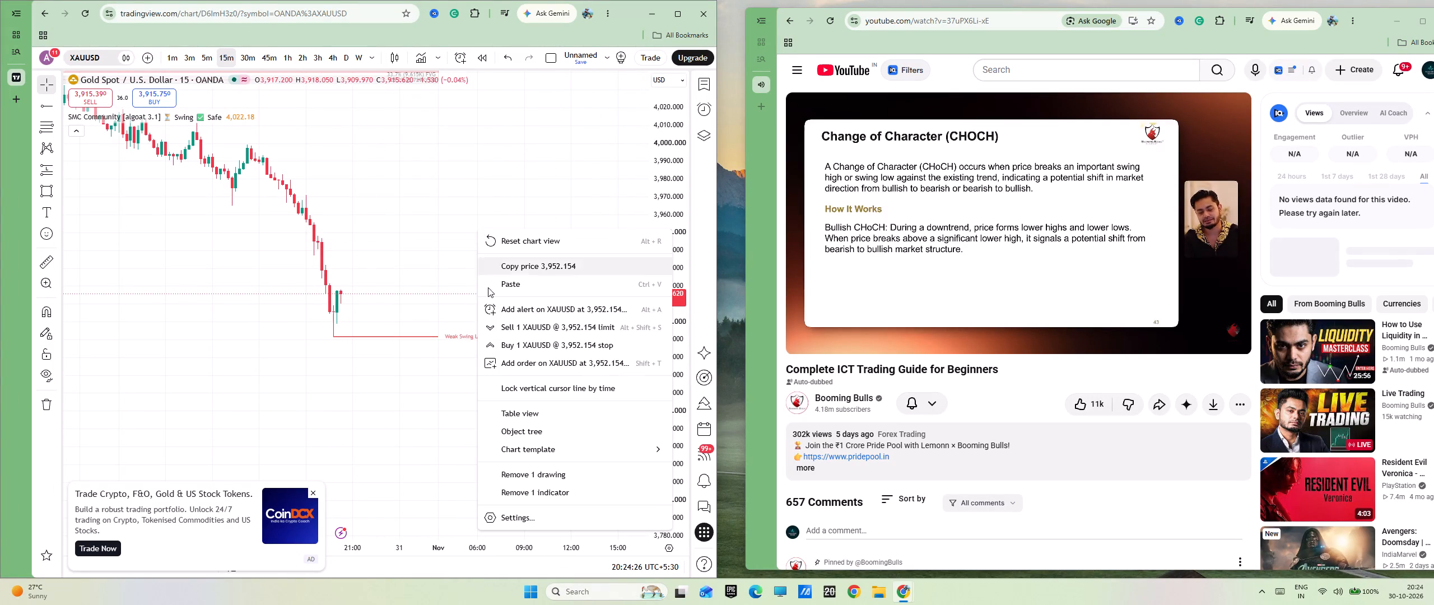
click(530, 481)
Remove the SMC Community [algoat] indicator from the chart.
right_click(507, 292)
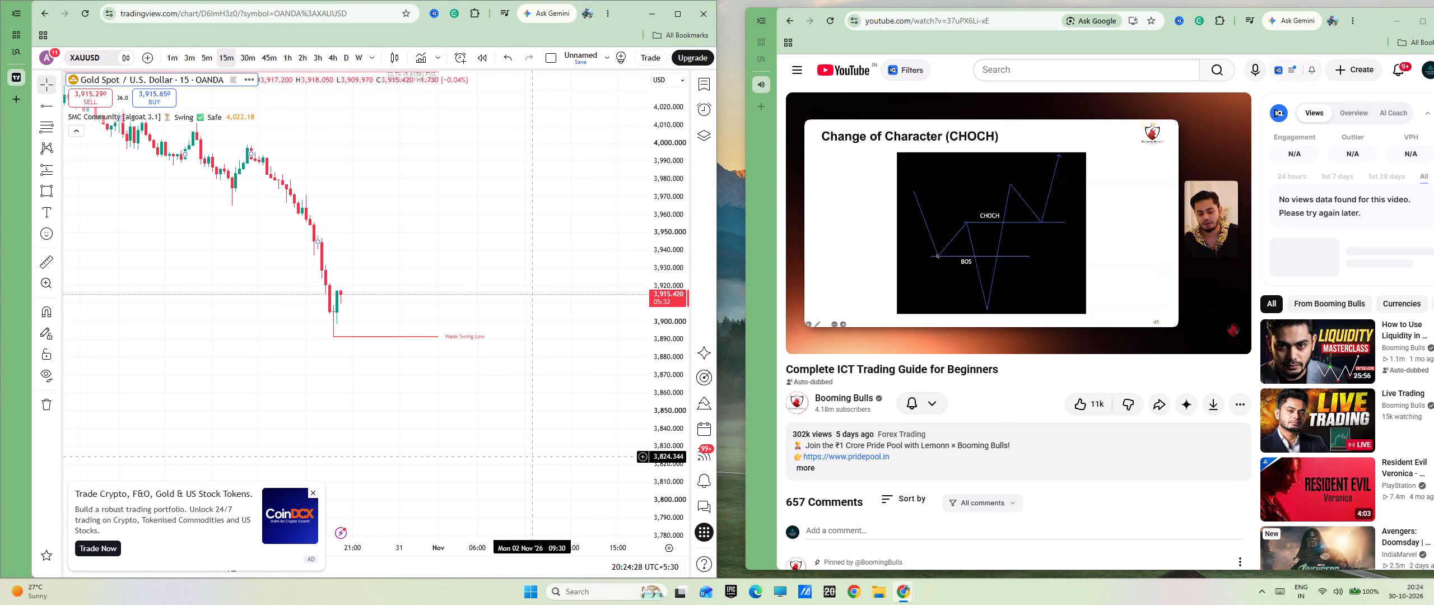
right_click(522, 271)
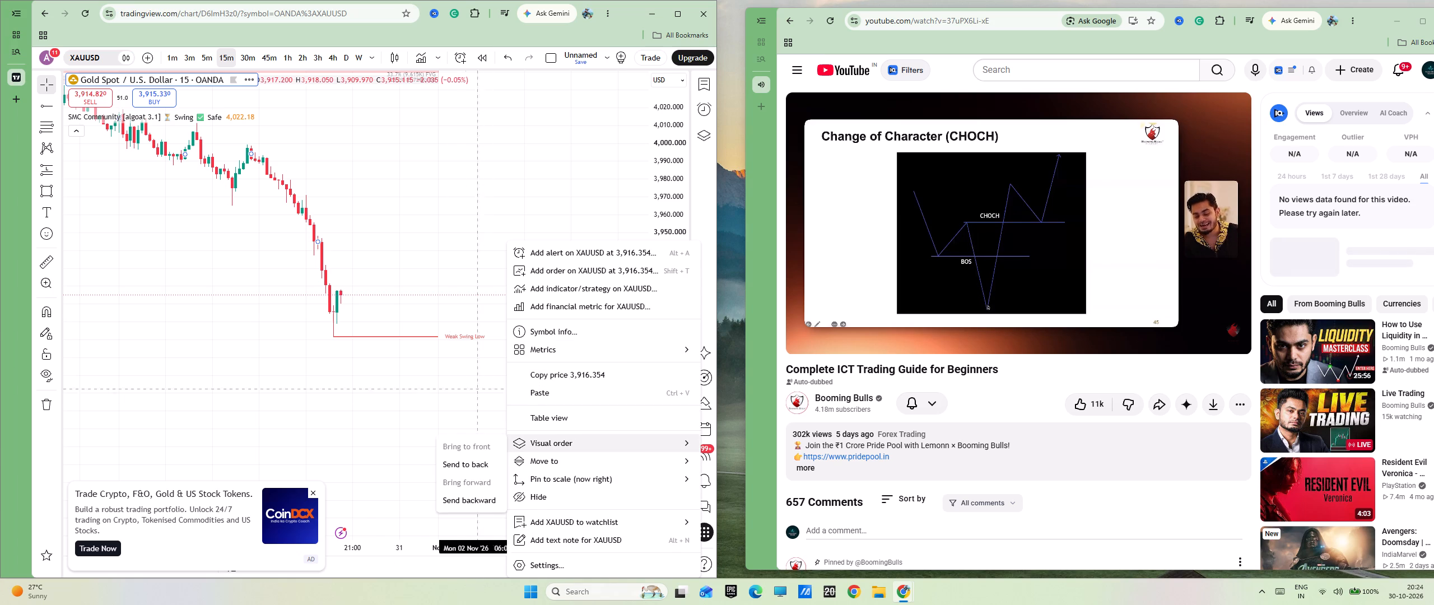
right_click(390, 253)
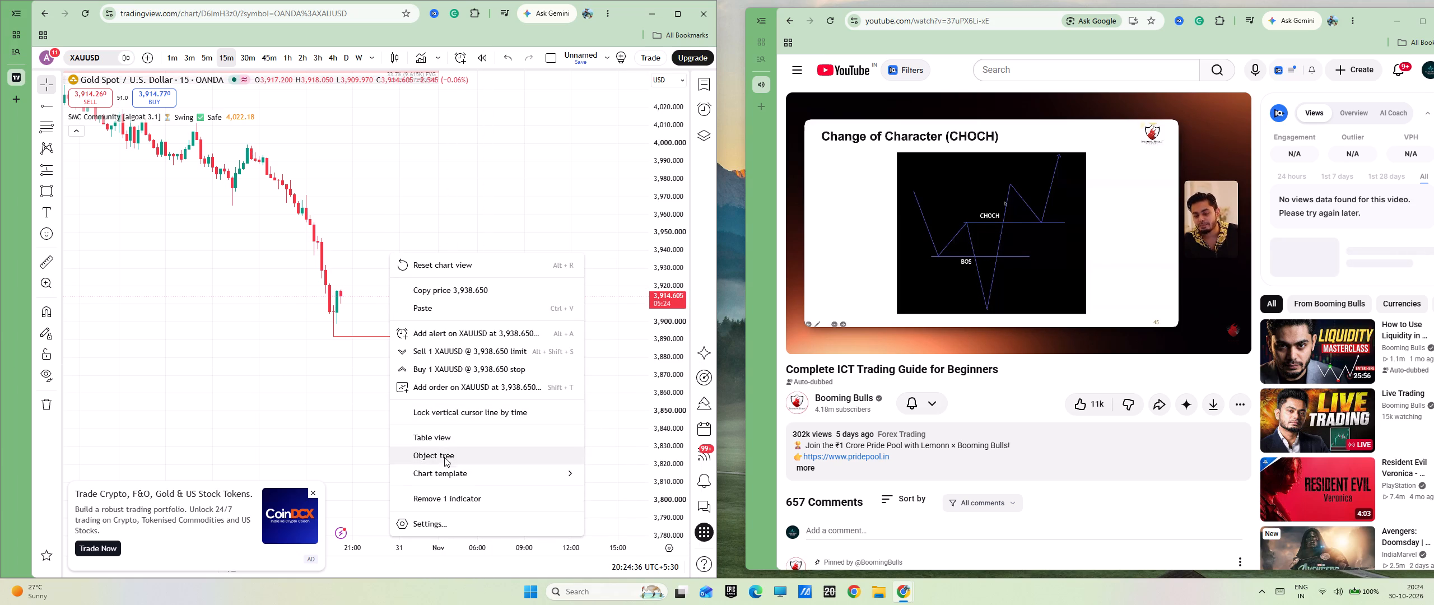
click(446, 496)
On the 5-minute chart, draw horizontal rays from the swing high at about 3,979.5 and the swing low at about 3,959.7.
drag(427, 329, 524, 298)
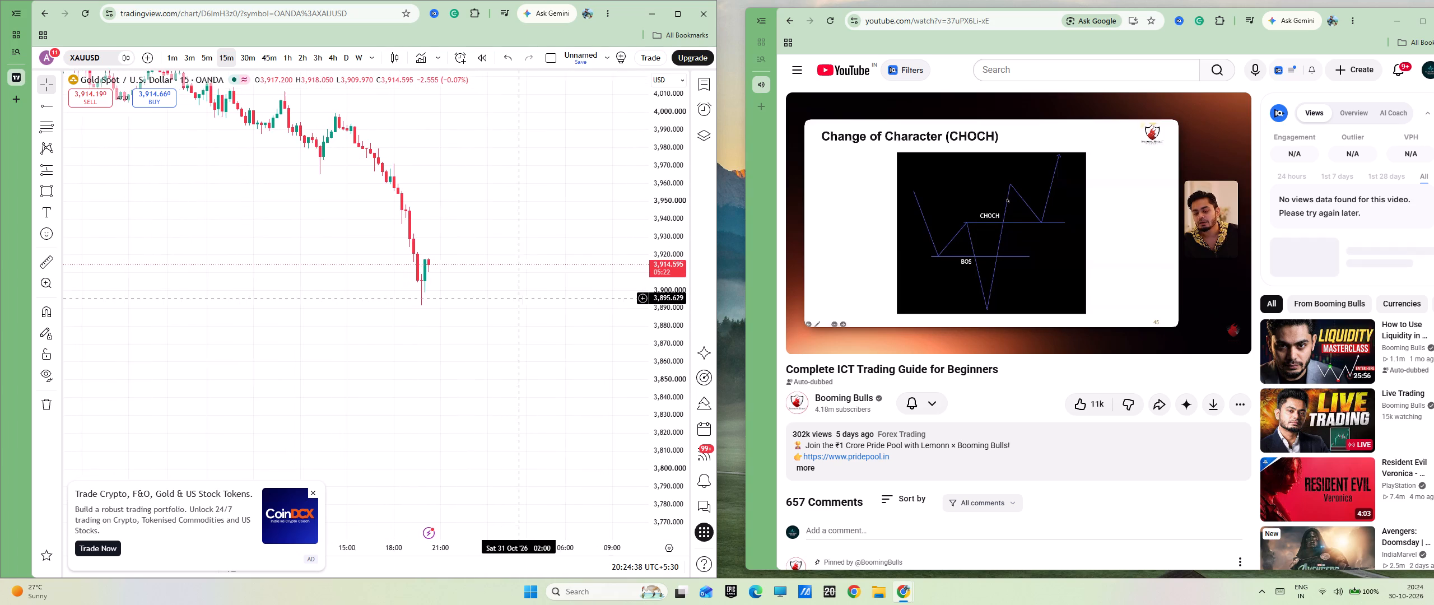
drag(524, 298, 529, 297)
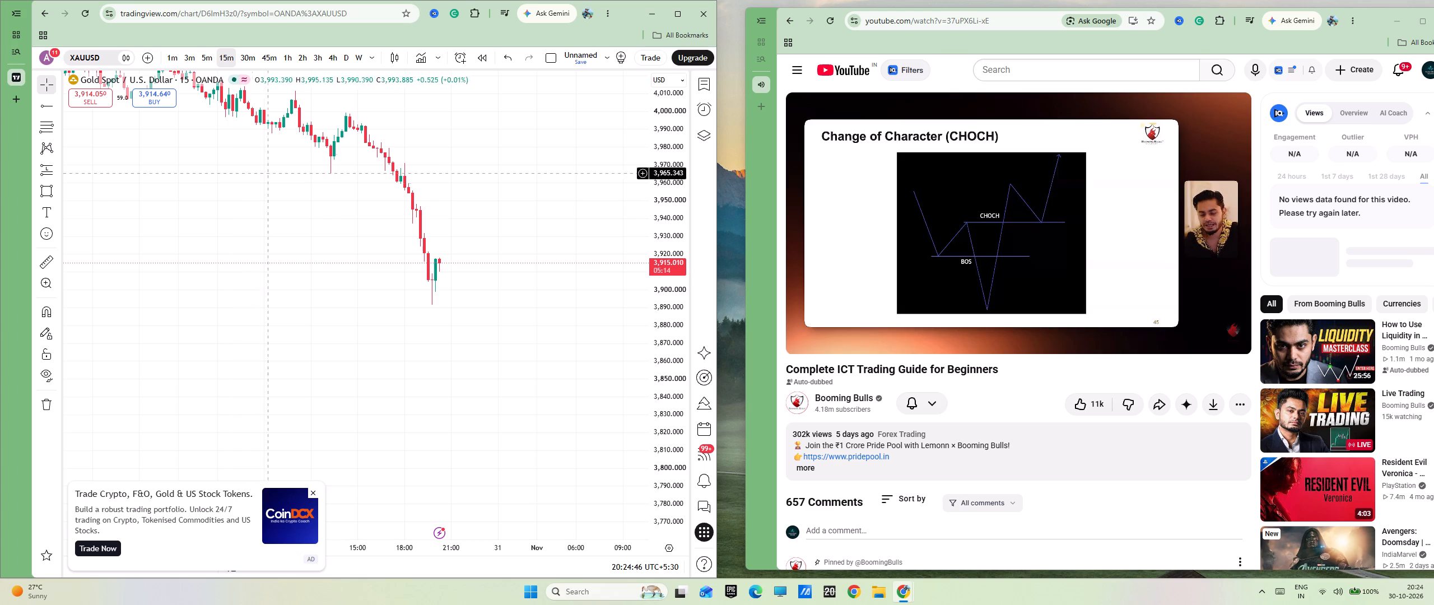
click(212, 57)
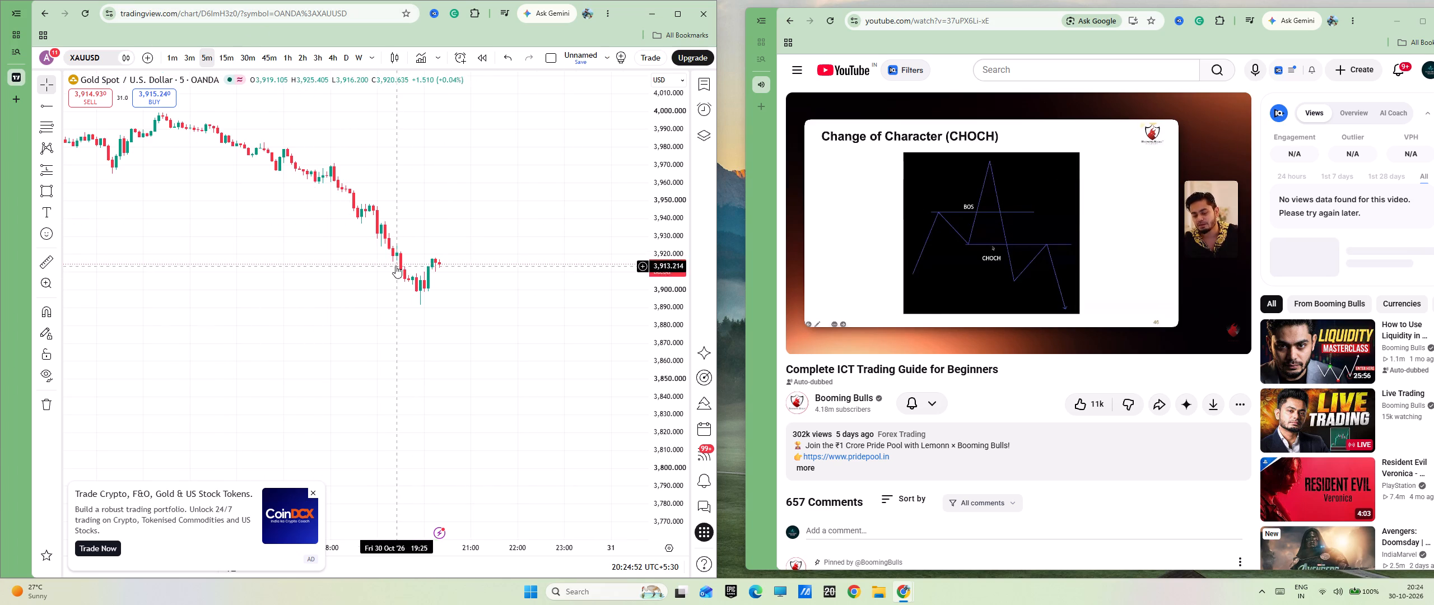
drag(205, 220, 184, 271)
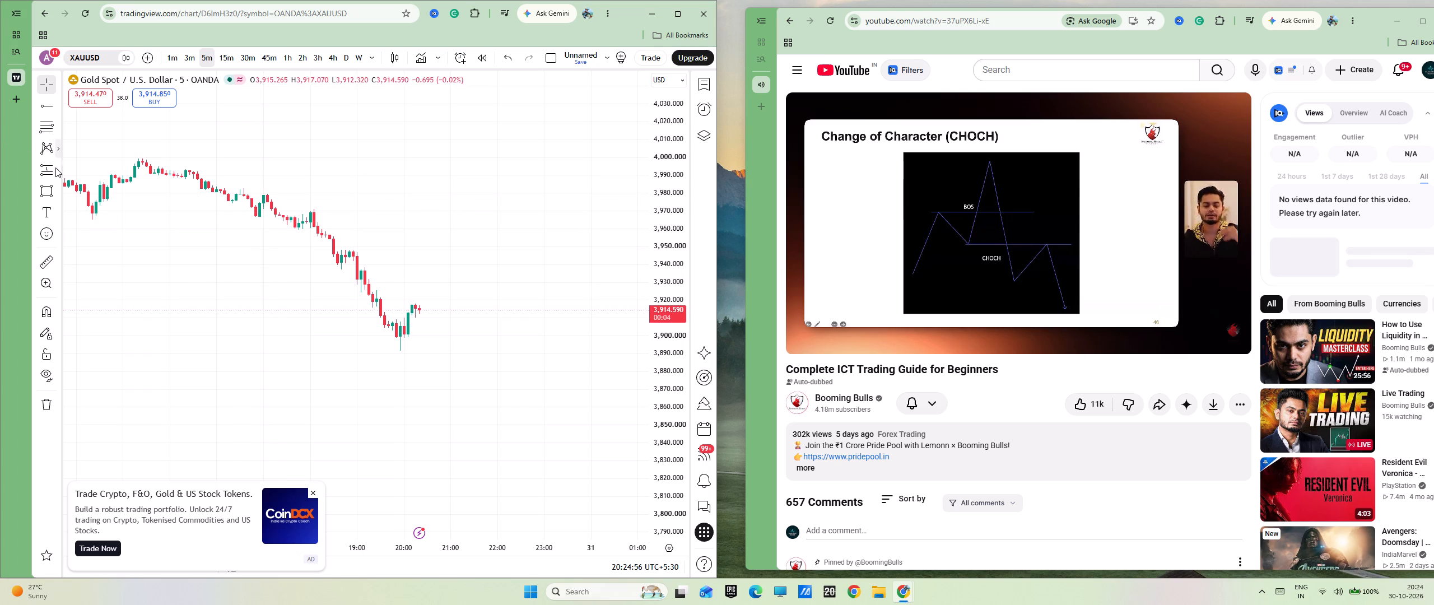
click(52, 105)
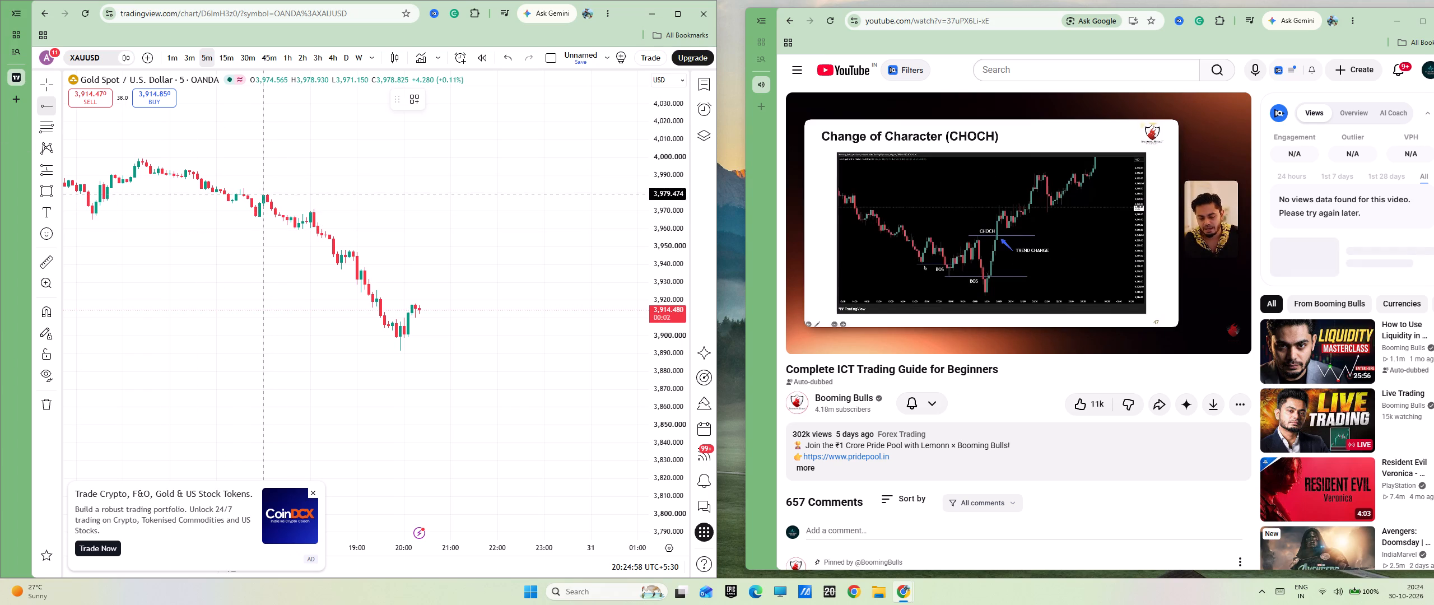
click(265, 194)
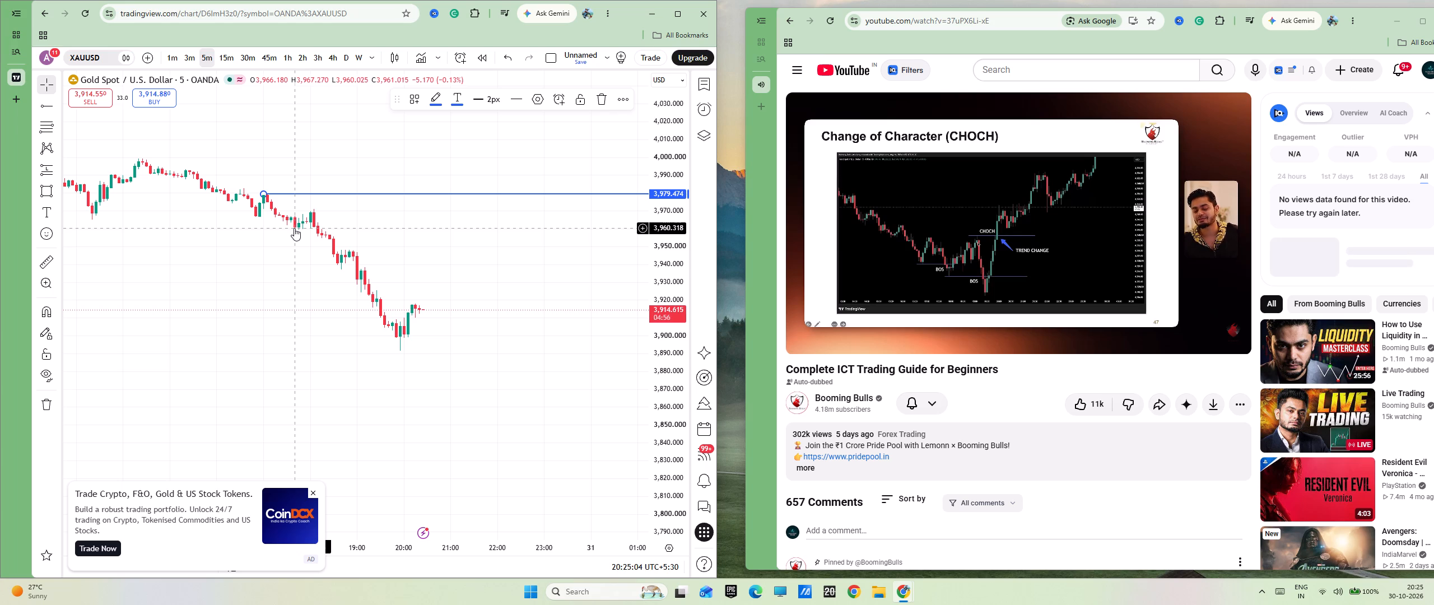
click(43, 101)
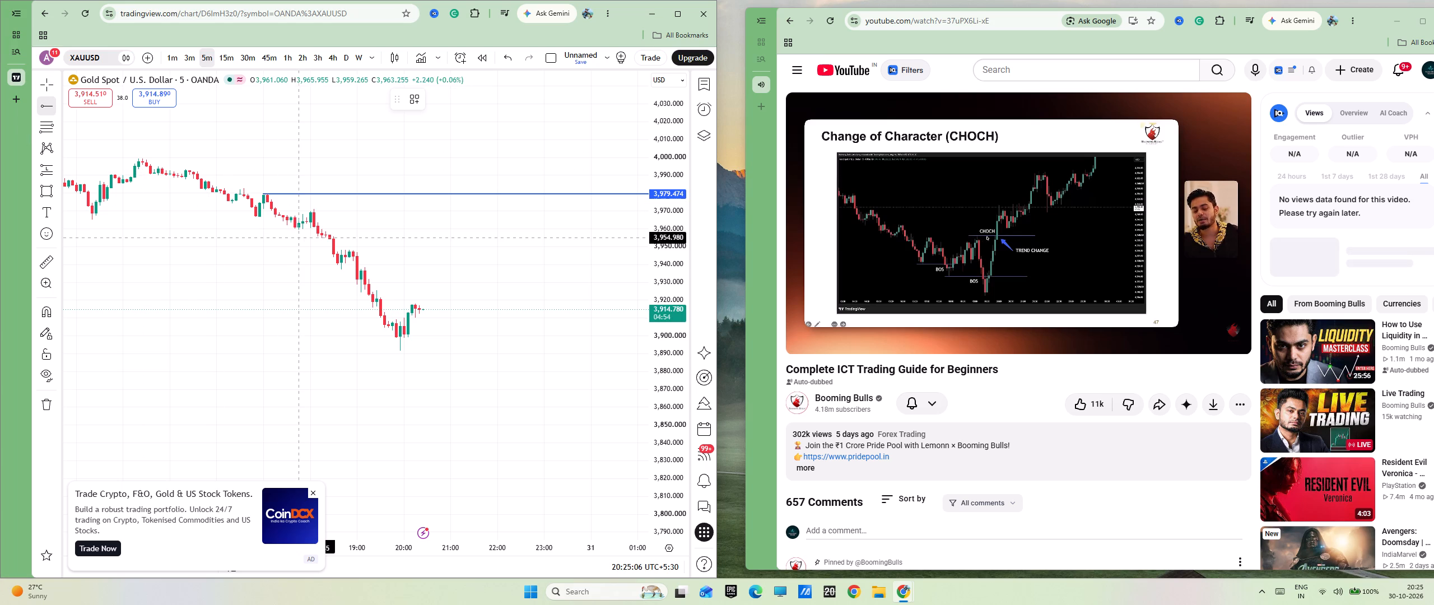
click(297, 229)
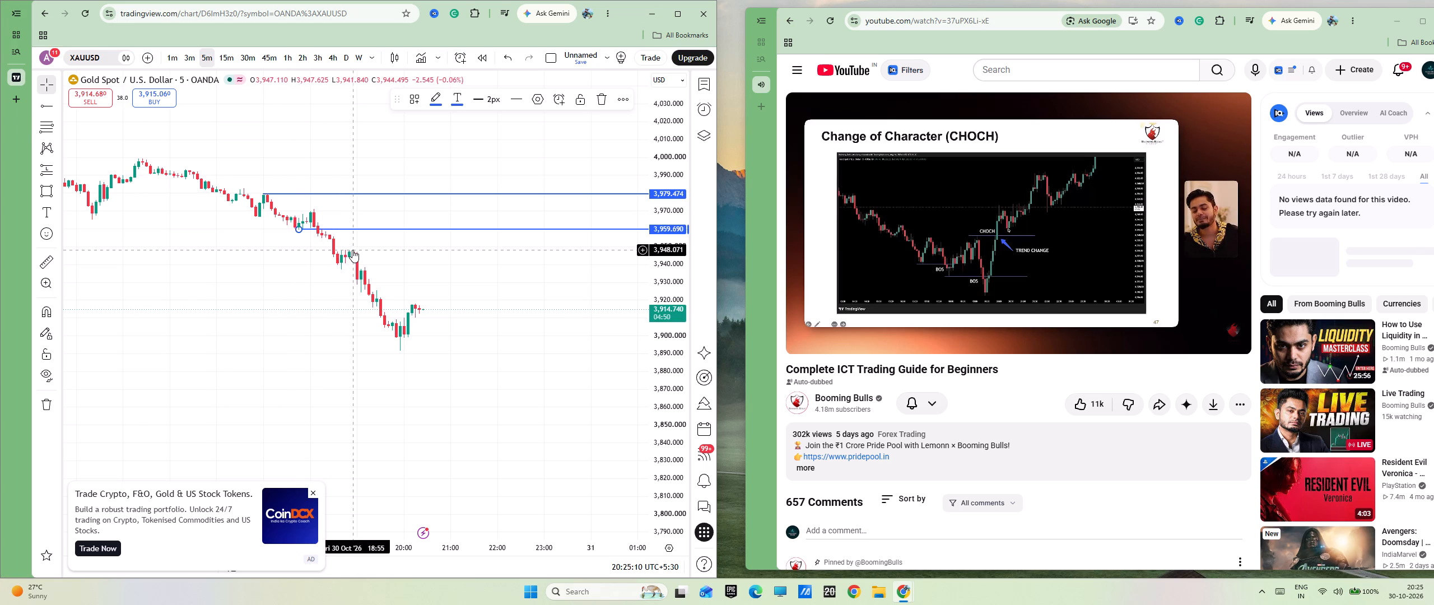
Draw horizontal rays from the next lower swing high at about 3,948.3 and the swing low at about 3,939.6.
click(352, 250)
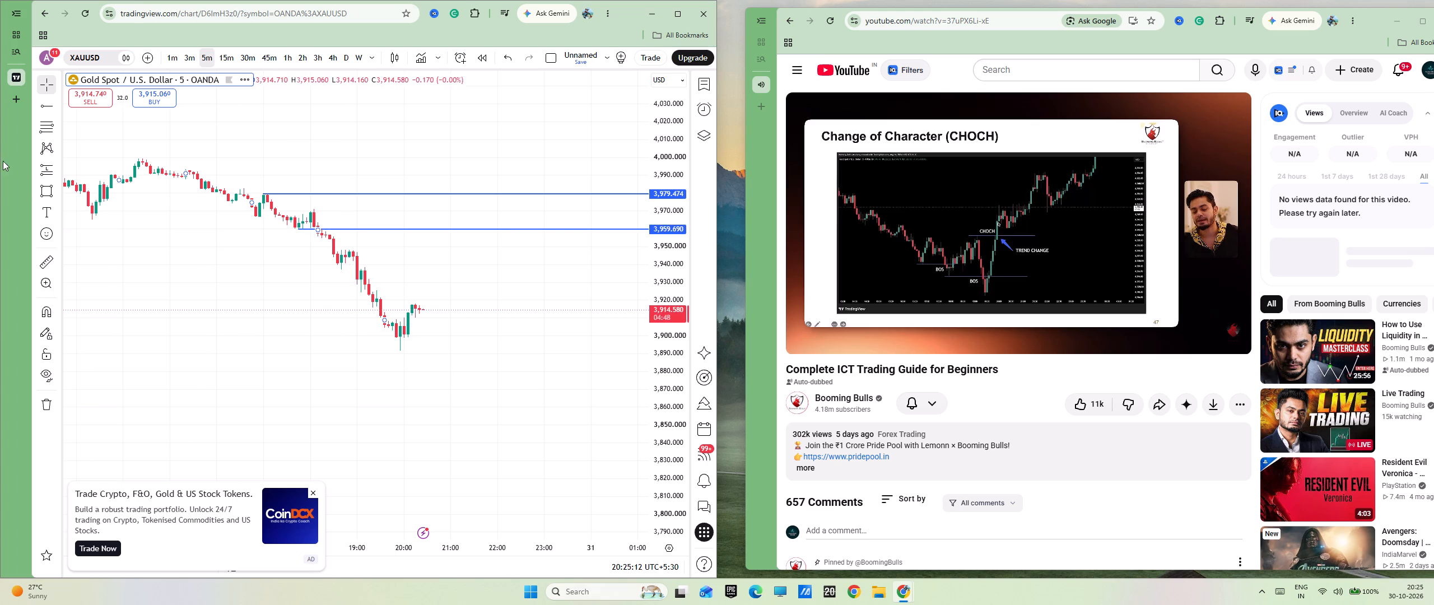
click(304, 274)
scroll(302, 279, up, 2)
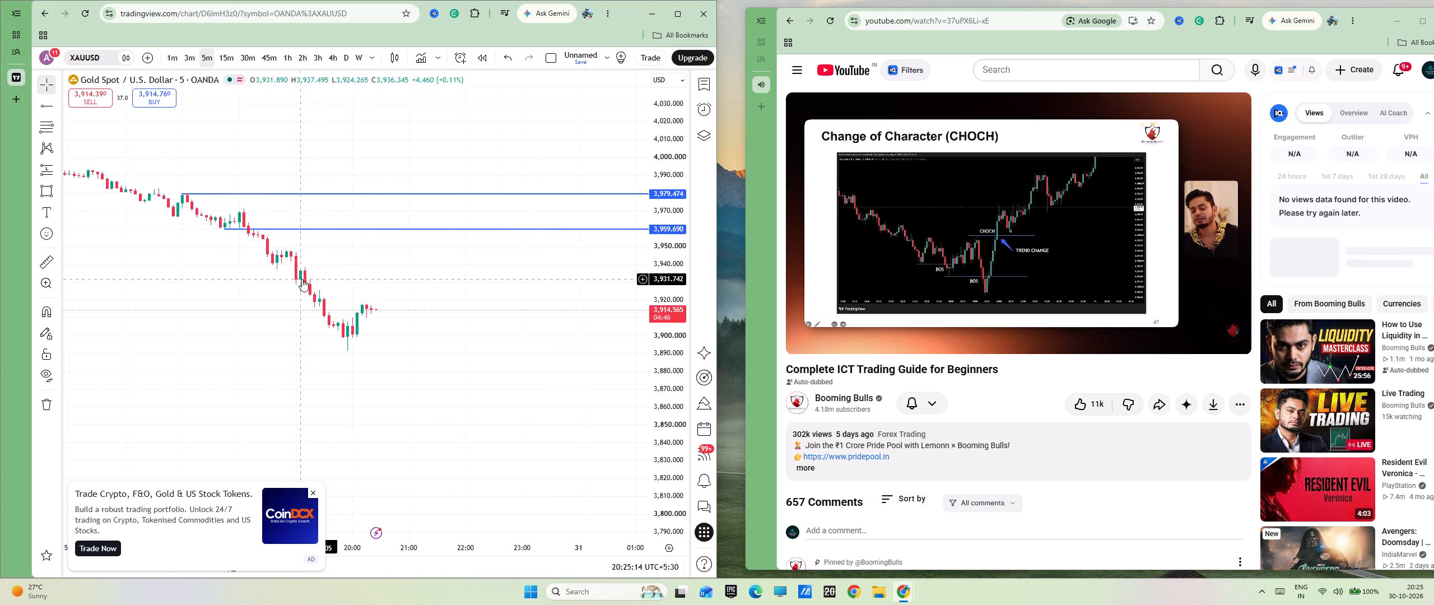
scroll(302, 279, up, 1)
drag(695, 343, 681, 277)
drag(677, 305, 675, 266)
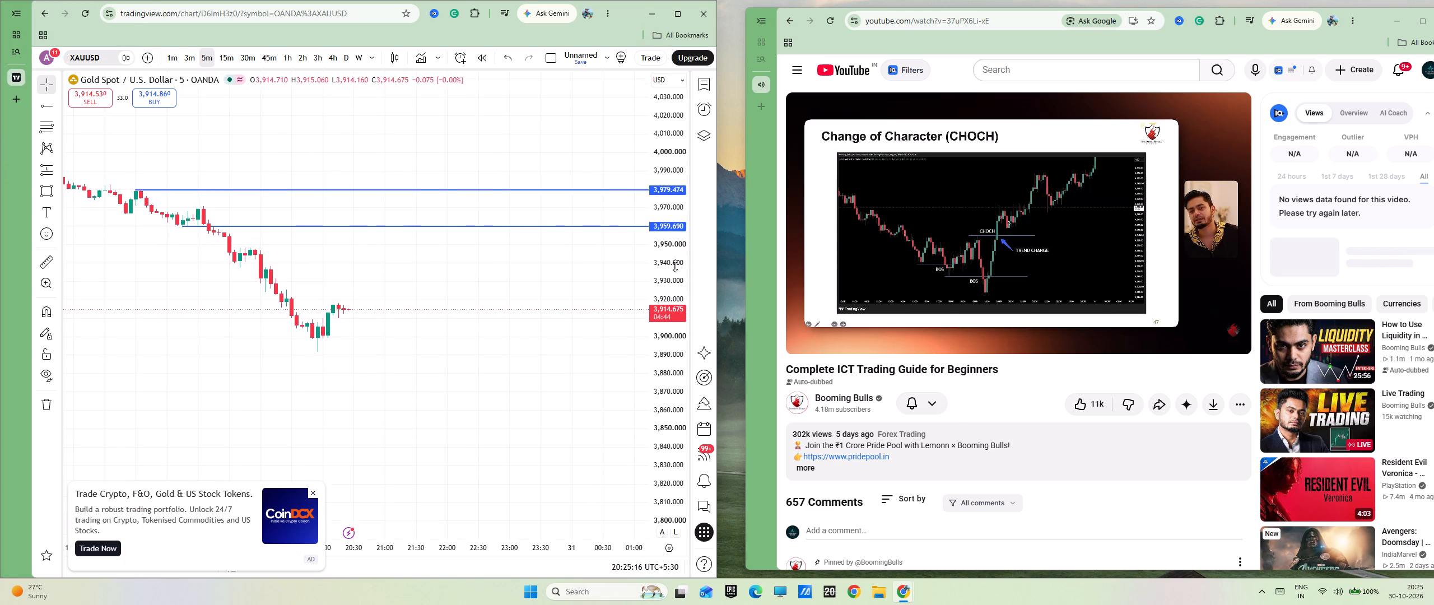
drag(675, 266, 672, 231)
drag(532, 287, 552, 313)
drag(252, 243, 280, 265)
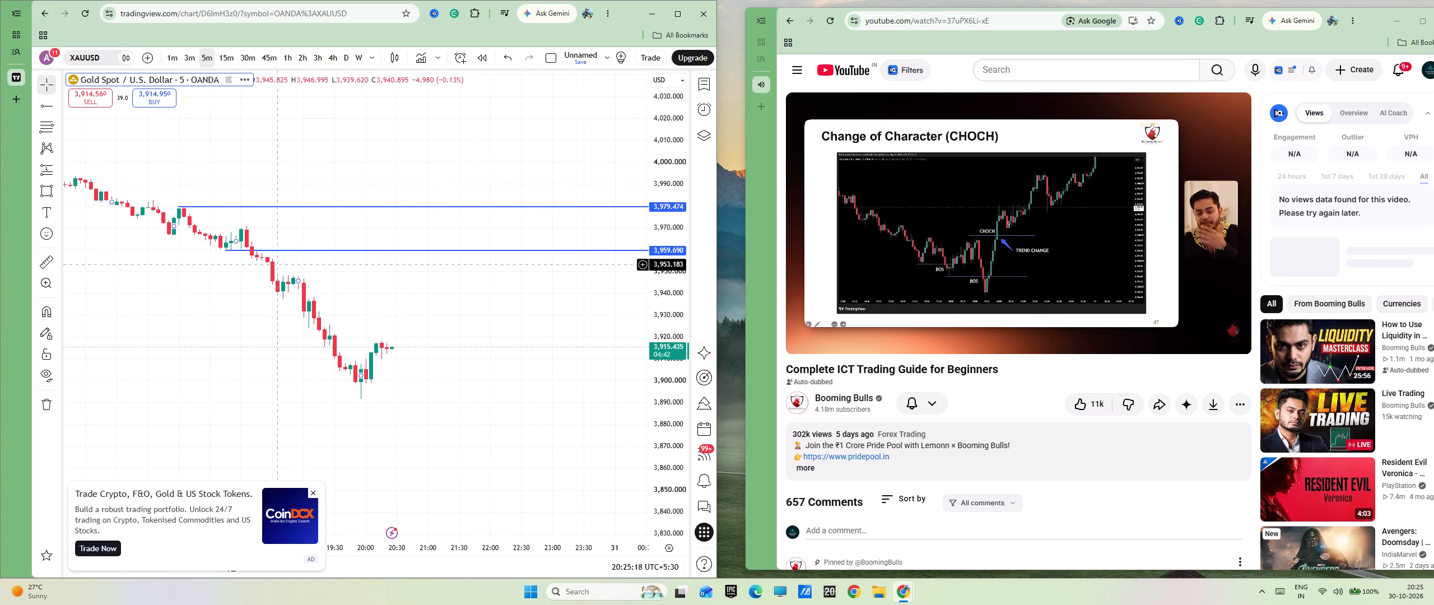
drag(367, 283, 357, 267)
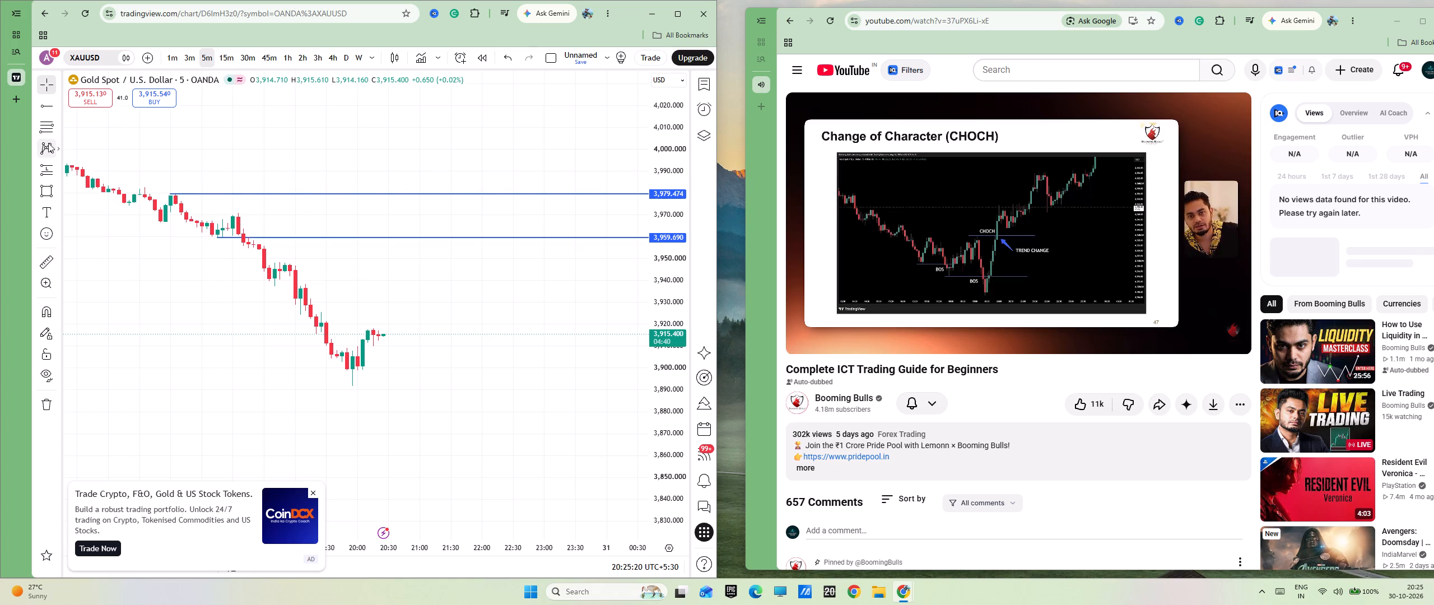
click(44, 108)
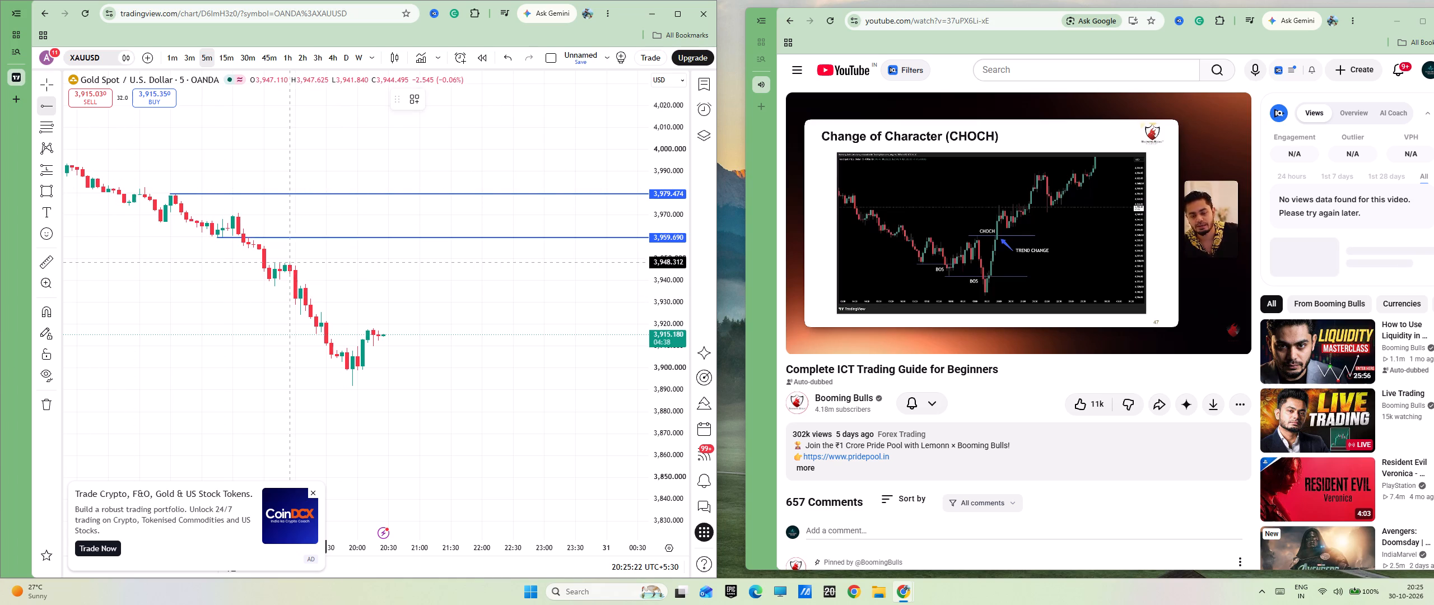
click(287, 262)
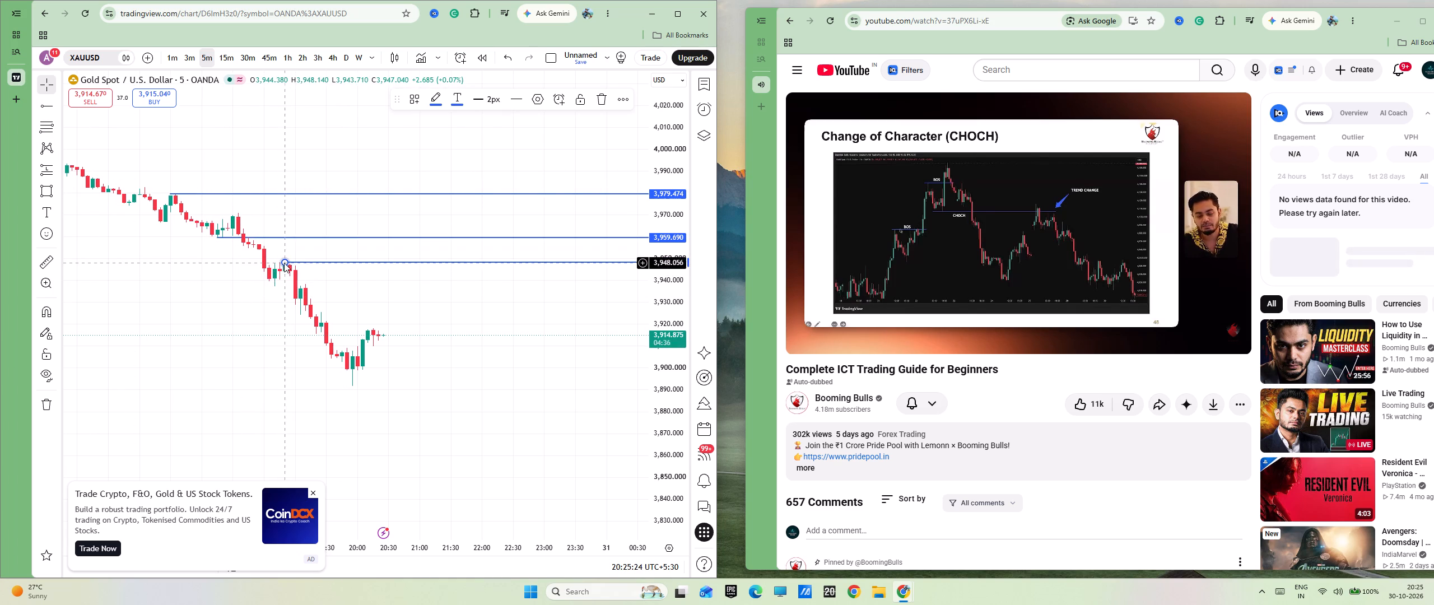
click(47, 108)
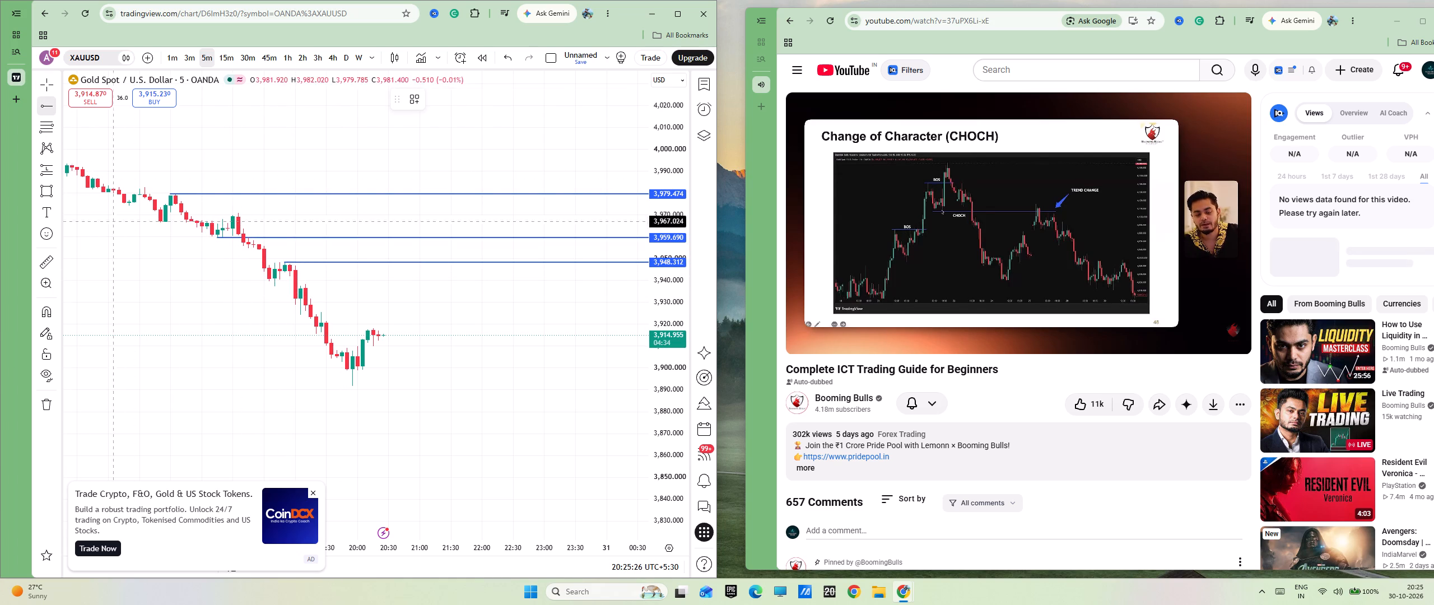
click(266, 281)
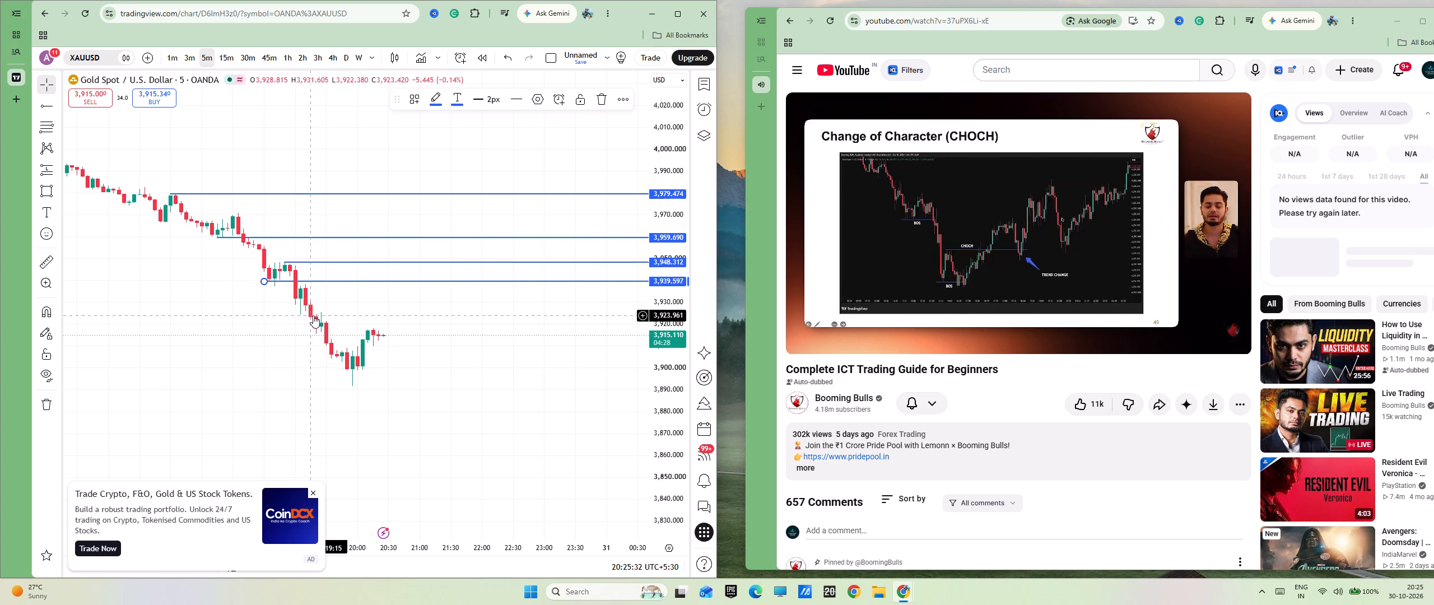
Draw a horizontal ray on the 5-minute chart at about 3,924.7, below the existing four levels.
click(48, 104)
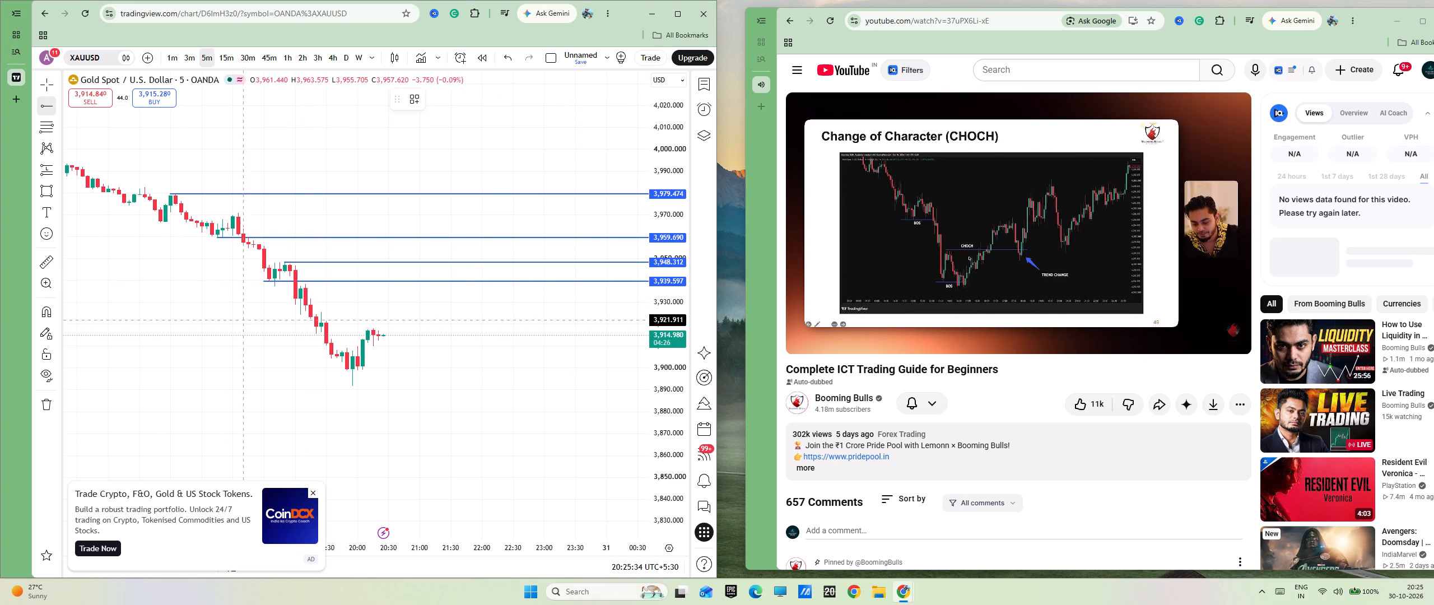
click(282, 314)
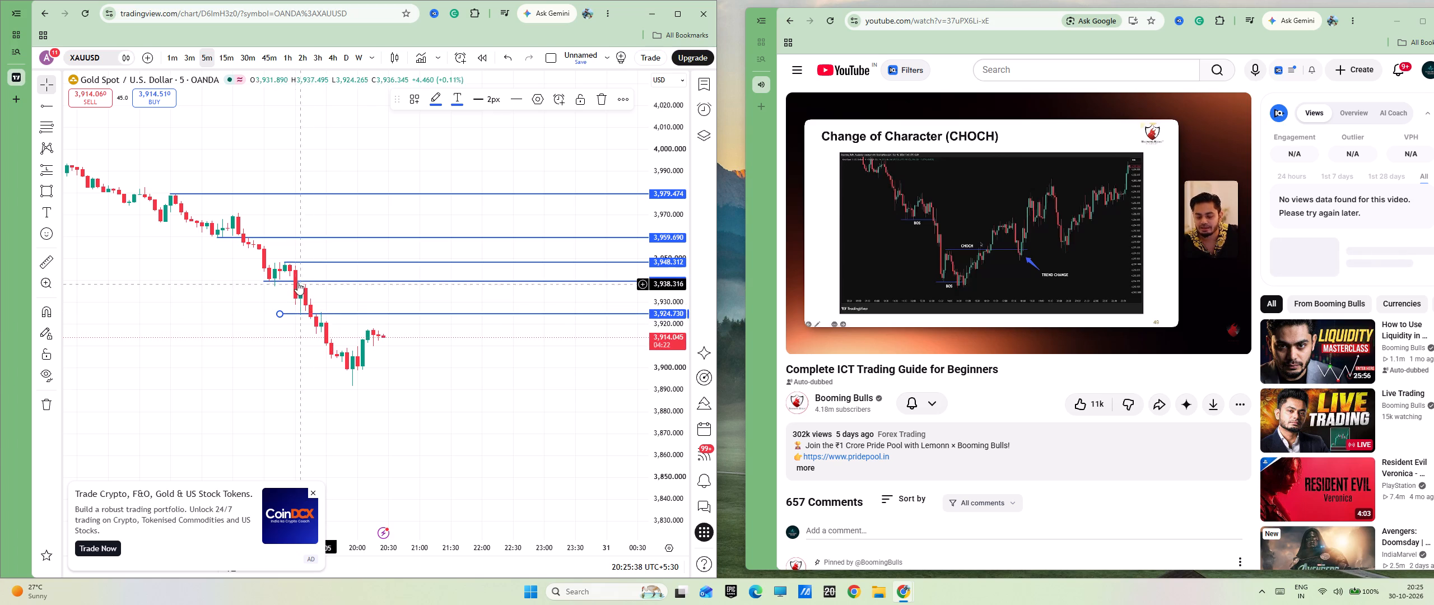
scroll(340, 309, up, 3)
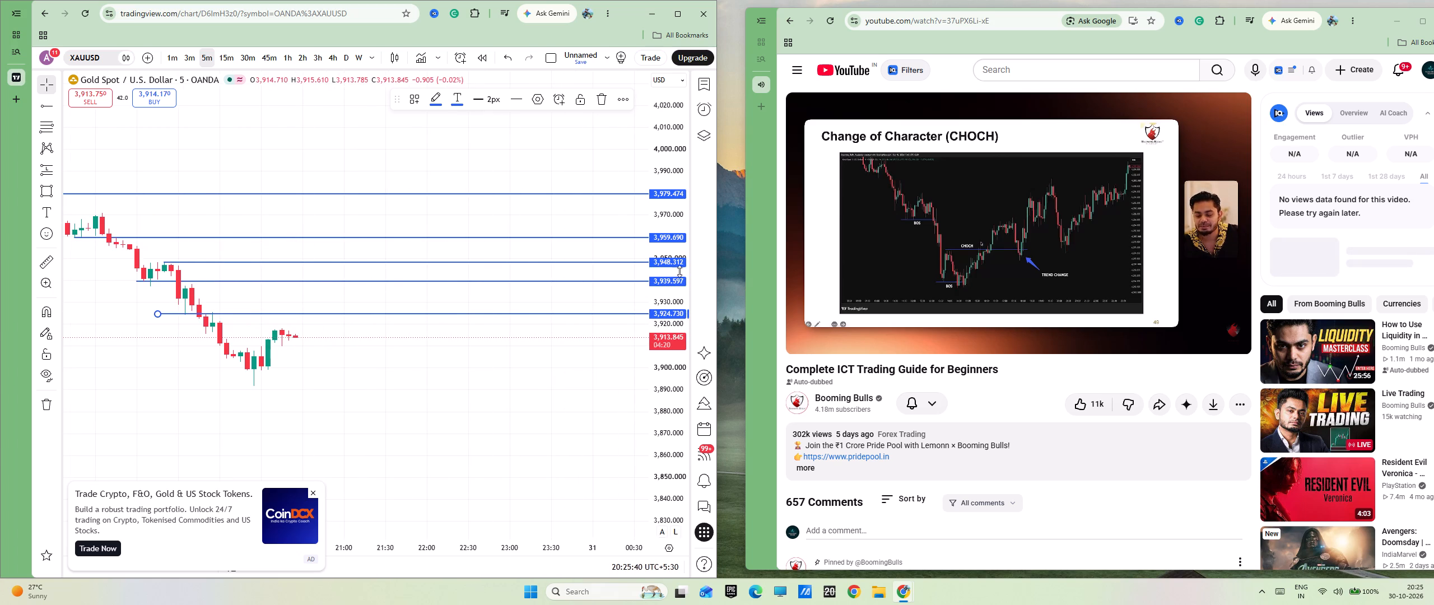
Remove all five horizontal rays from the XAUUSD chart.
right_click(390, 333)
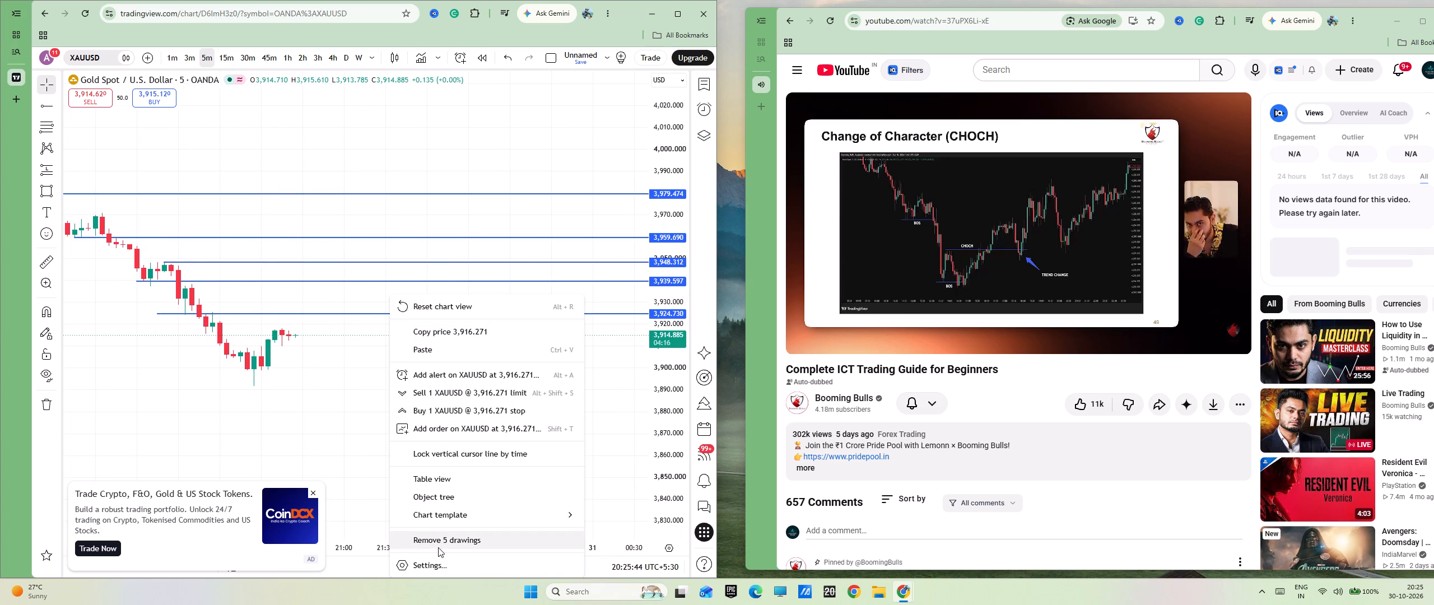
click(439, 546)
Switch the XAUUSD chart to the 1-minute timeframe.
click(173, 50)
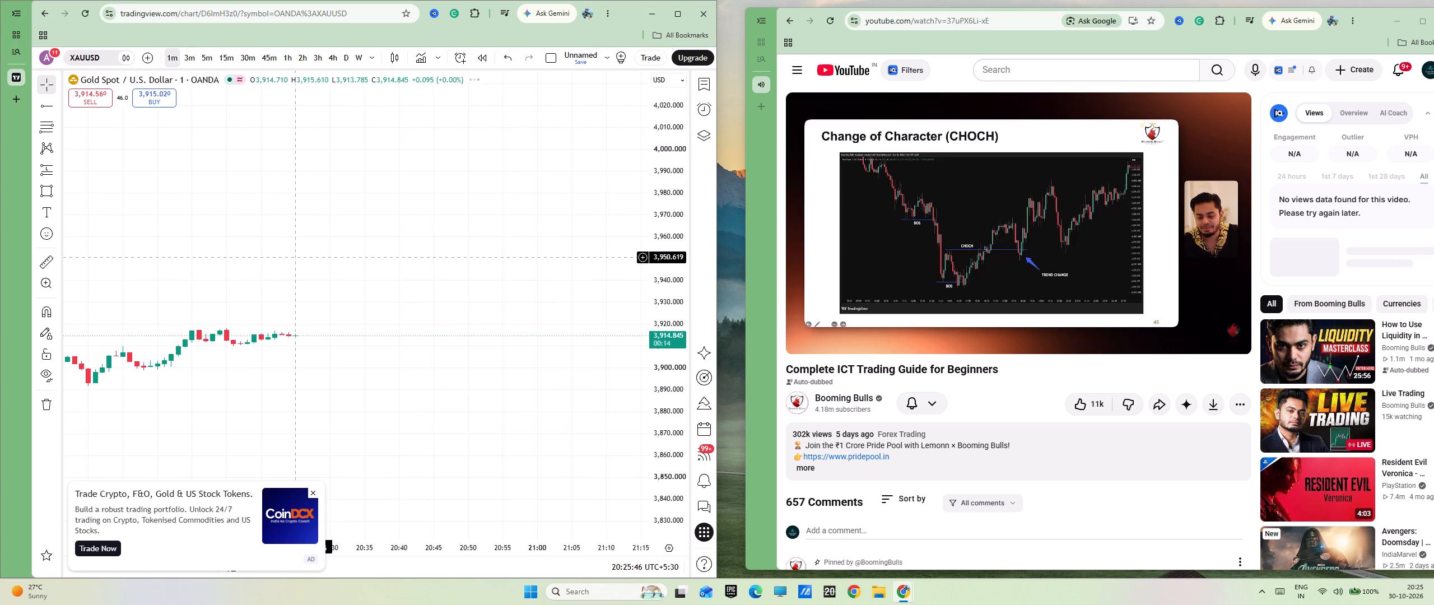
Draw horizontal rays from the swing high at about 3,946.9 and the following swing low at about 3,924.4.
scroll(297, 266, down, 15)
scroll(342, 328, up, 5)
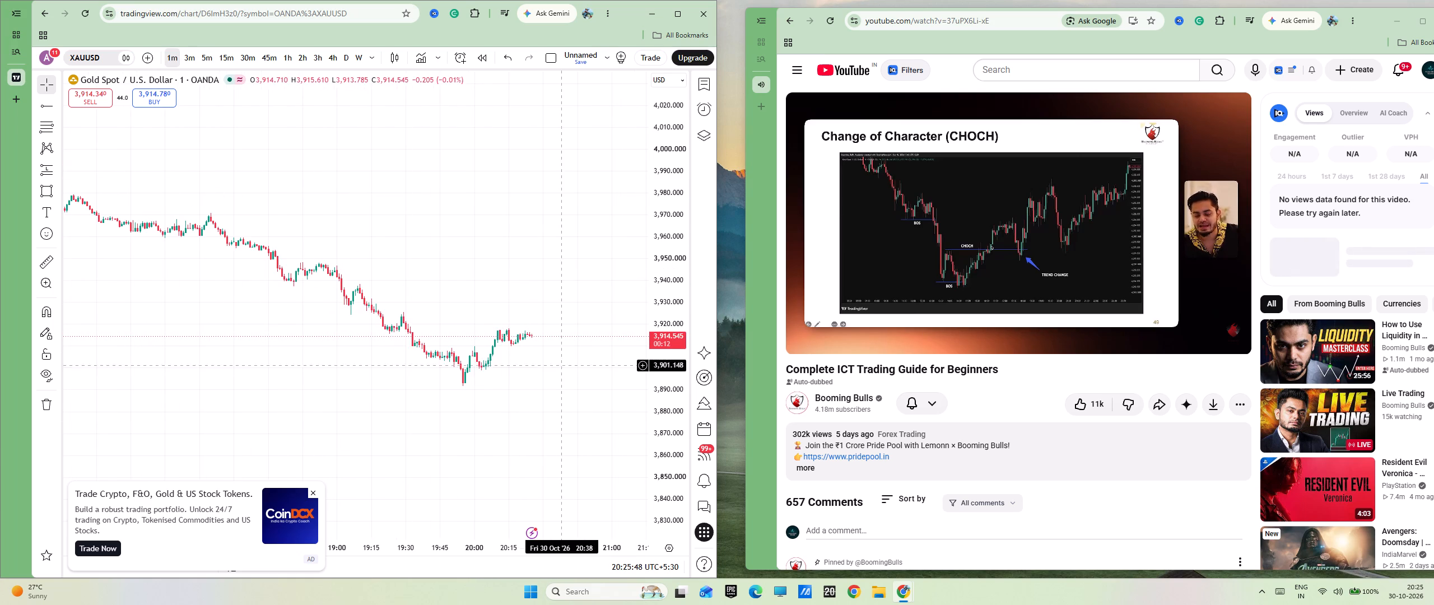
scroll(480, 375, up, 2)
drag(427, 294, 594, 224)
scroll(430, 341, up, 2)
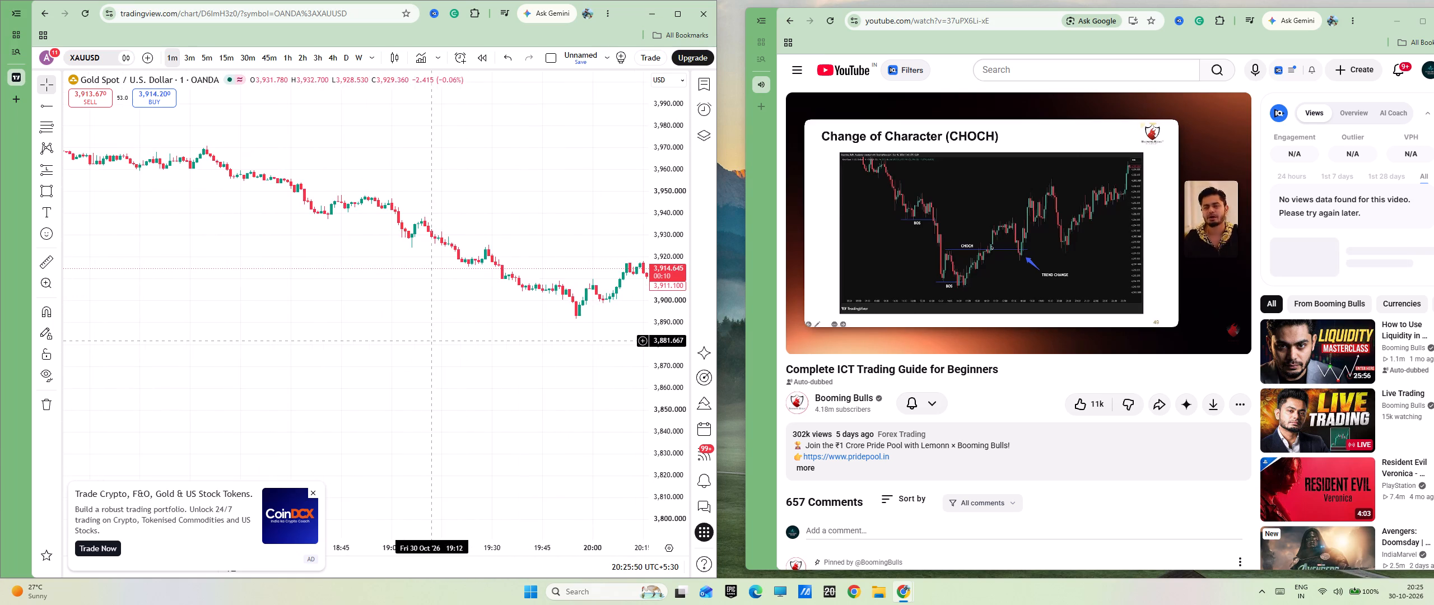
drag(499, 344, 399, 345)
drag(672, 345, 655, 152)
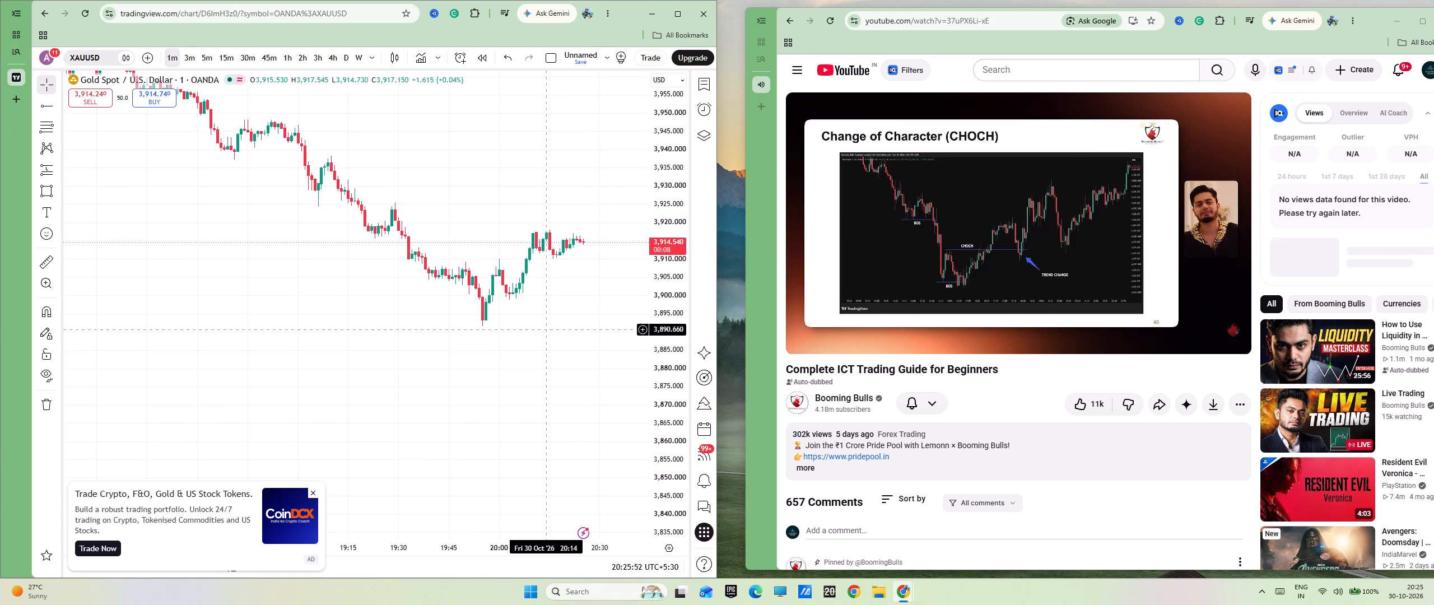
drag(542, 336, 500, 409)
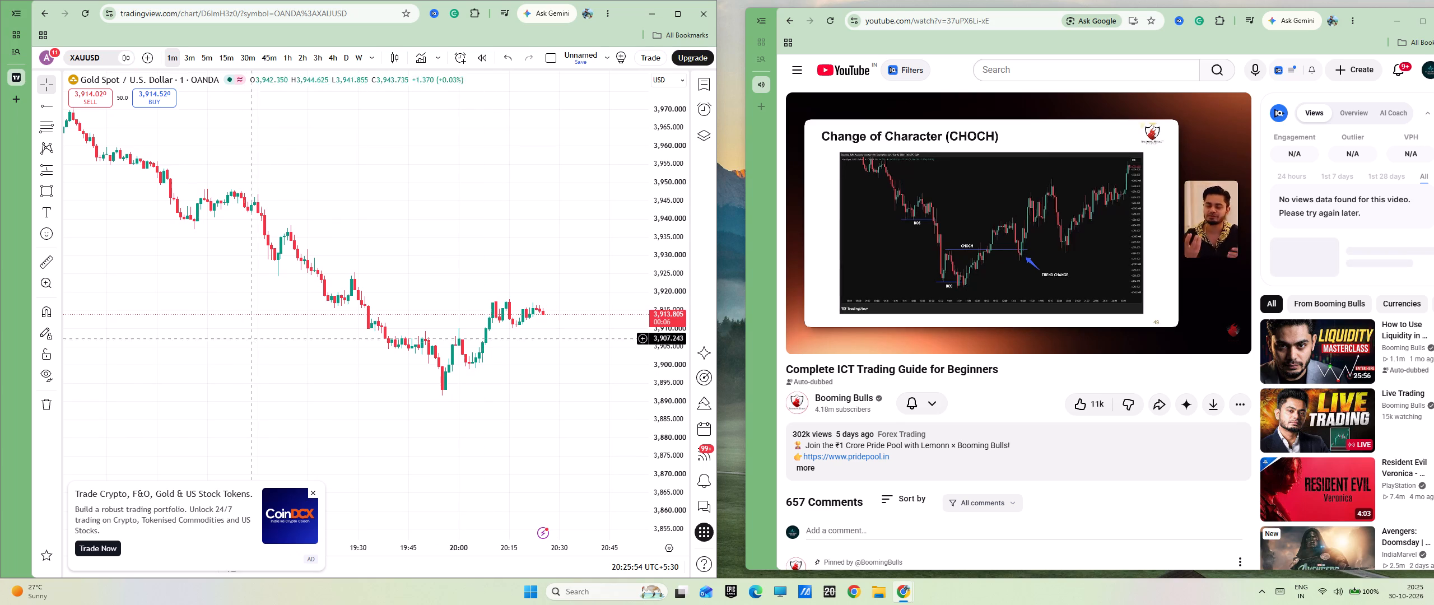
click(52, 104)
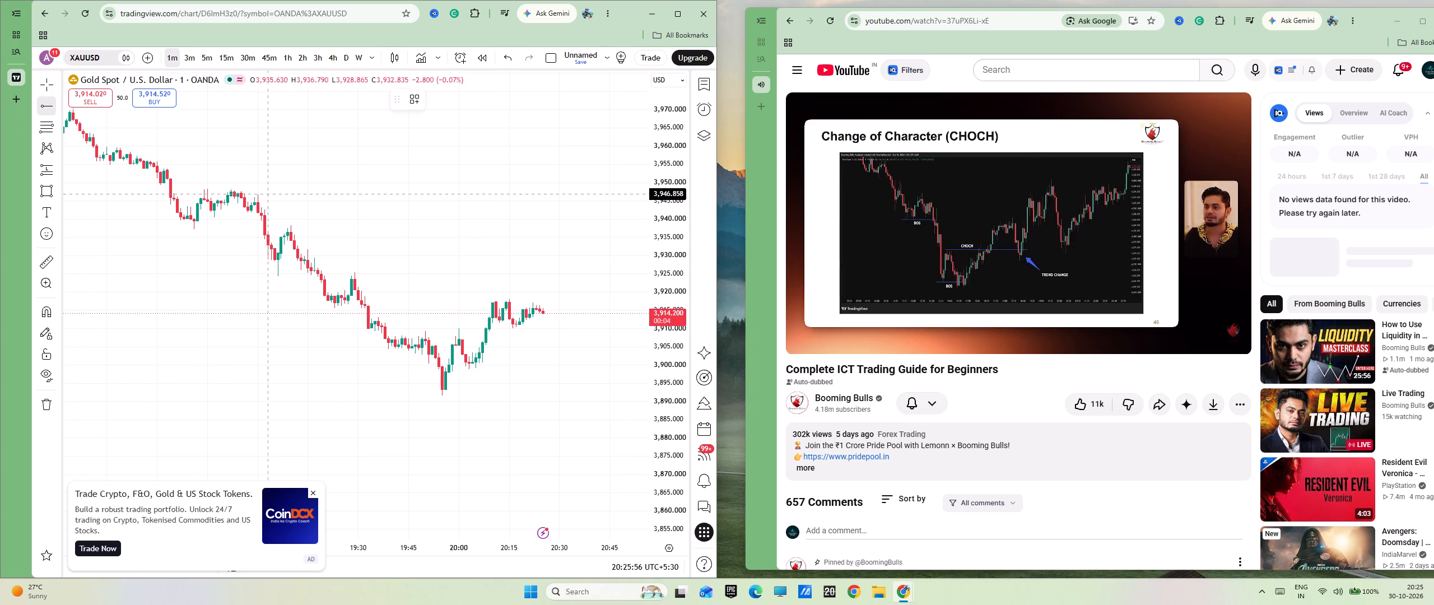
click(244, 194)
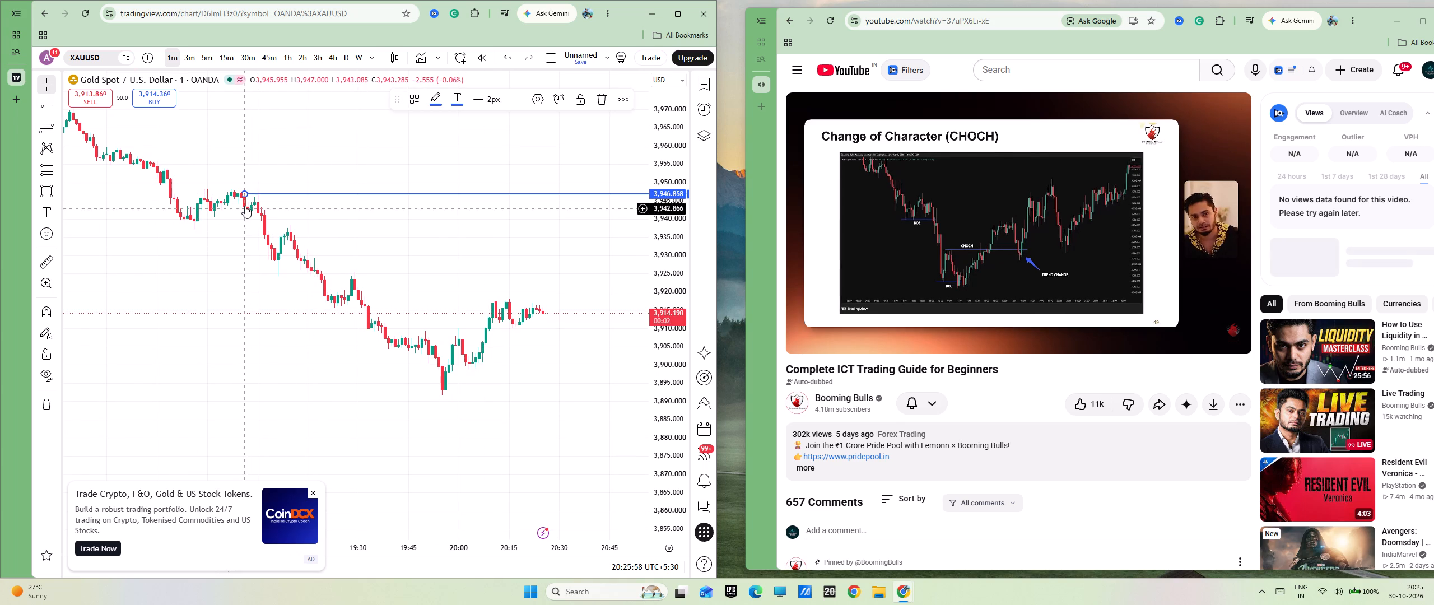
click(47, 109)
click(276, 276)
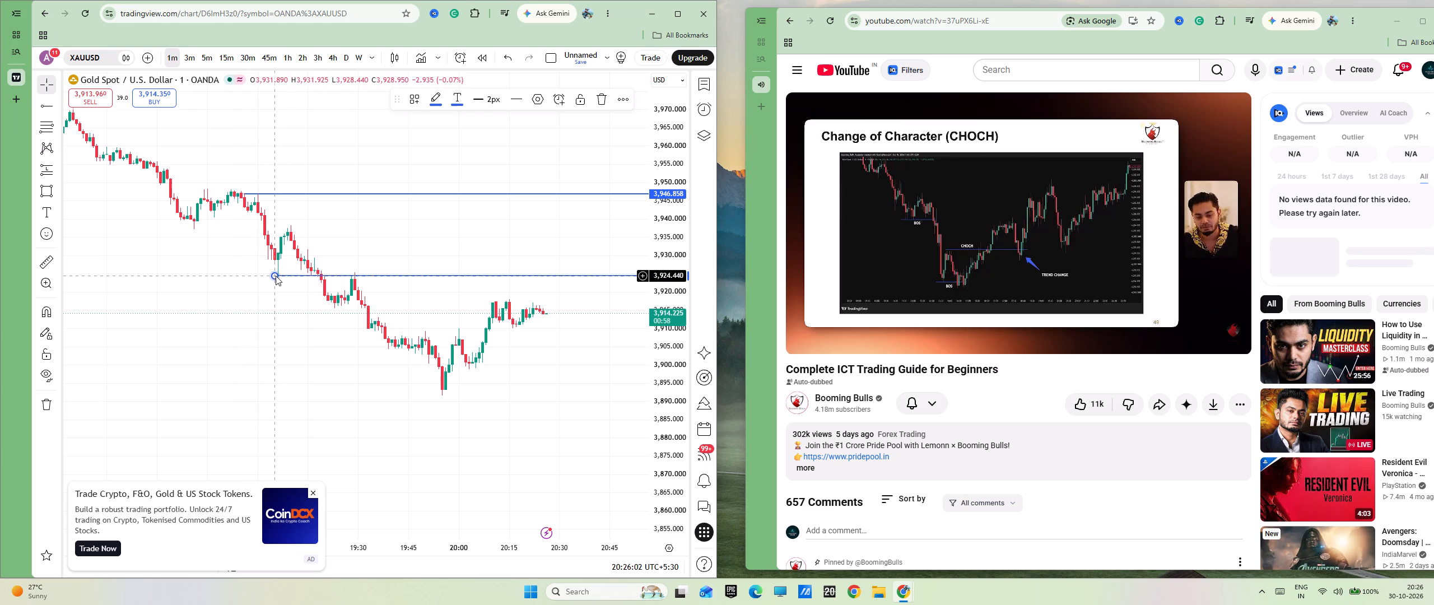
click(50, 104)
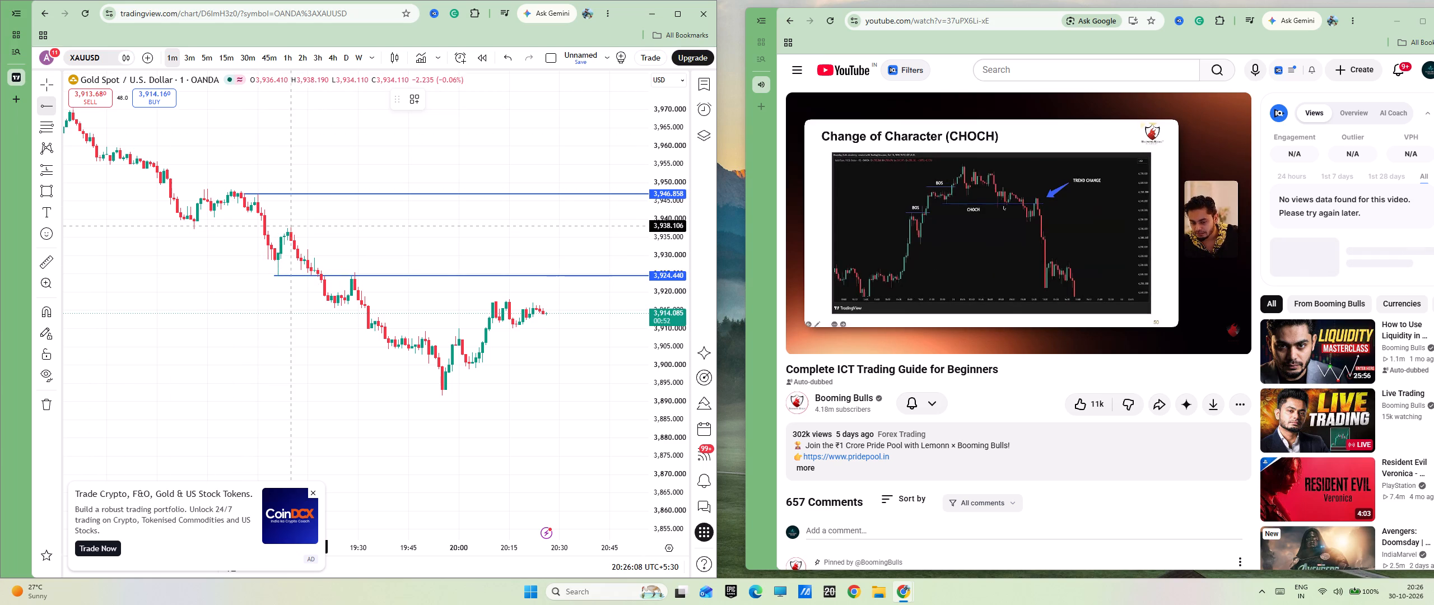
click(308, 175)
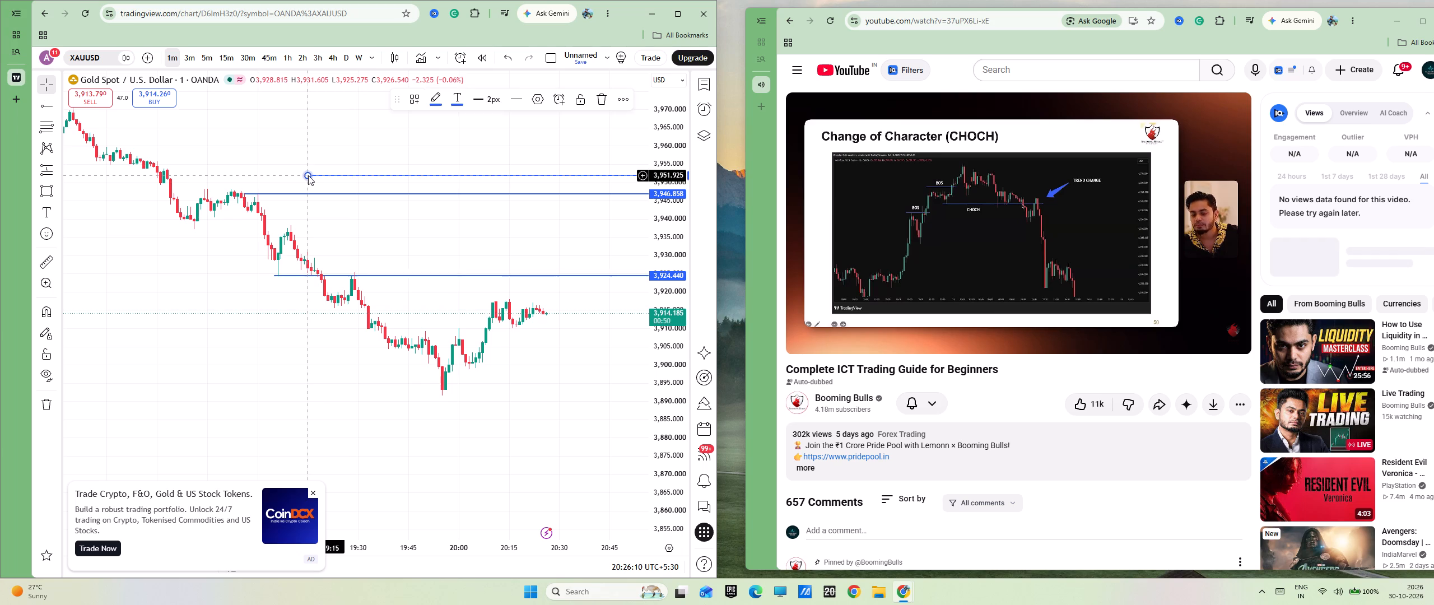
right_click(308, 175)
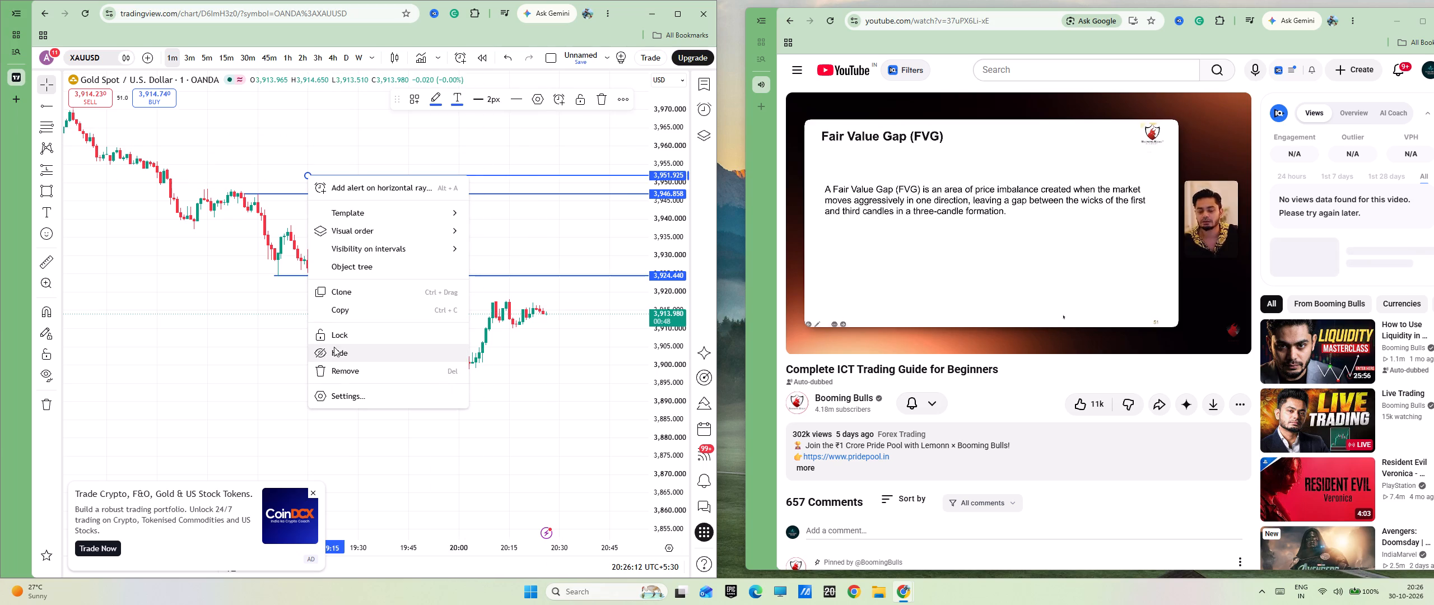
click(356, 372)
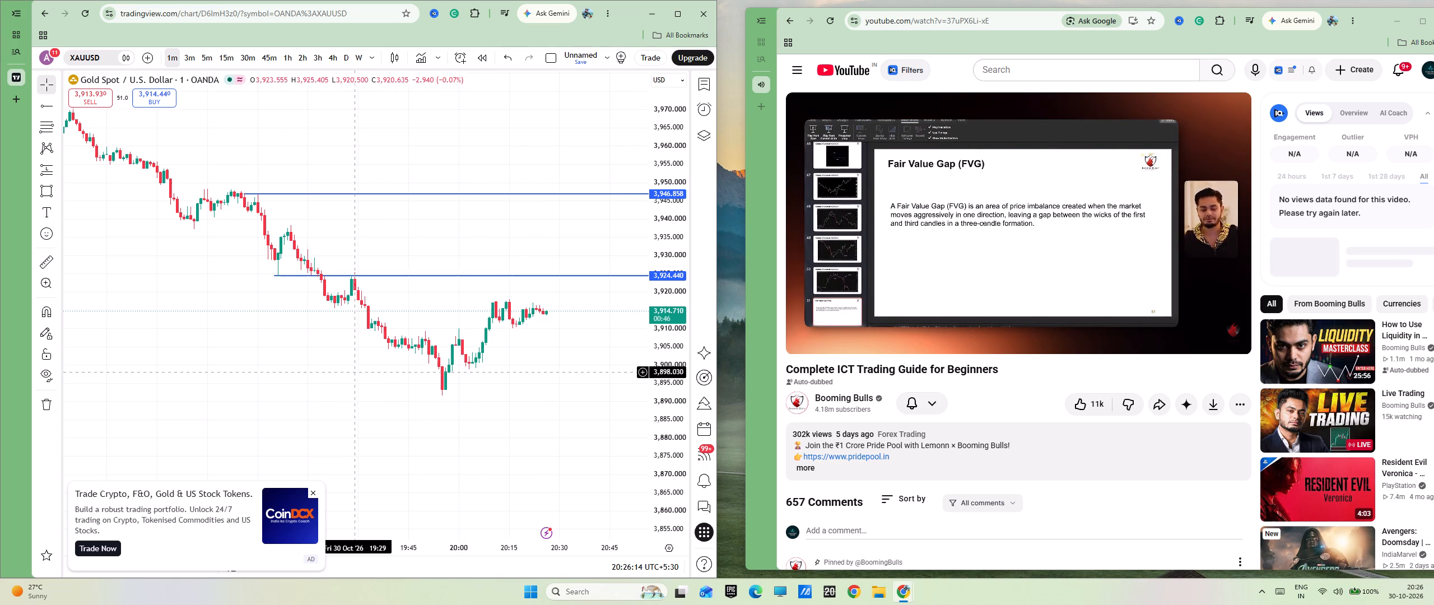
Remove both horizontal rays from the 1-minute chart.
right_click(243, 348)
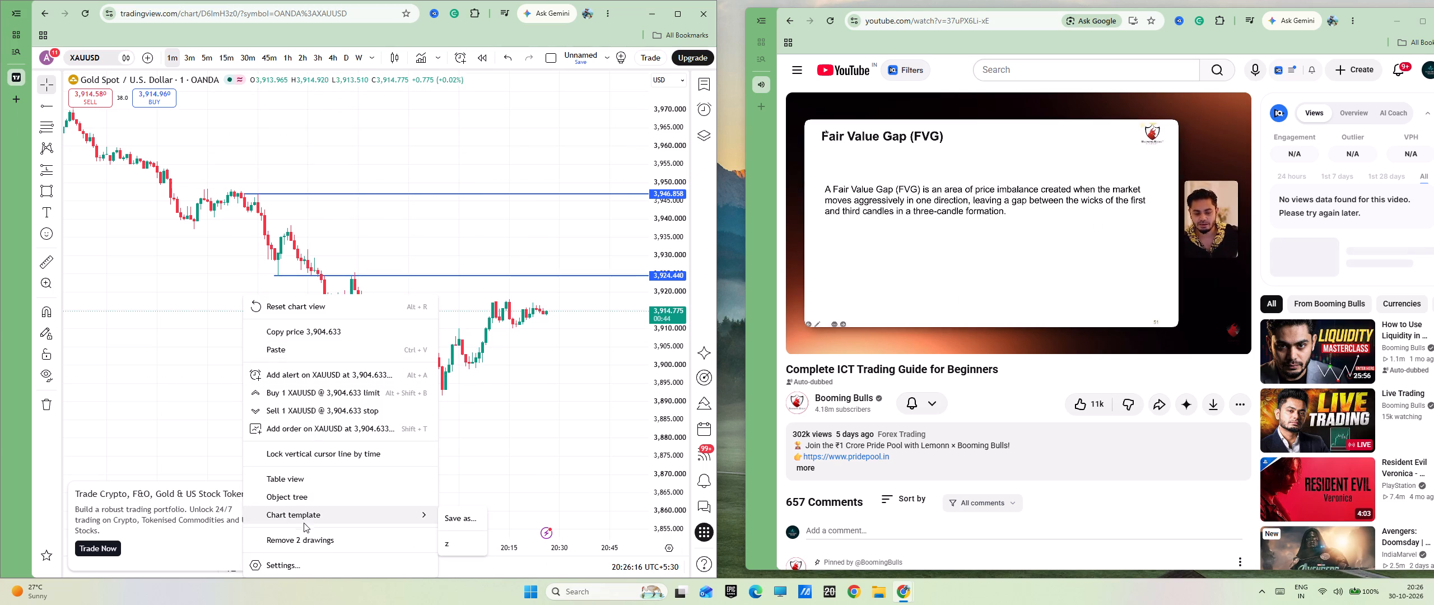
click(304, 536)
Bound the decline with two descending trendlines, the upper from about 3,936.7 to 3,893.8 and the lower from about 3,928.0 to 3,877.8.
scroll(280, 407, up, 3)
scroll(280, 407, down, 2)
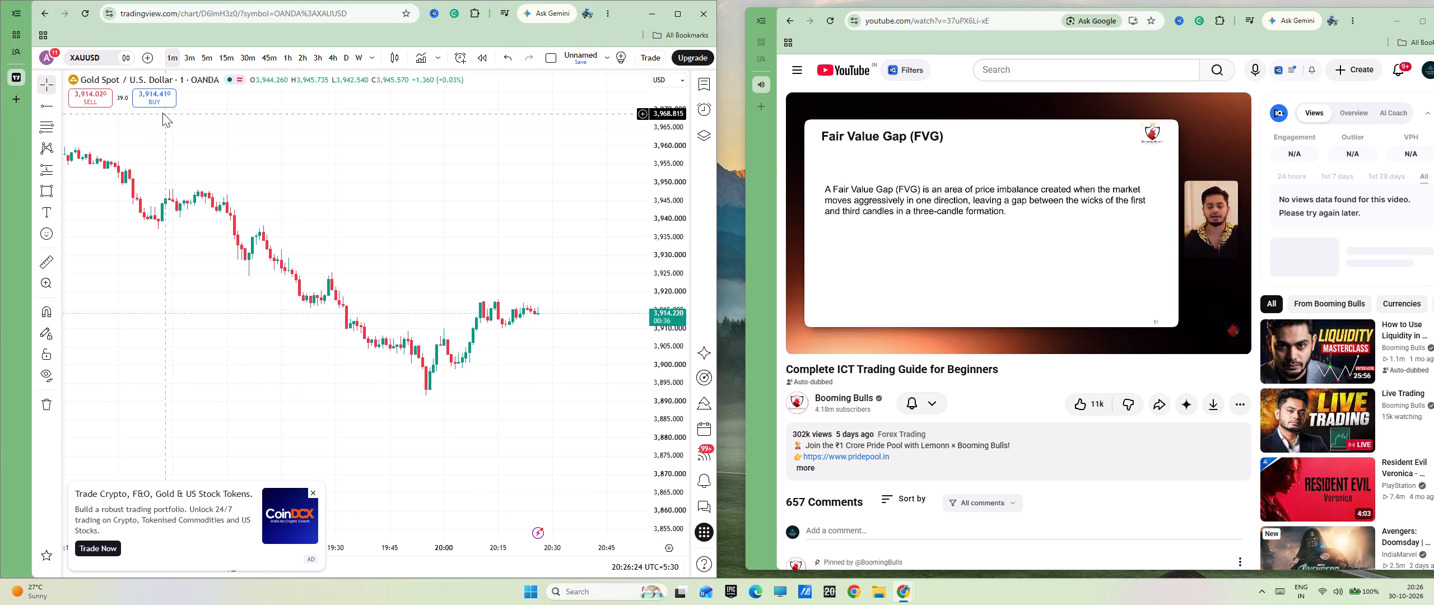
click(57, 107)
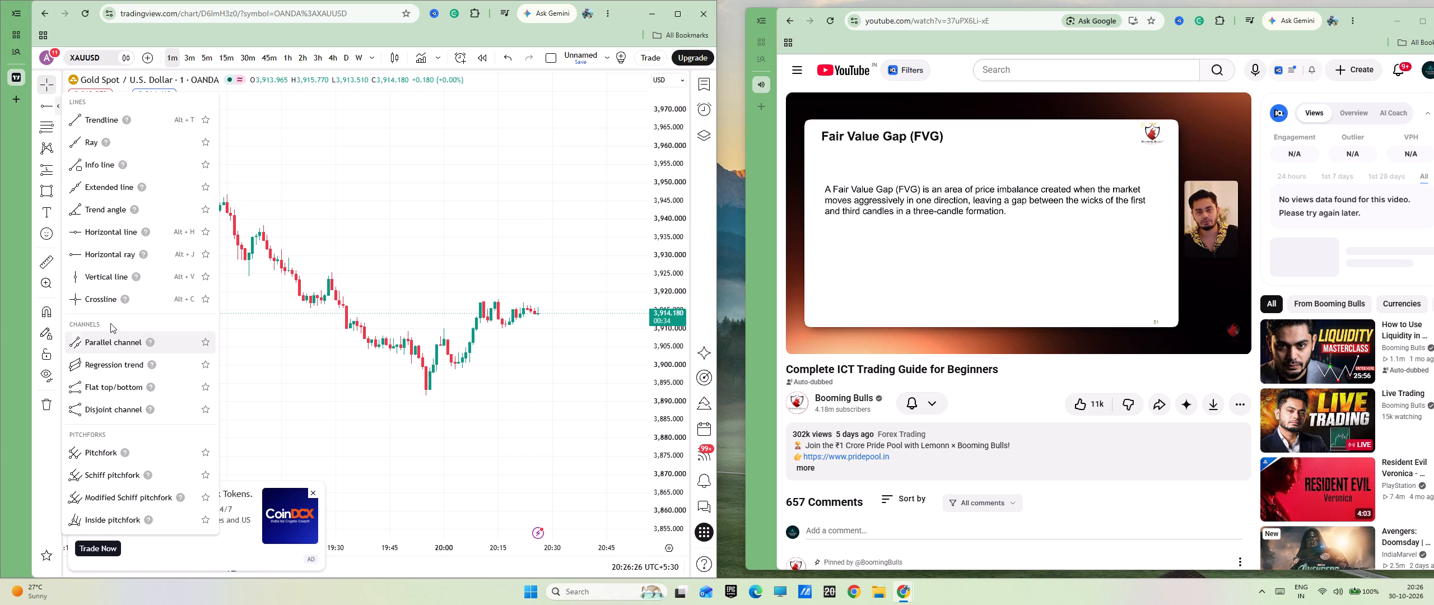
click(109, 122)
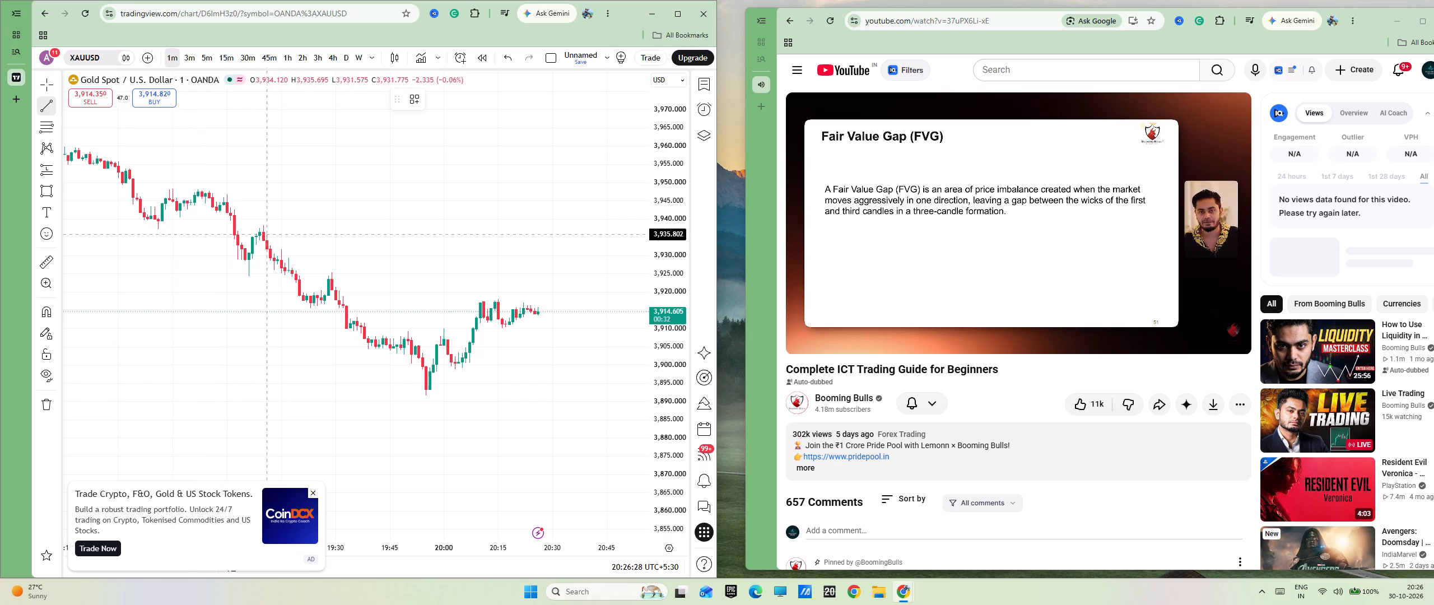
click(264, 231)
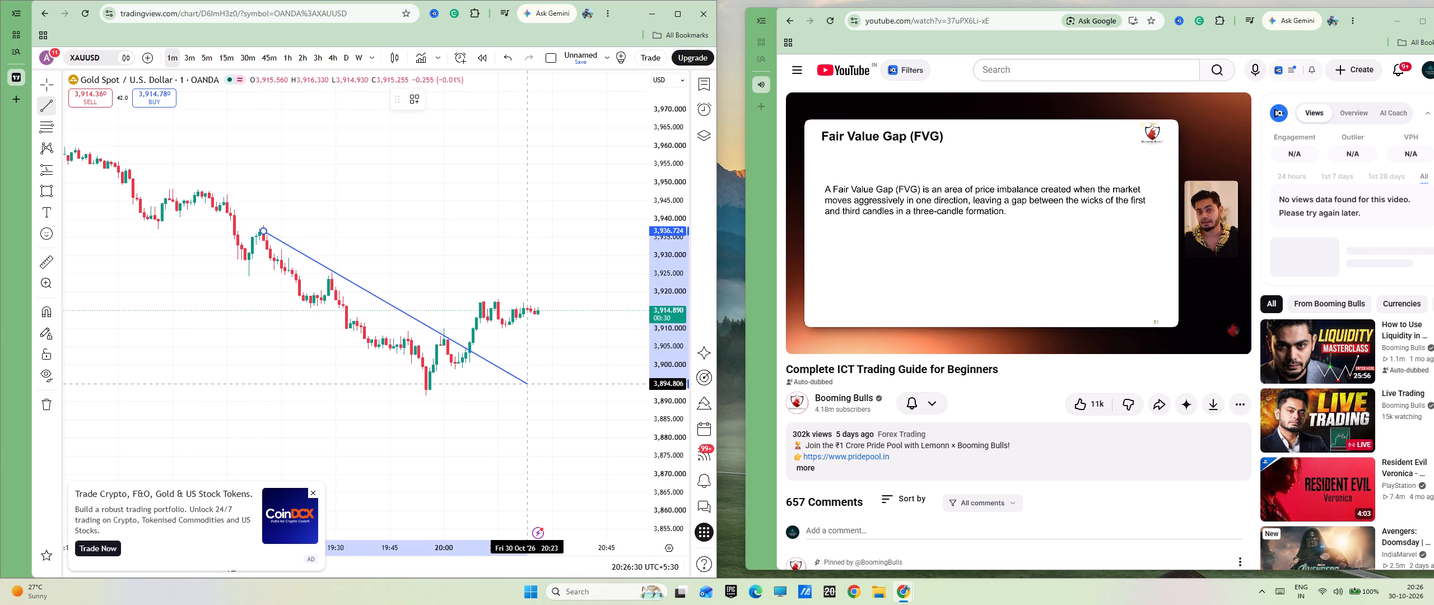
click(528, 389)
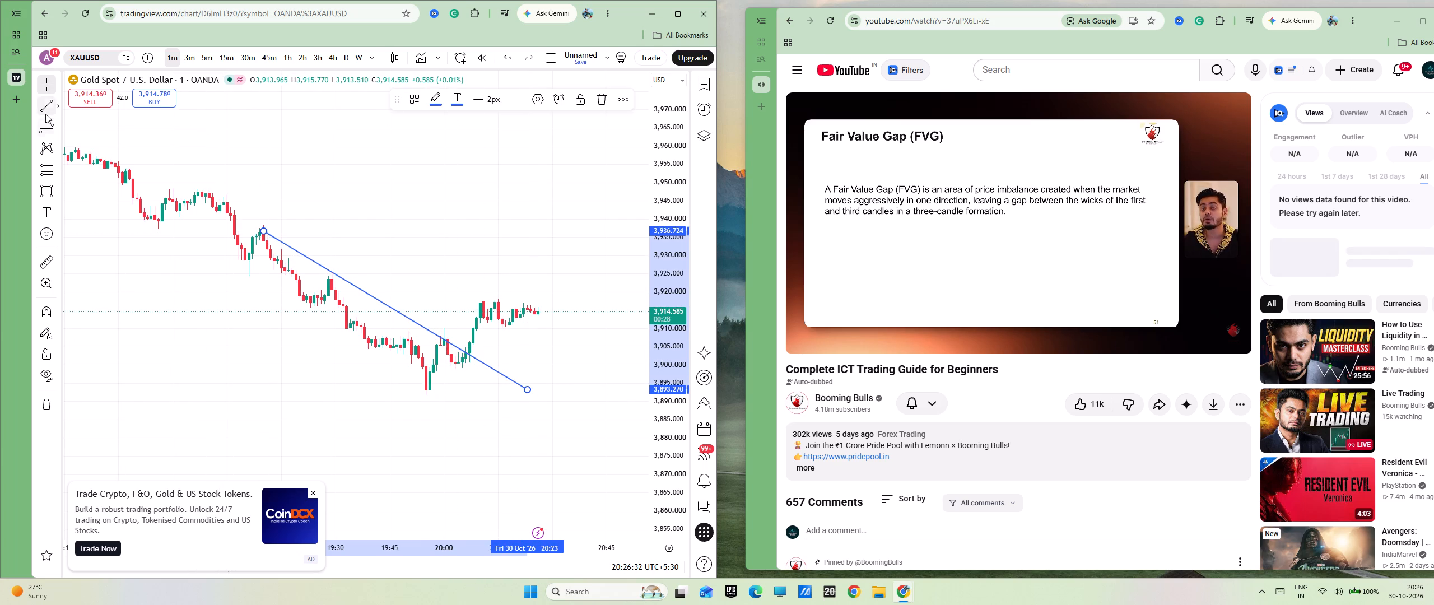
click(45, 114)
click(241, 263)
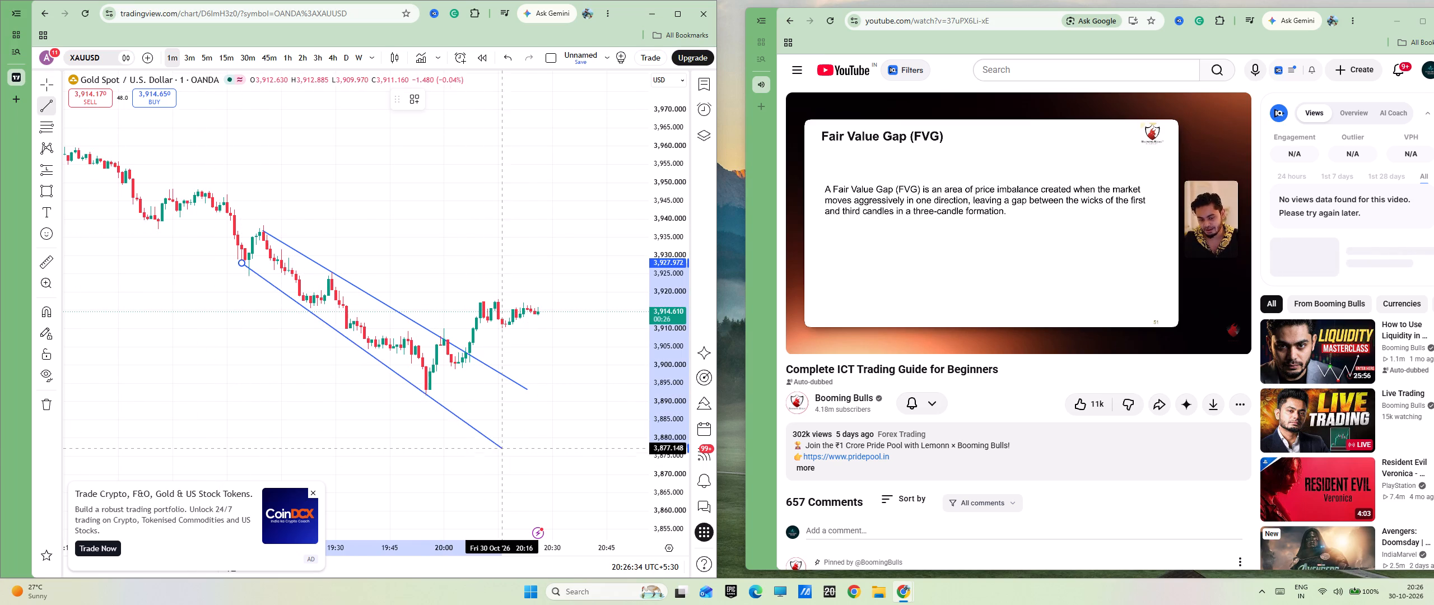
click(505, 446)
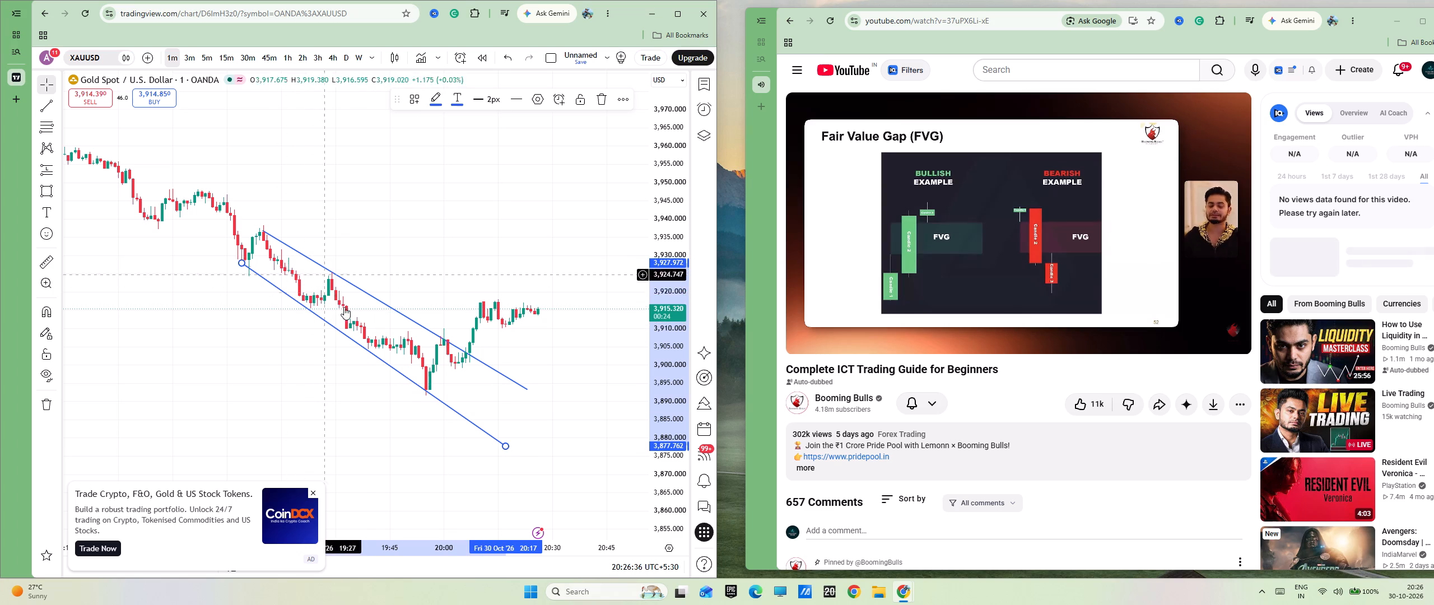
Bound the rebound with two ascending trendlines, the lower from about 3,892.6 to 3,921.4 and the upper from about 3,906.1 to 3,930.6.
scroll(542, 356, up, 3)
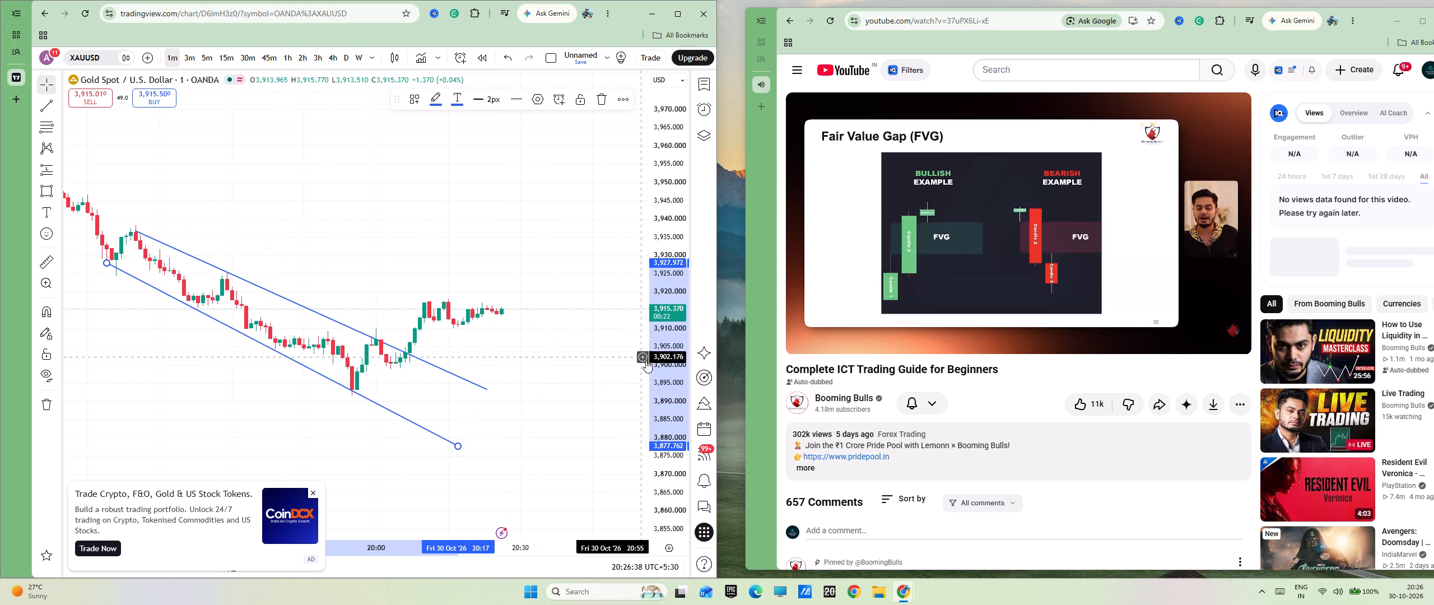
drag(663, 369, 648, 236)
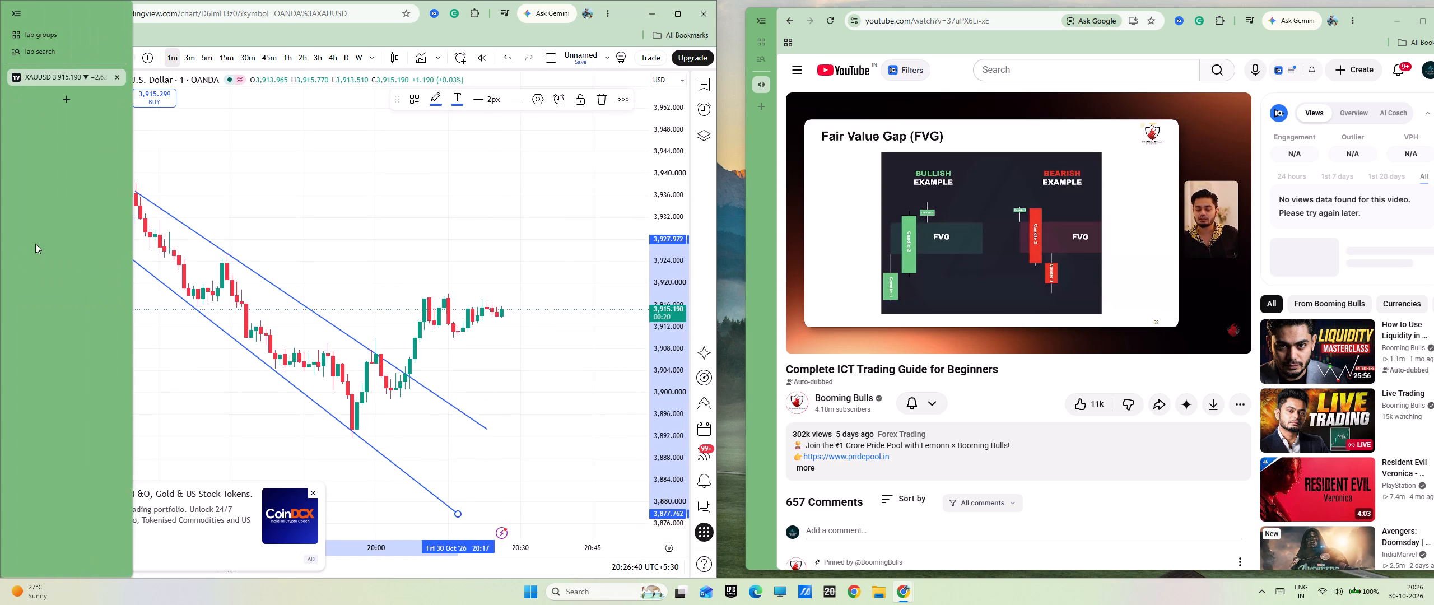
click(41, 110)
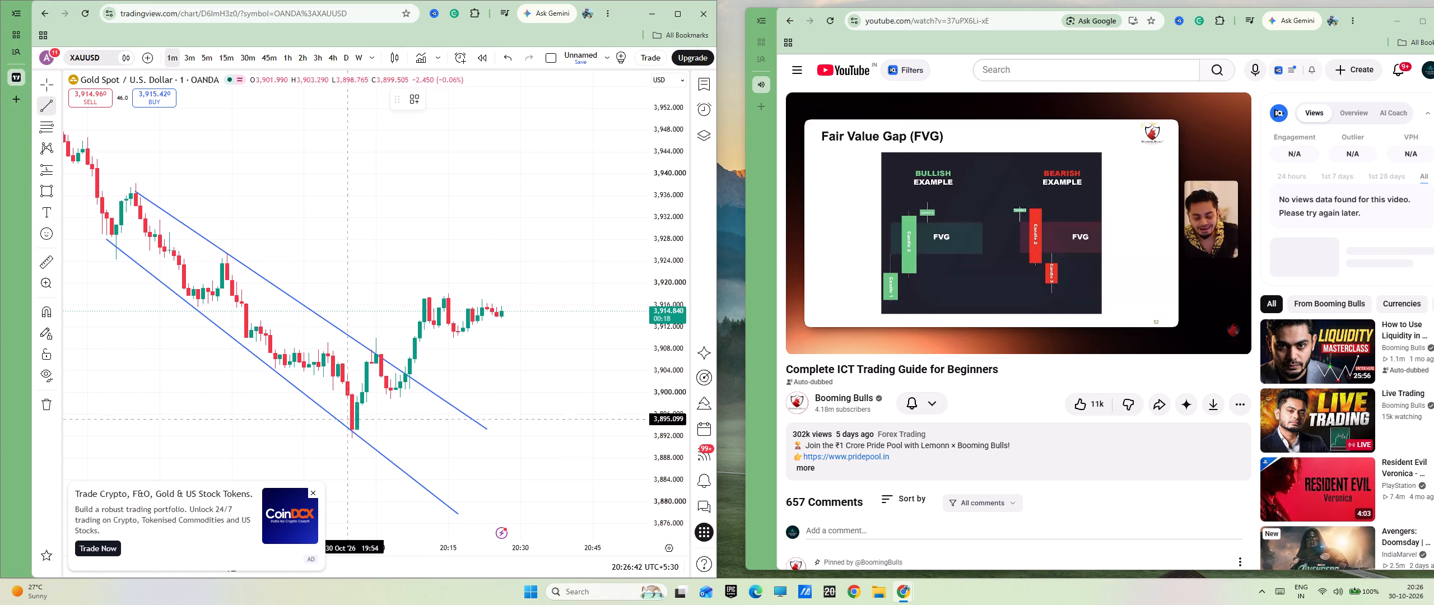
click(357, 432)
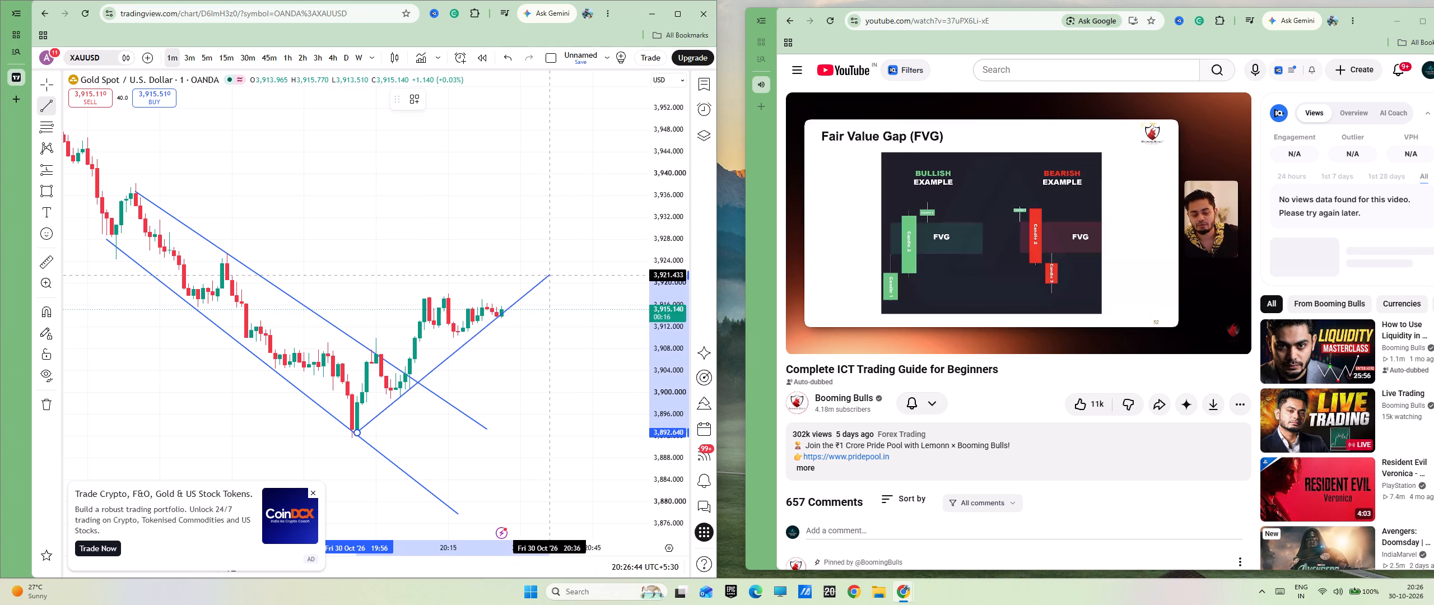
click(556, 275)
click(557, 334)
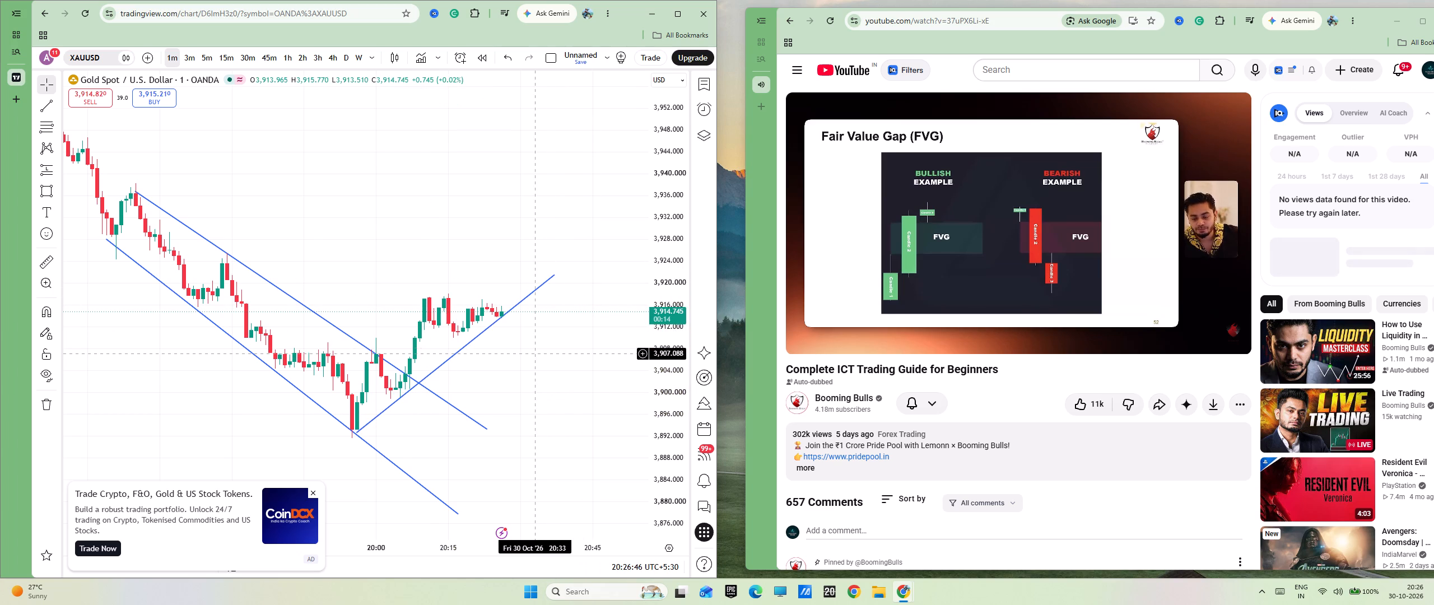
drag(534, 355, 525, 350)
scroll(523, 349, up, 2)
drag(522, 349, 525, 357)
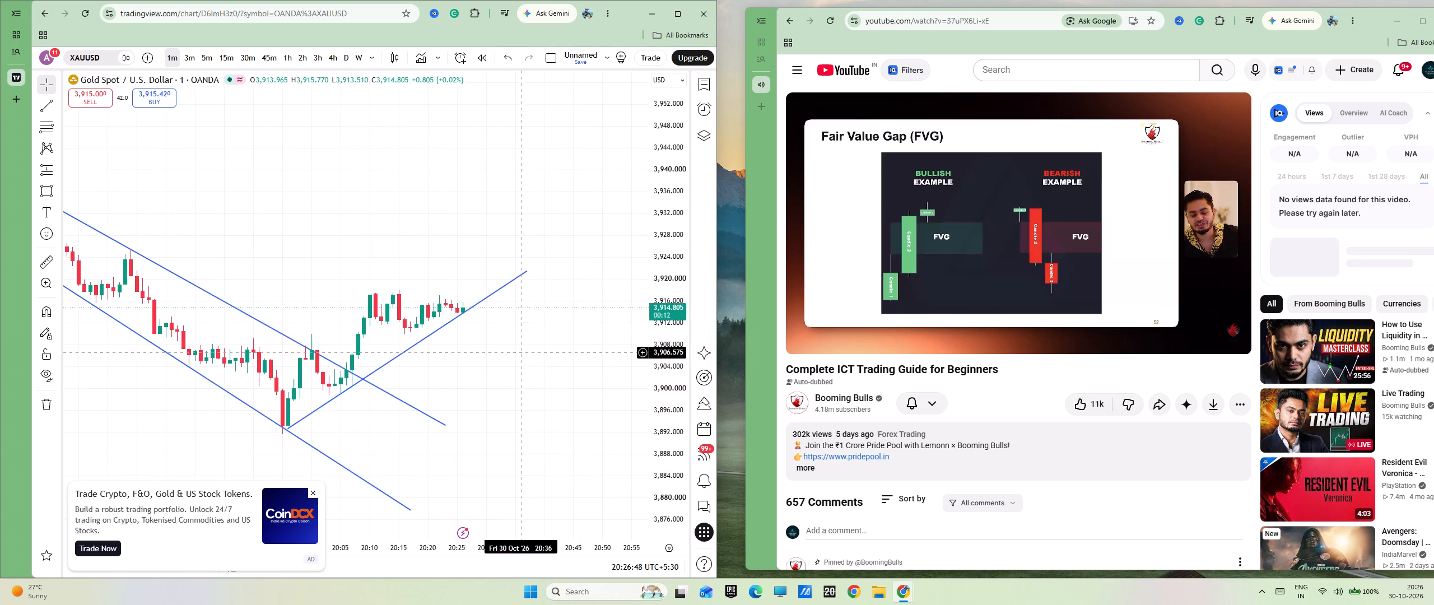
drag(525, 357, 529, 365)
click(43, 105)
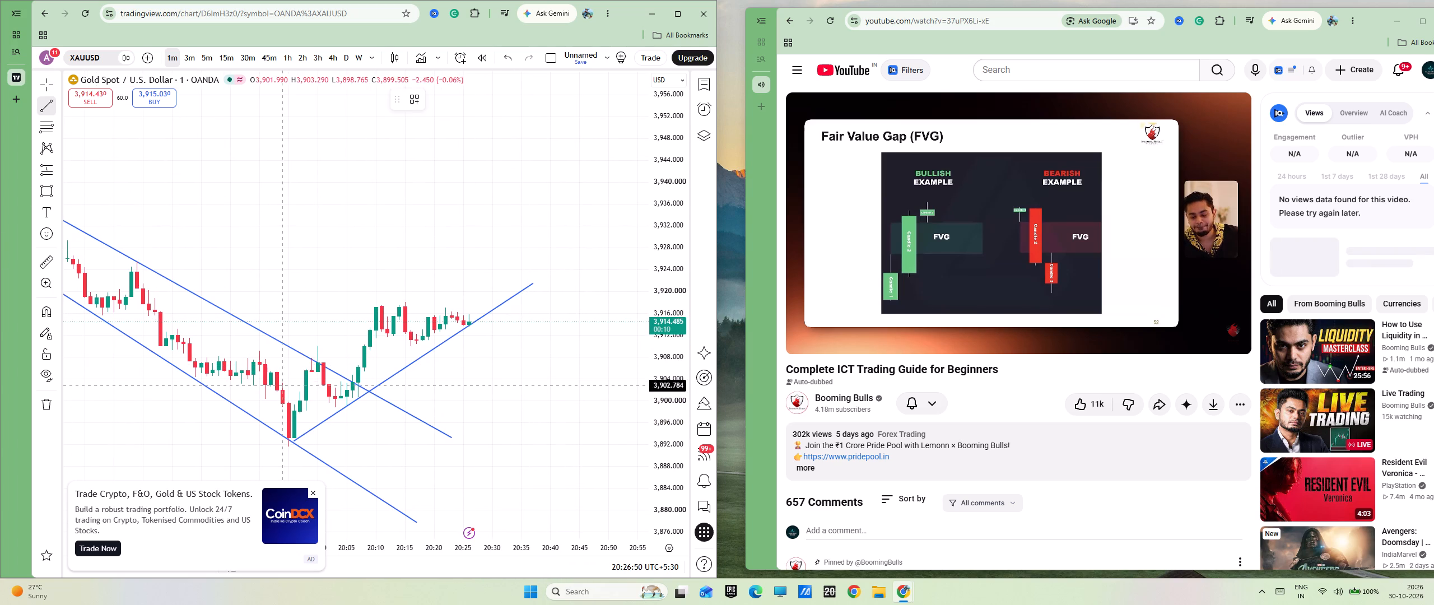
click(302, 367)
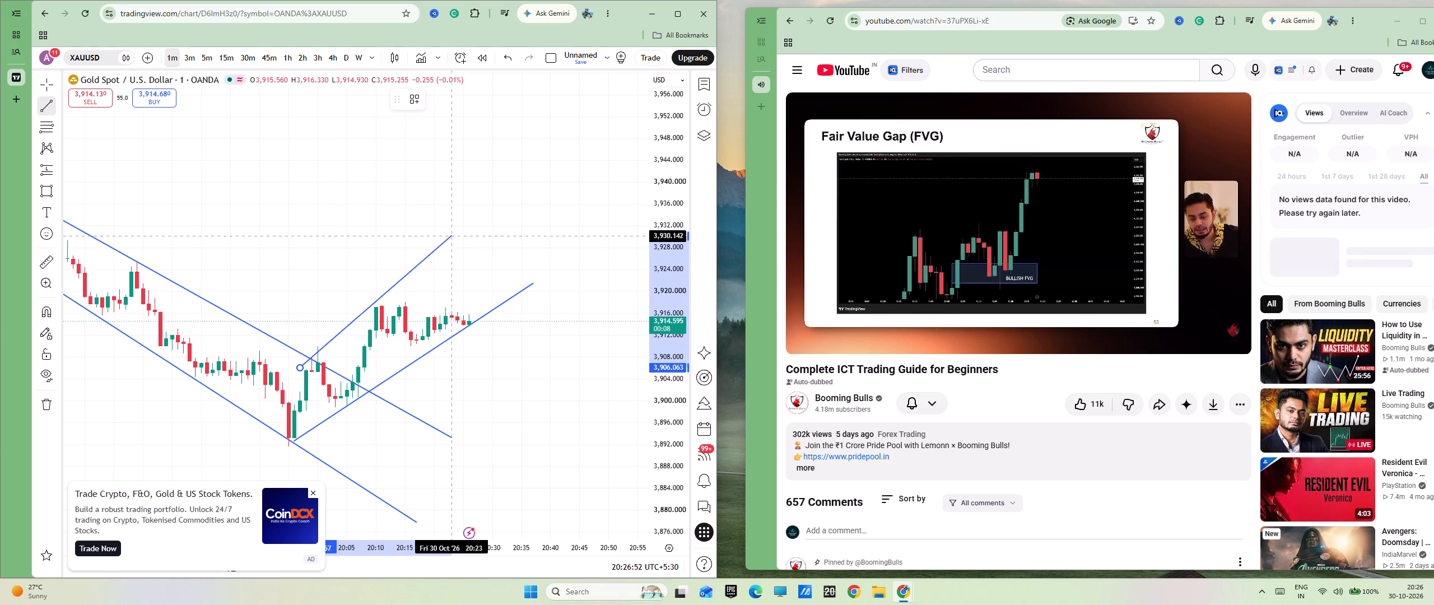
click(468, 234)
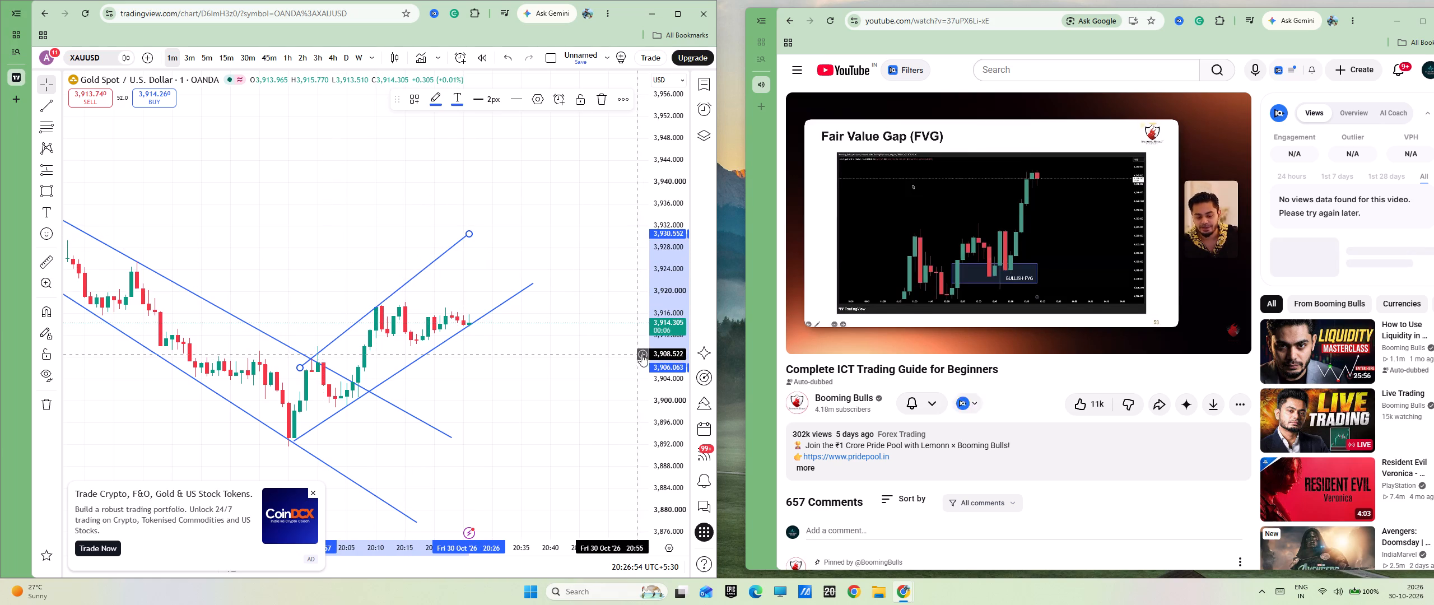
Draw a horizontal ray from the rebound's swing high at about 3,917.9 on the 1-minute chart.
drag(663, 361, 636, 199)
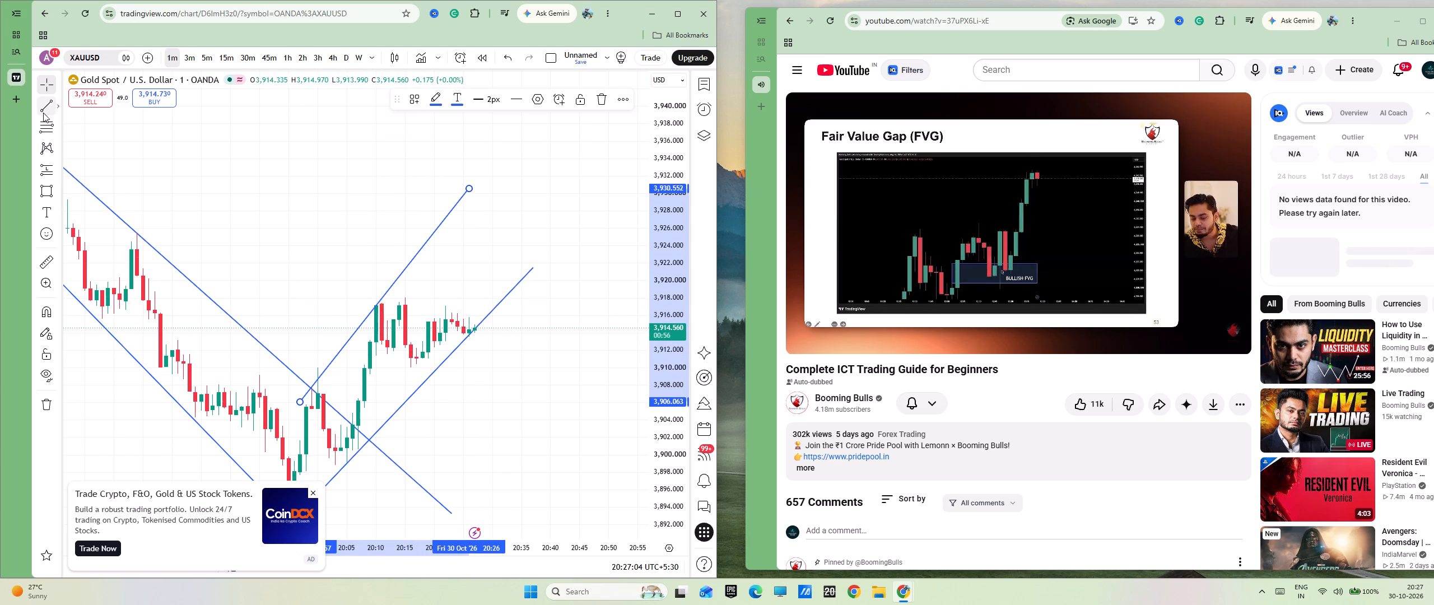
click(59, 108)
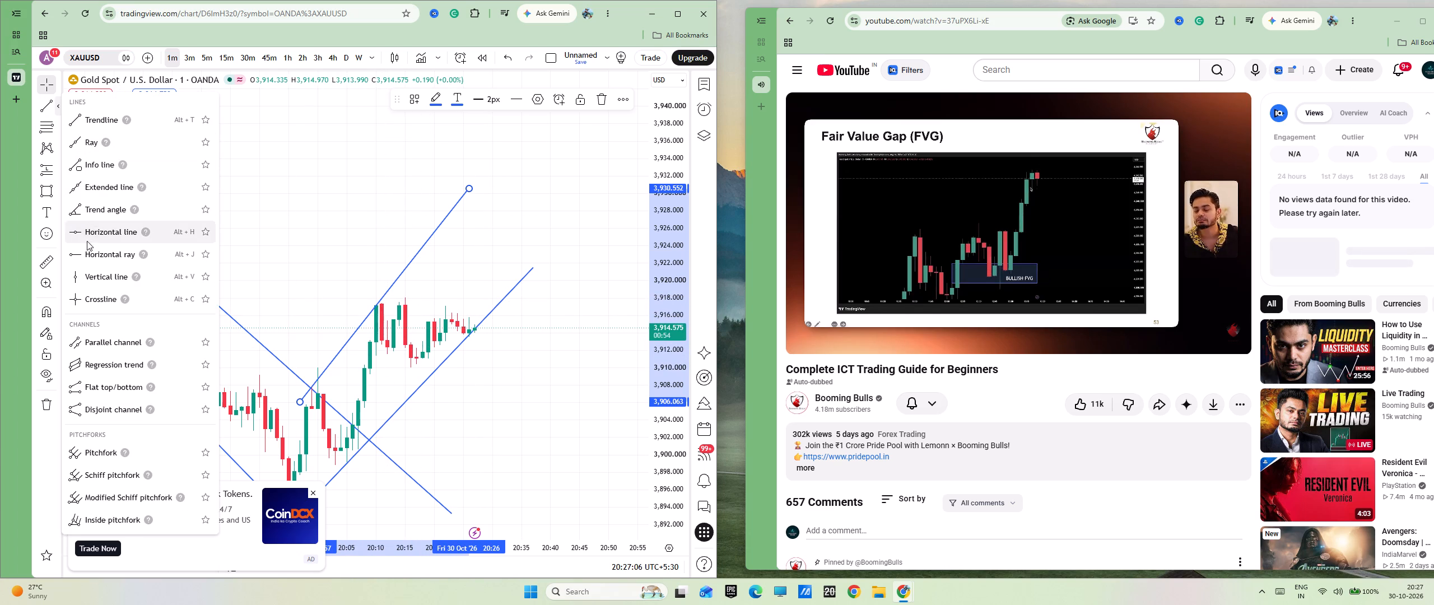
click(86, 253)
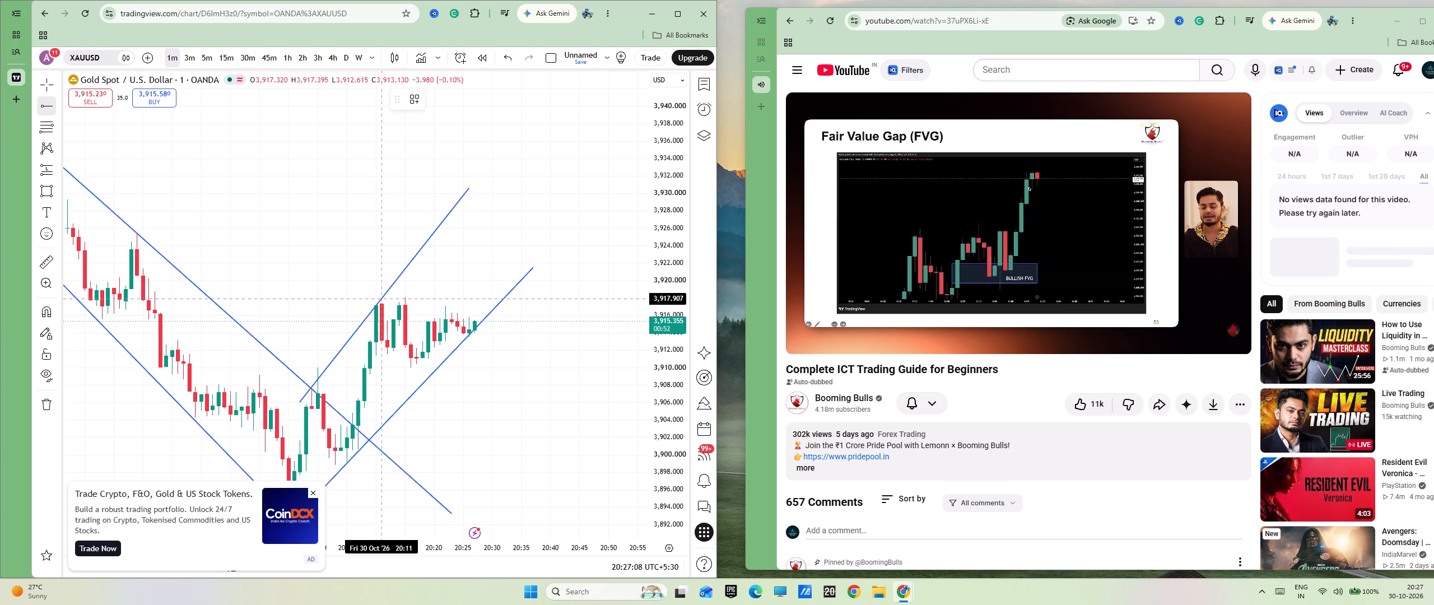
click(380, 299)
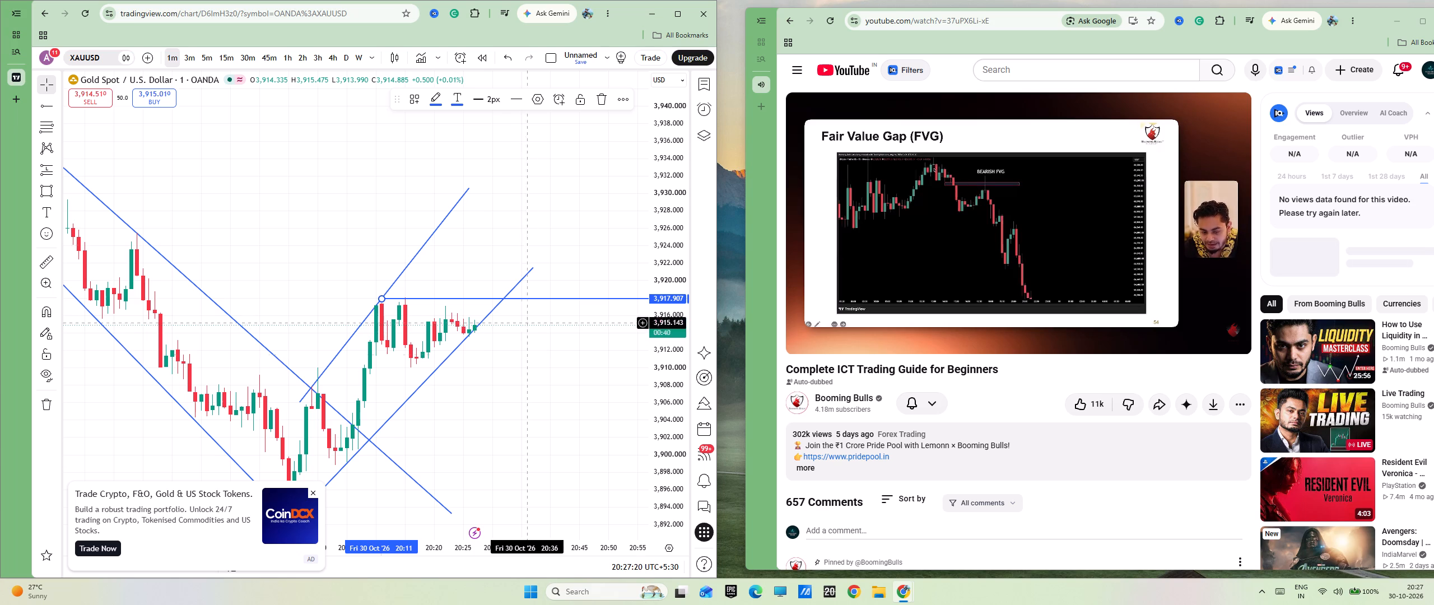
Enlarge the ICT guide video to full screen, study the bearish Fair Value Gap example, and return to the side-by-side layout.
click(1423, 23)
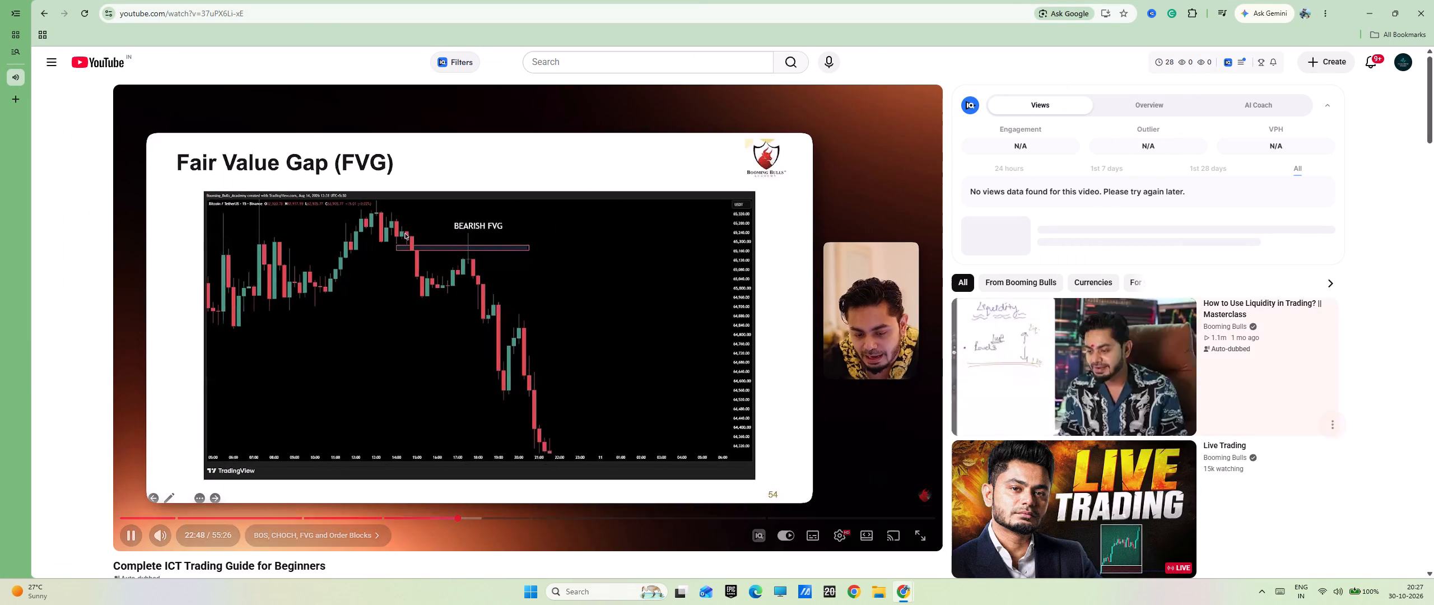
click(847, 537)
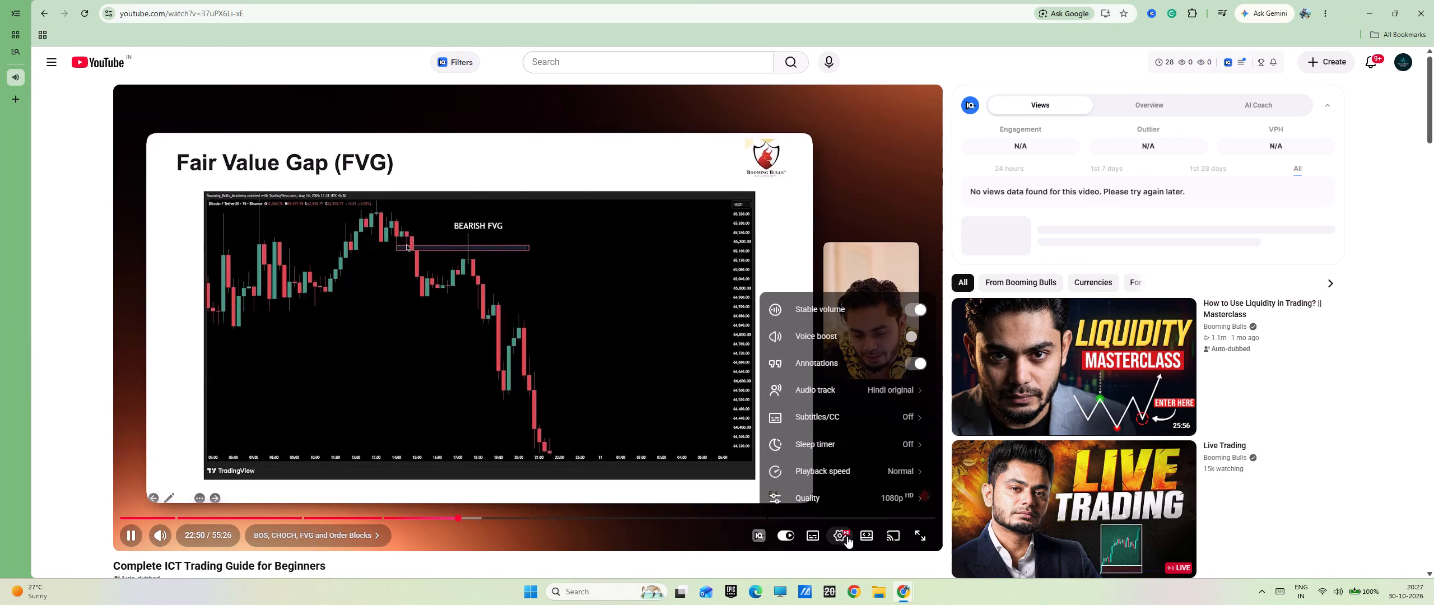
click(848, 533)
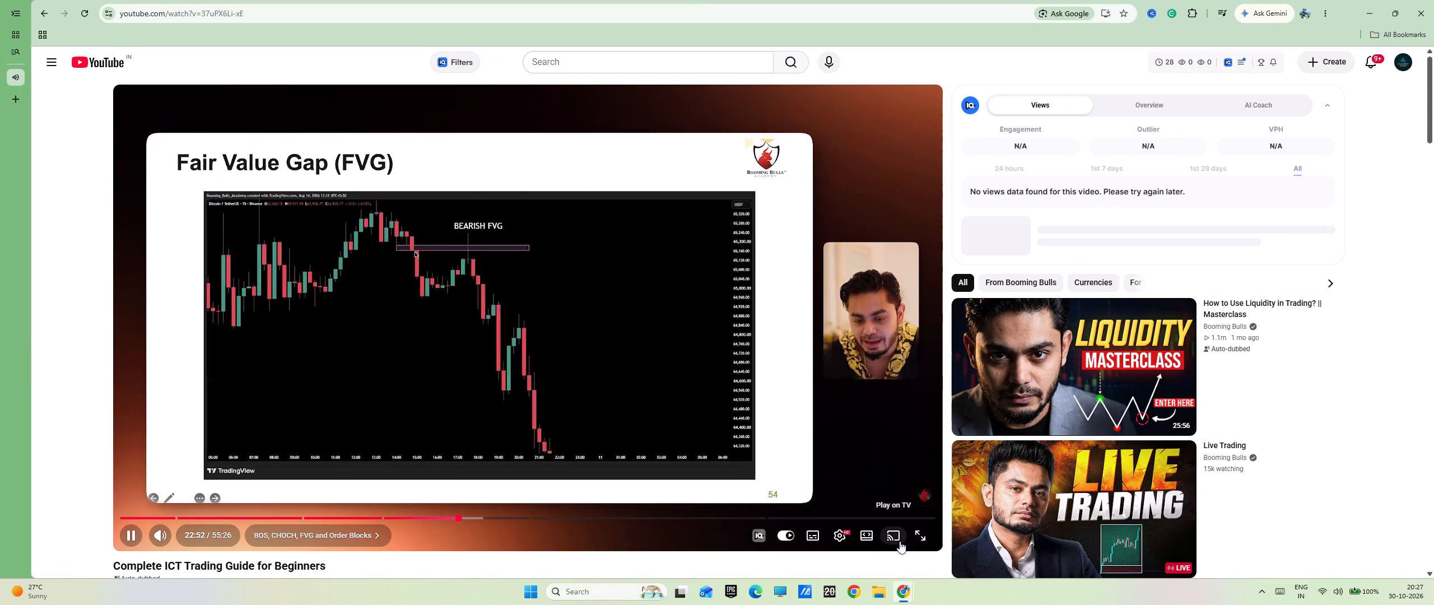
click(927, 543)
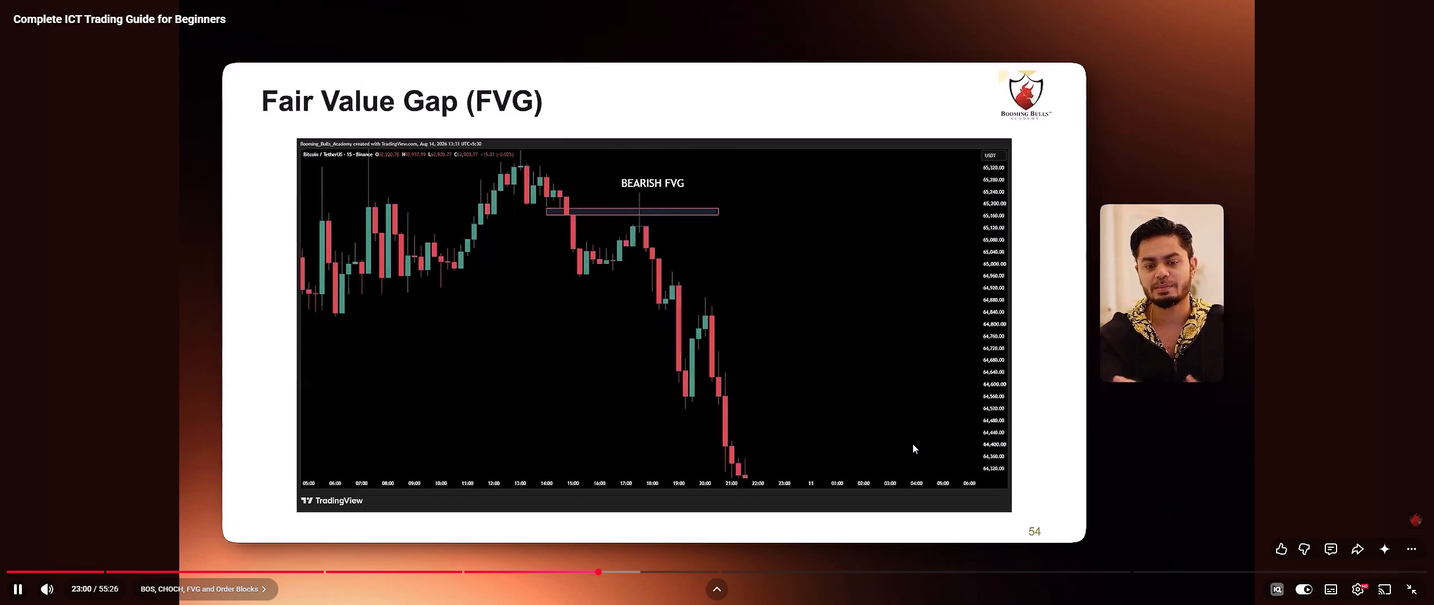
key(Escape)
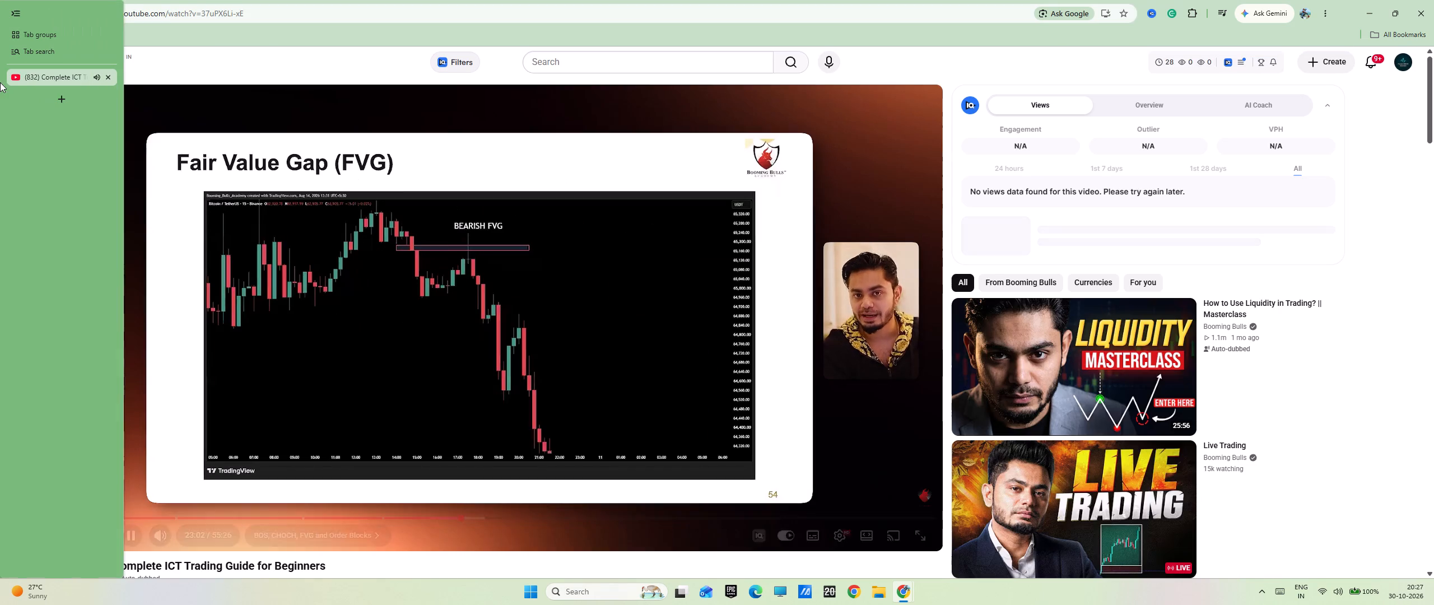
click(1397, 17)
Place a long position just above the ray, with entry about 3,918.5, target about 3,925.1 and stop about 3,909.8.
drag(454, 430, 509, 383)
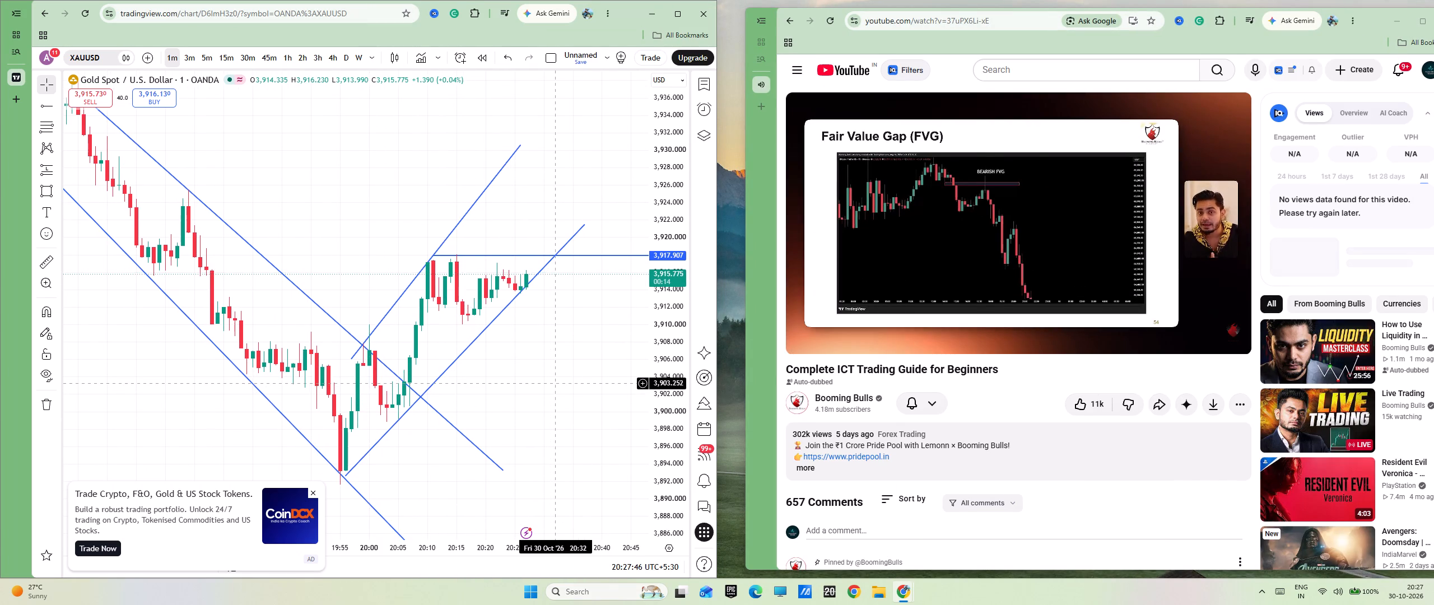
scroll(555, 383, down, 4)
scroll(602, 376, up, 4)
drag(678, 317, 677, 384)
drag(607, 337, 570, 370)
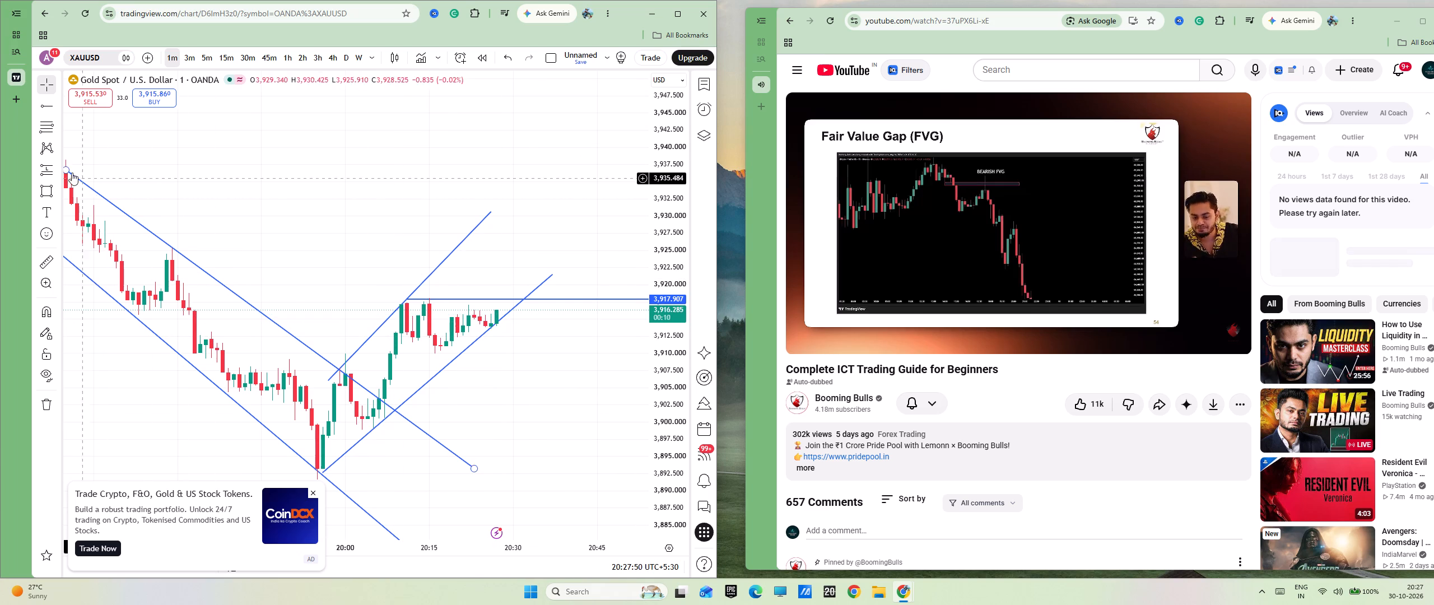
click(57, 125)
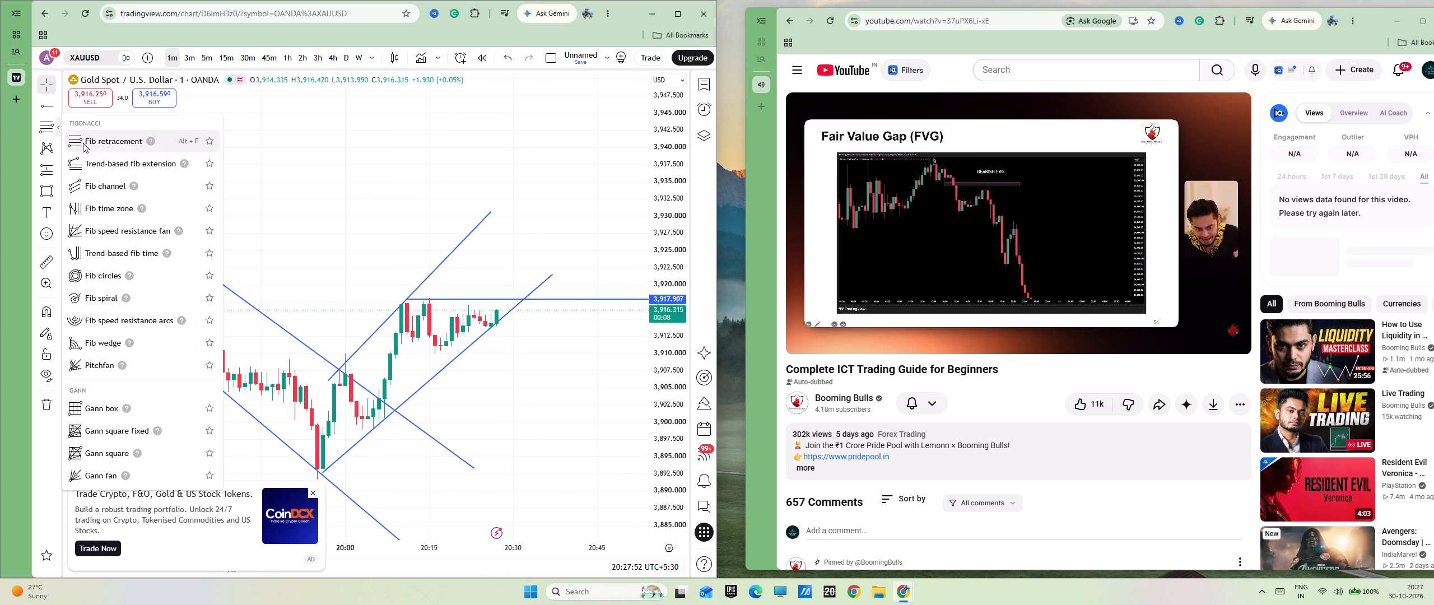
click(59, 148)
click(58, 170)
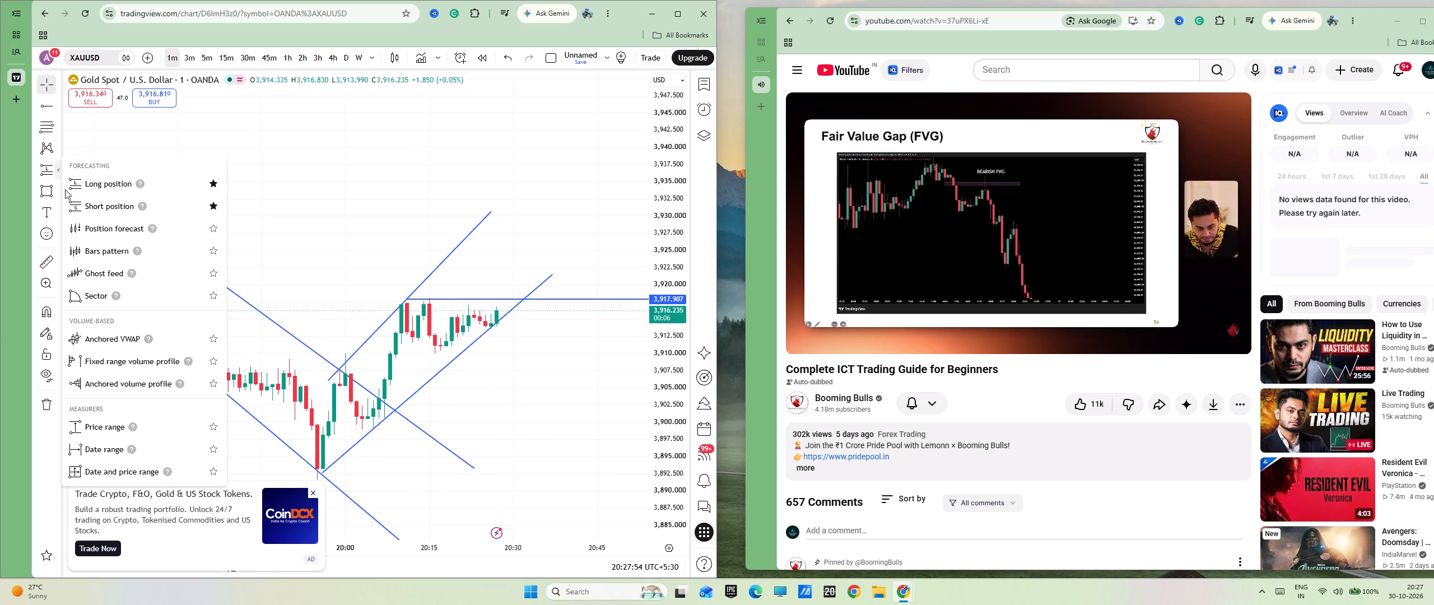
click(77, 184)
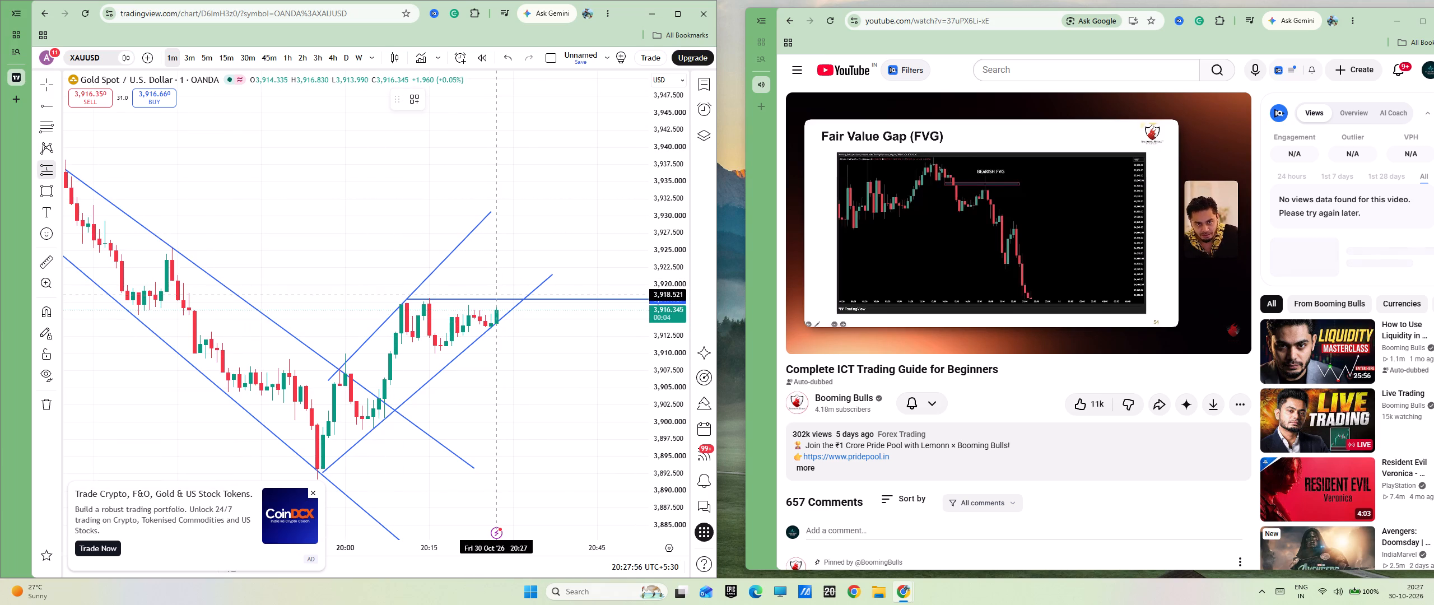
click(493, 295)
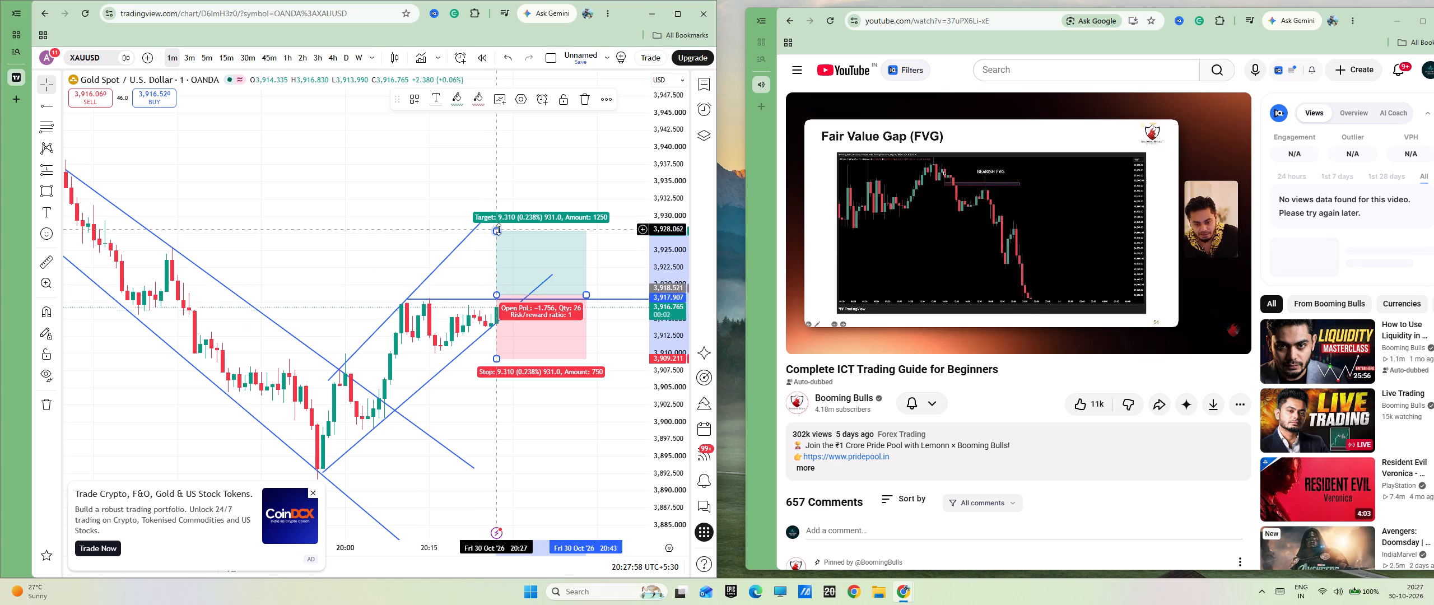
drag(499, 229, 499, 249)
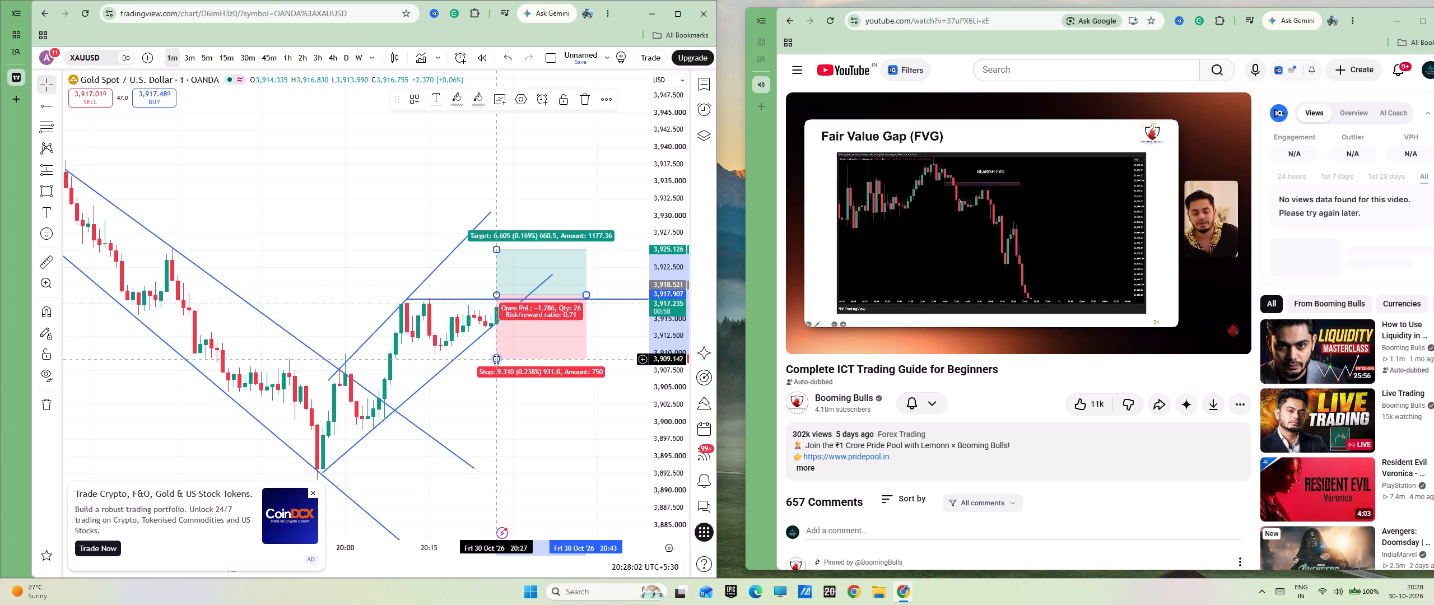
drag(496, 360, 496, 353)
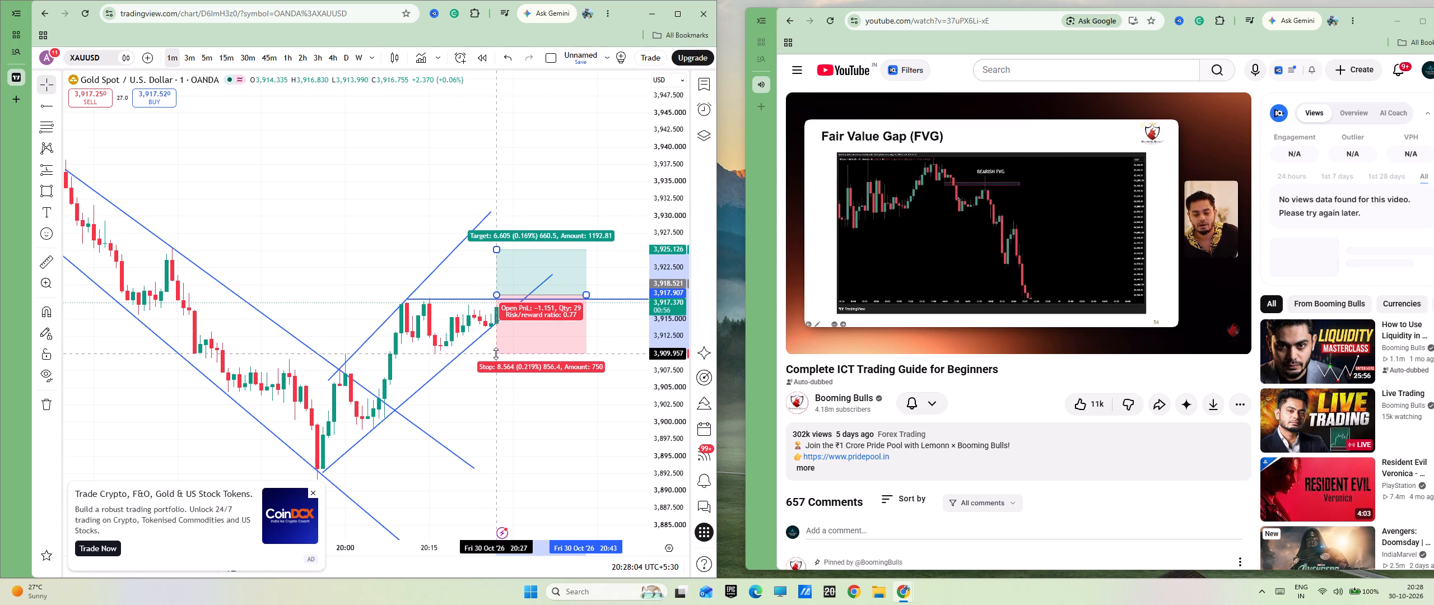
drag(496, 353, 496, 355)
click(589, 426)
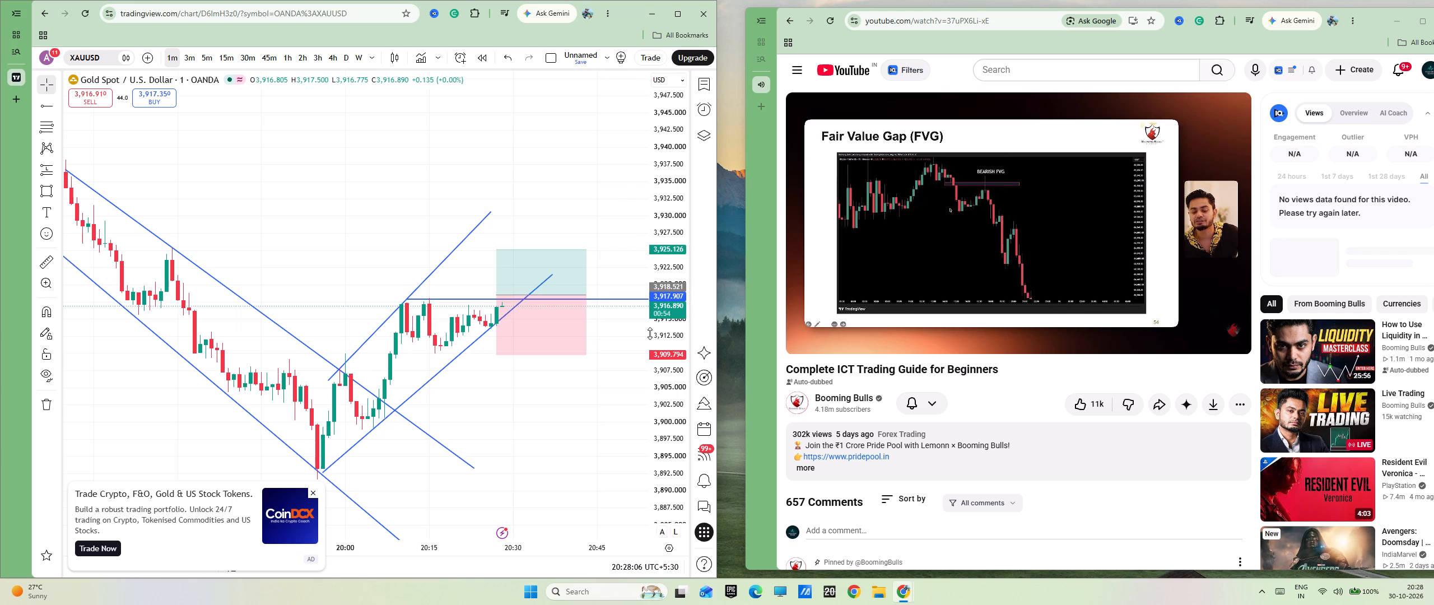
Remove all six drawings from the 1-minute chart.
scroll(506, 250, down, 4)
scroll(555, 325, up, 2)
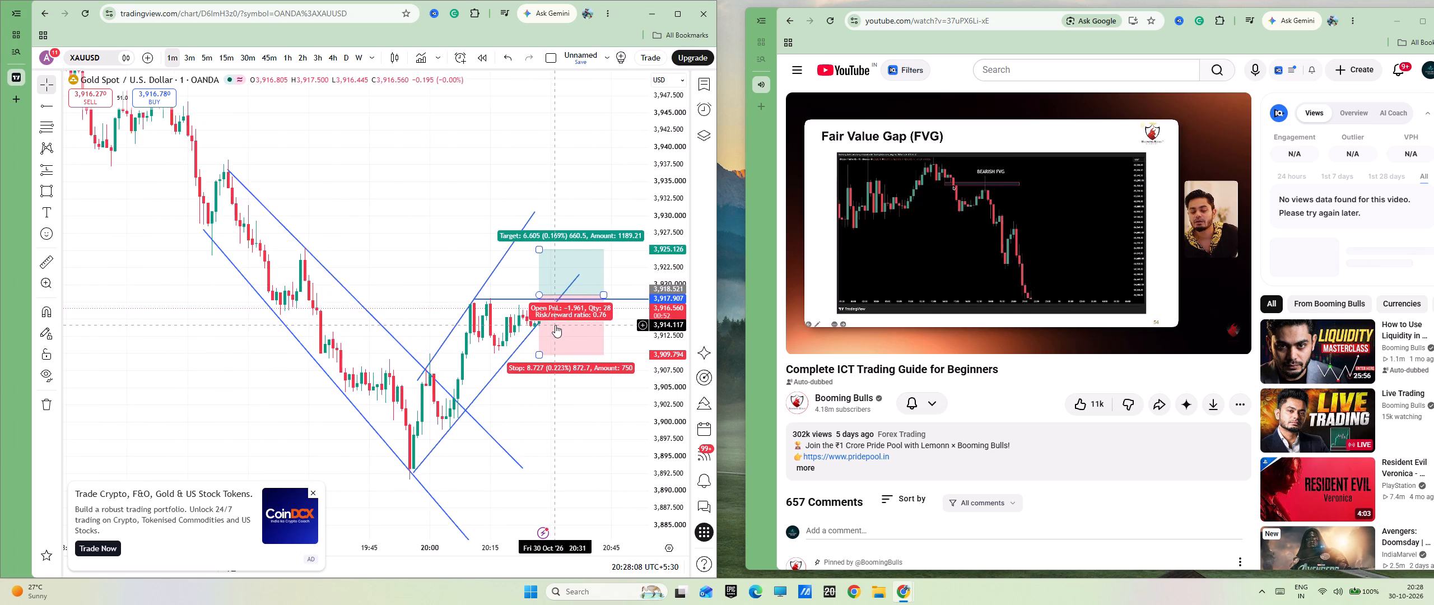
scroll(555, 325, up, 2)
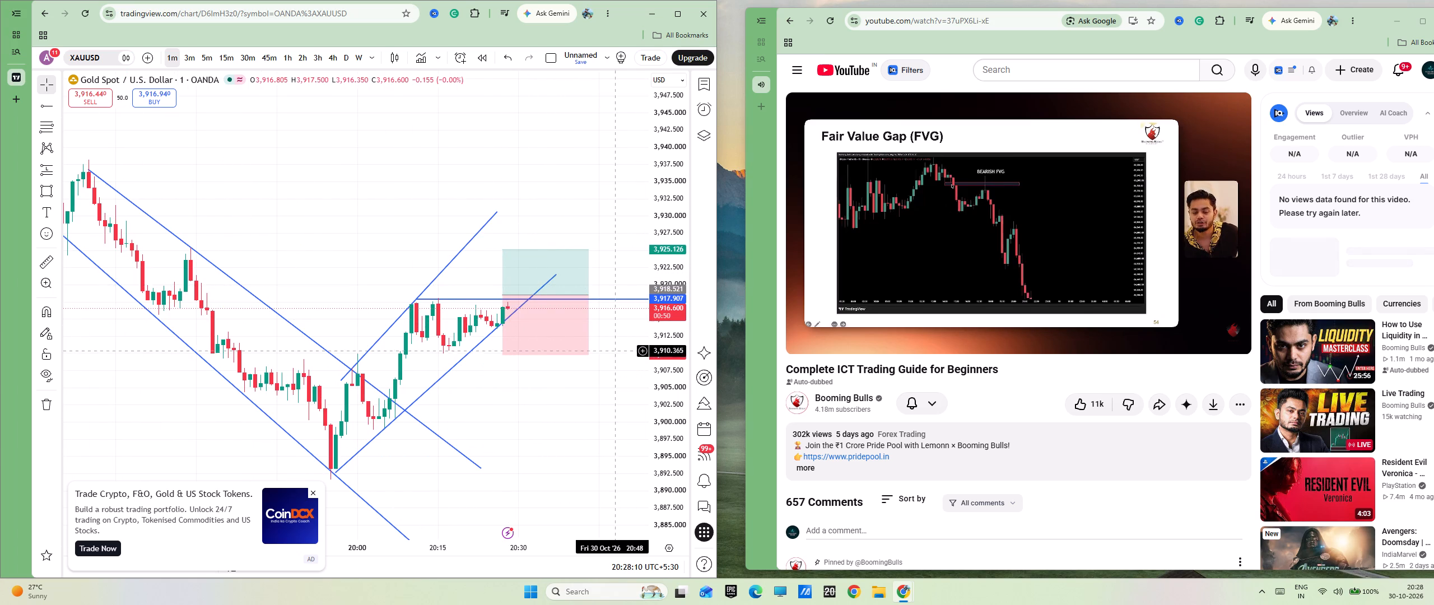
scroll(620, 353, up, 5)
scroll(620, 352, down, 6)
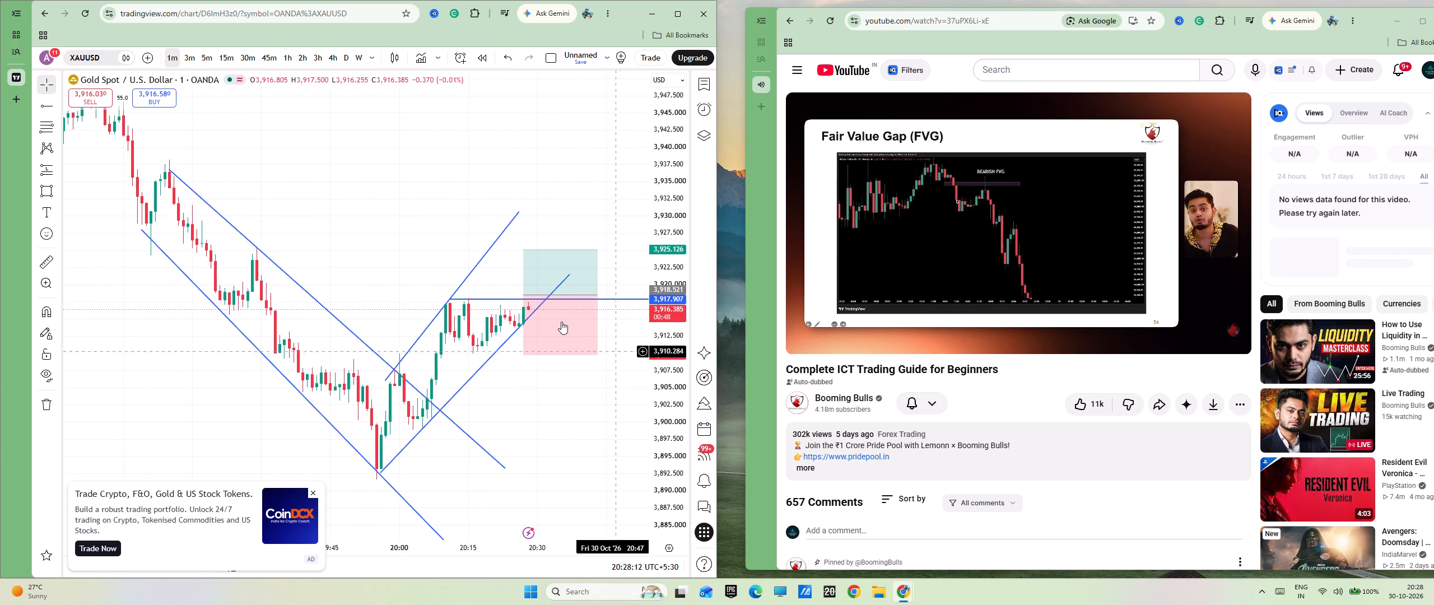
right_click(336, 192)
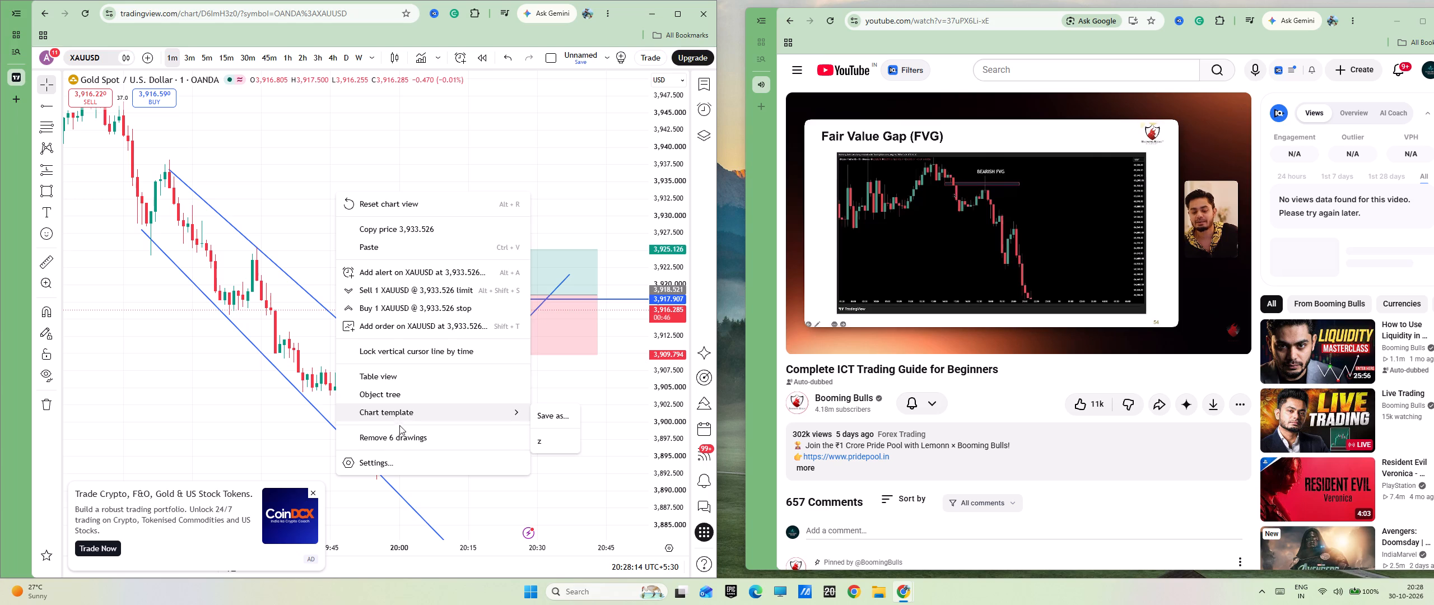
click(401, 431)
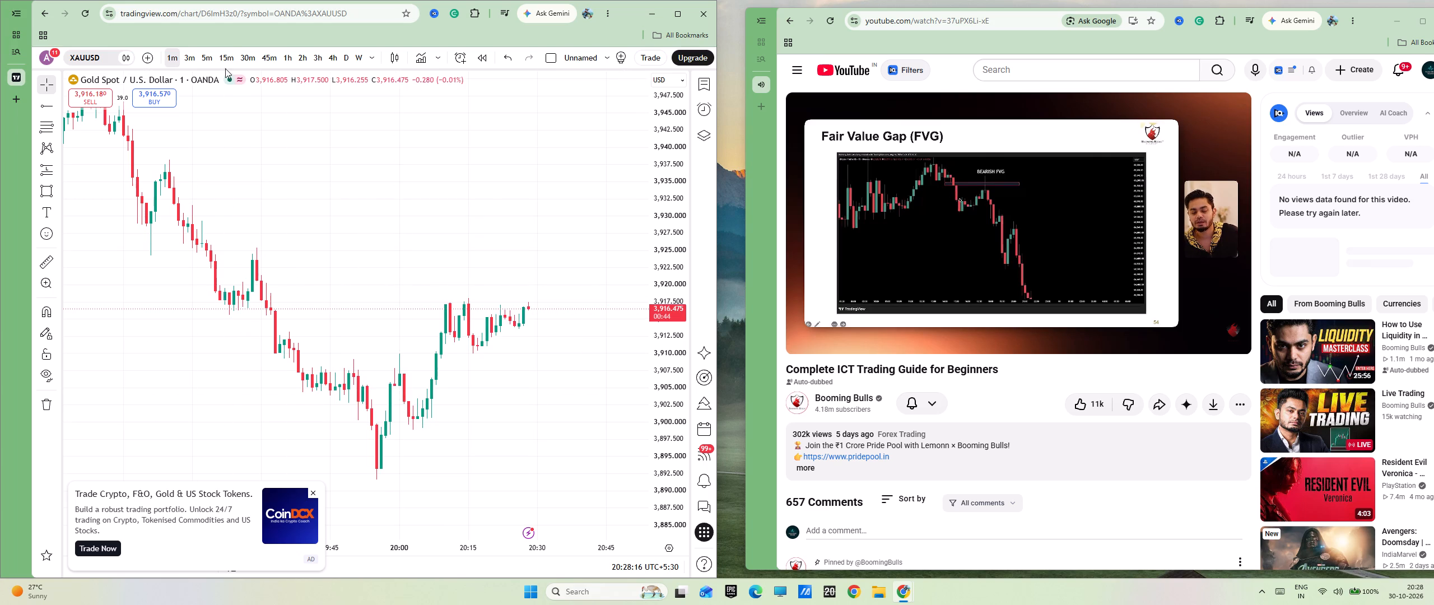
Switch the chart to the 15-minute timeframe and examine the recent decline for fair value gaps.
click(224, 62)
scroll(427, 305, up, 11)
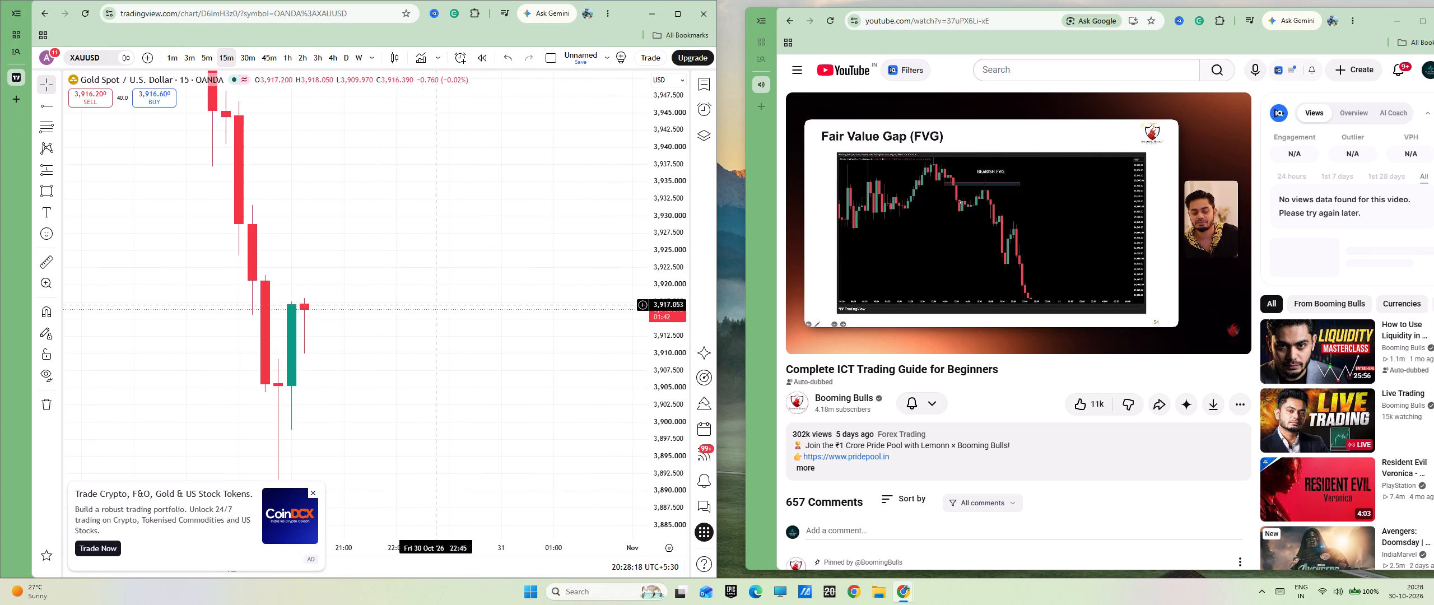
drag(665, 212, 652, 455)
drag(478, 332, 486, 343)
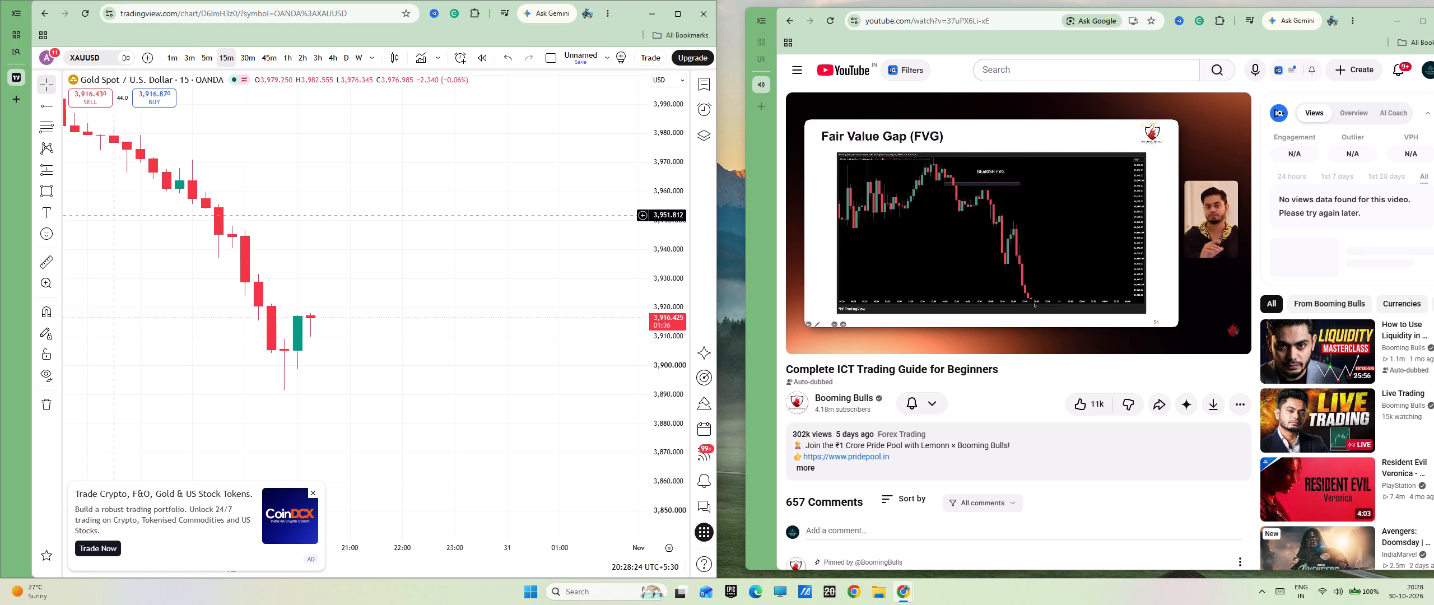
drag(185, 257, 215, 264)
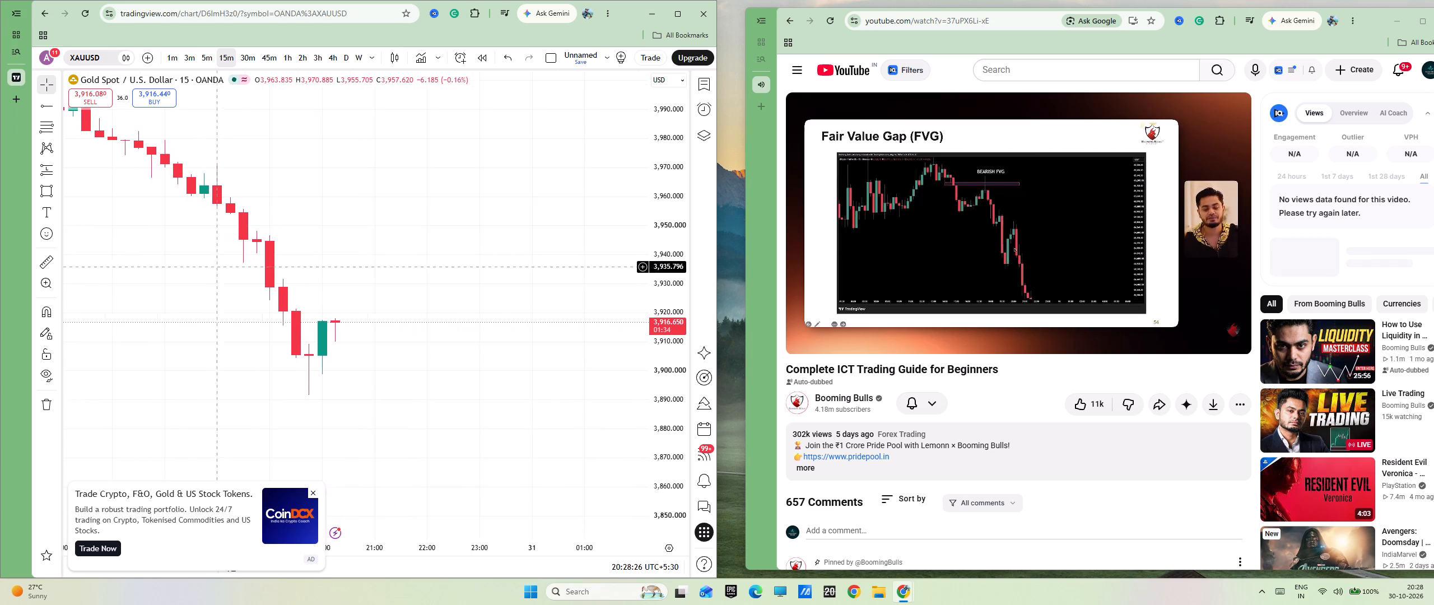
drag(215, 264, 273, 301)
drag(667, 190, 695, 348)
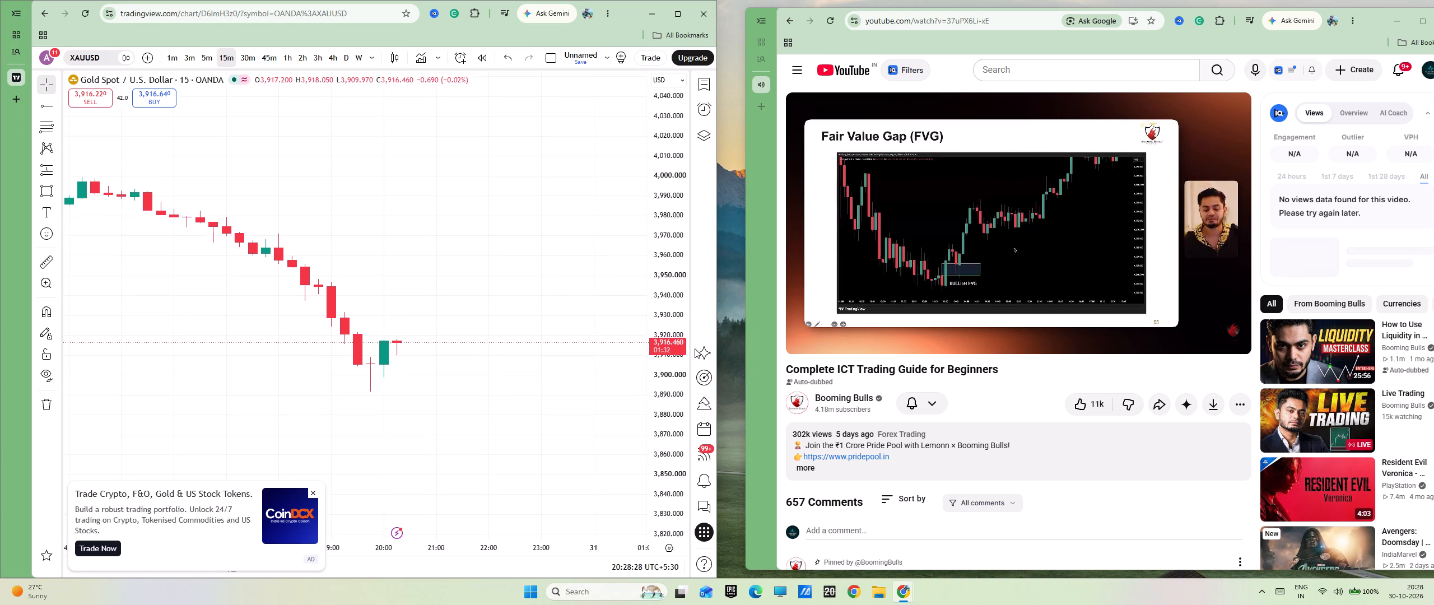
drag(695, 348, 691, 354)
scroll(561, 302, down, 15)
drag(428, 291, 272, 306)
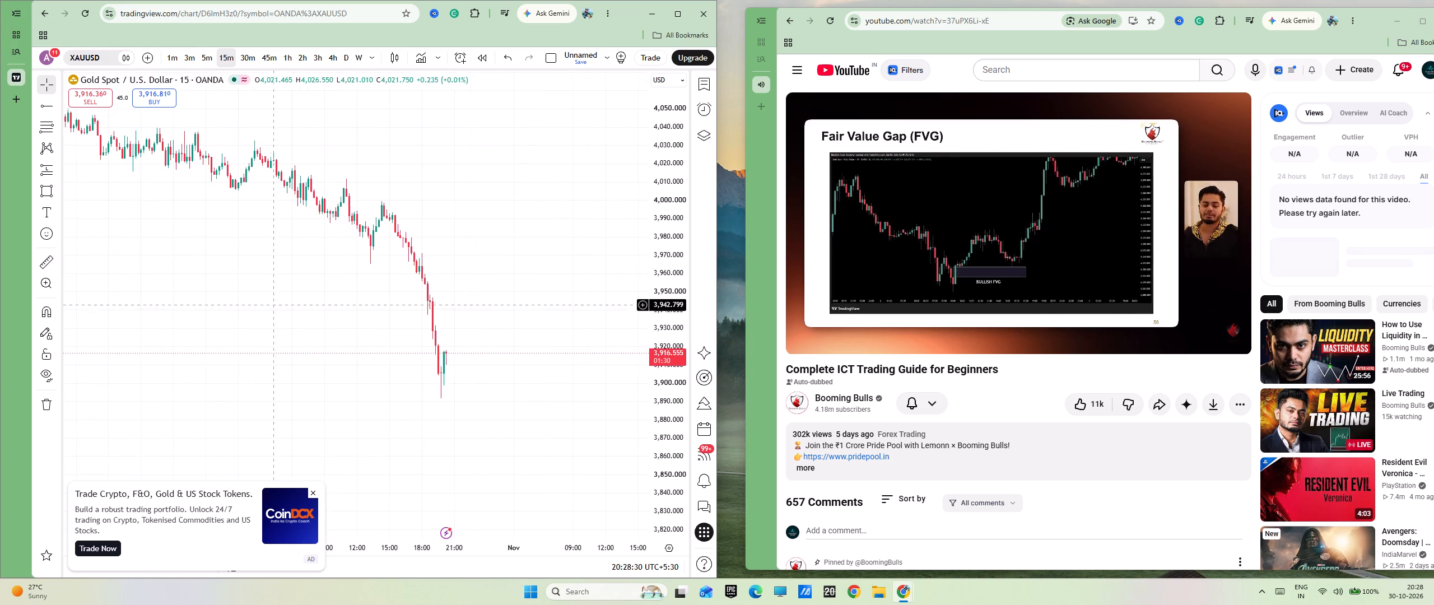
scroll(275, 301, up, 7)
drag(362, 264, 486, 249)
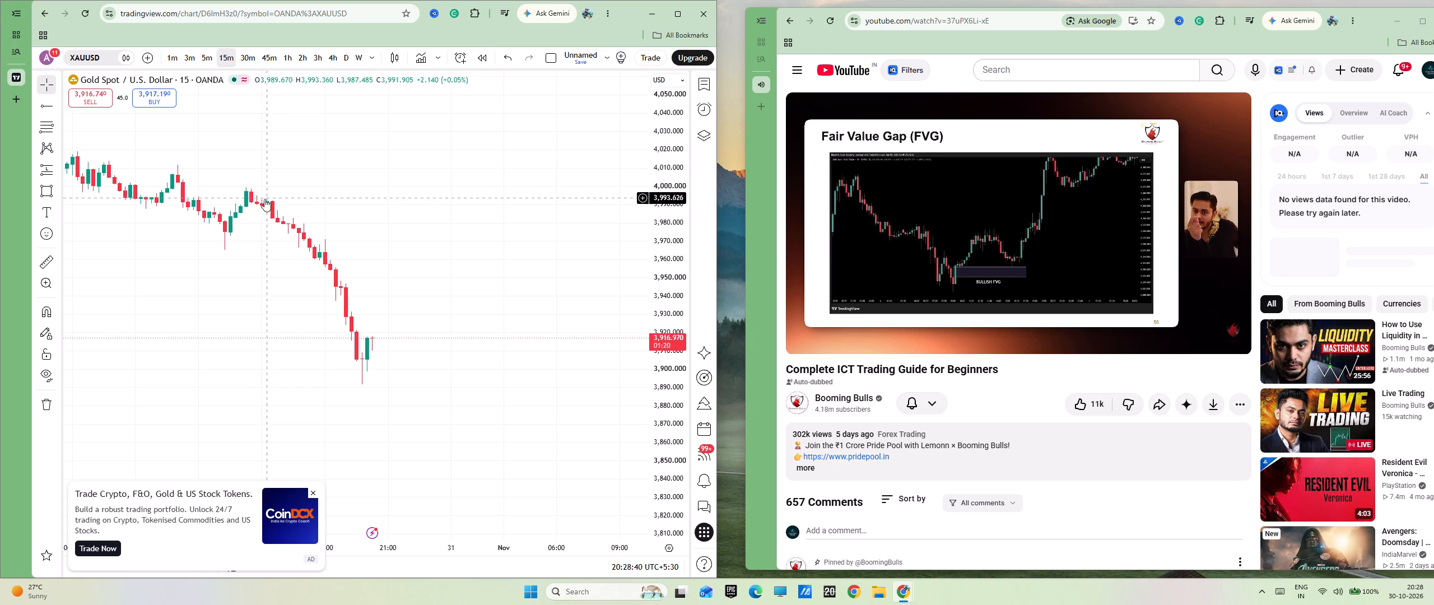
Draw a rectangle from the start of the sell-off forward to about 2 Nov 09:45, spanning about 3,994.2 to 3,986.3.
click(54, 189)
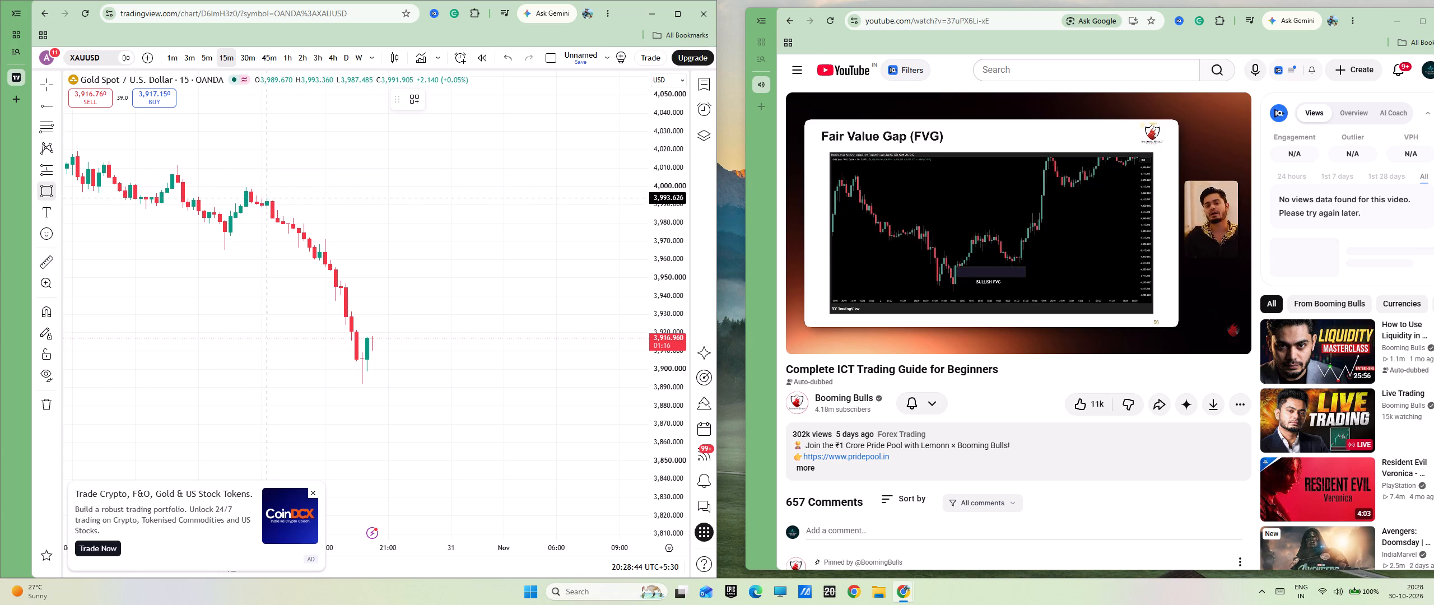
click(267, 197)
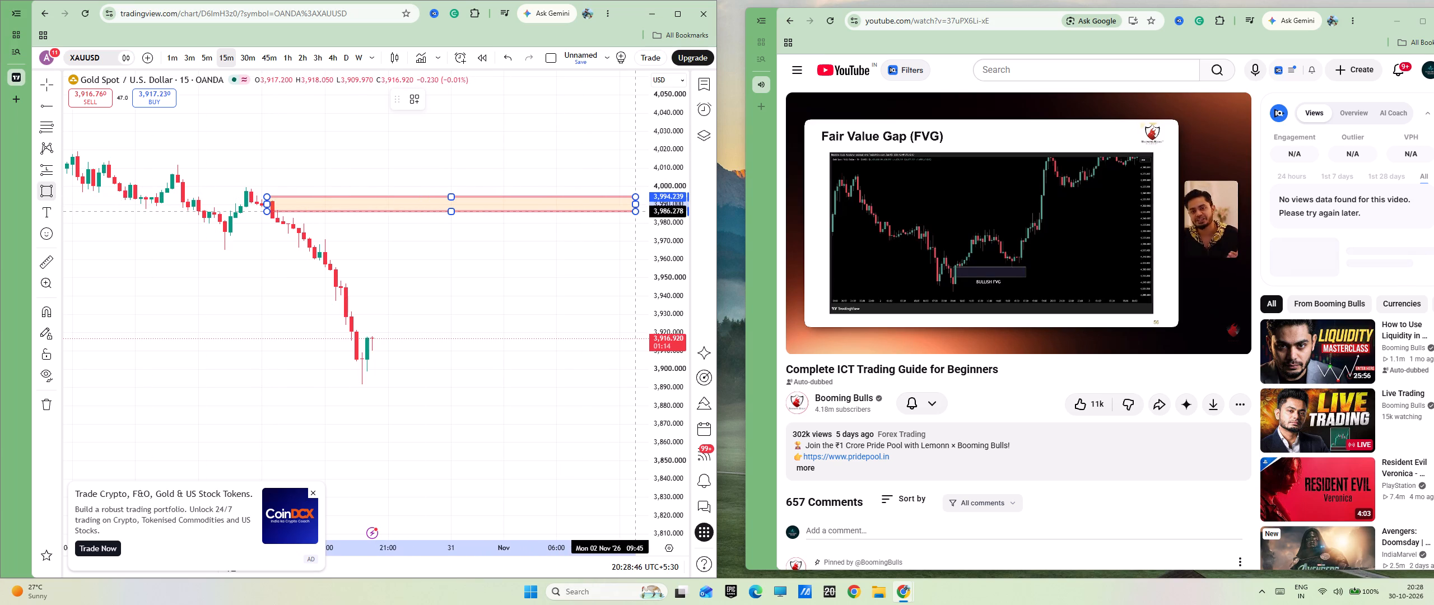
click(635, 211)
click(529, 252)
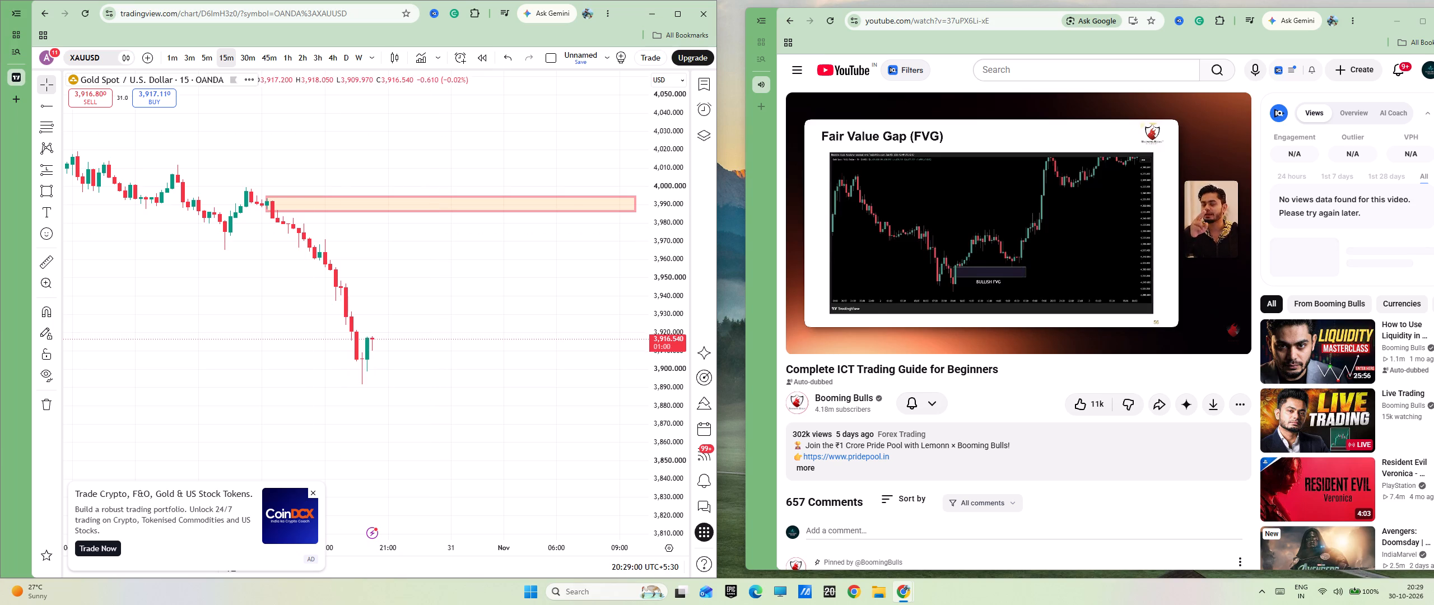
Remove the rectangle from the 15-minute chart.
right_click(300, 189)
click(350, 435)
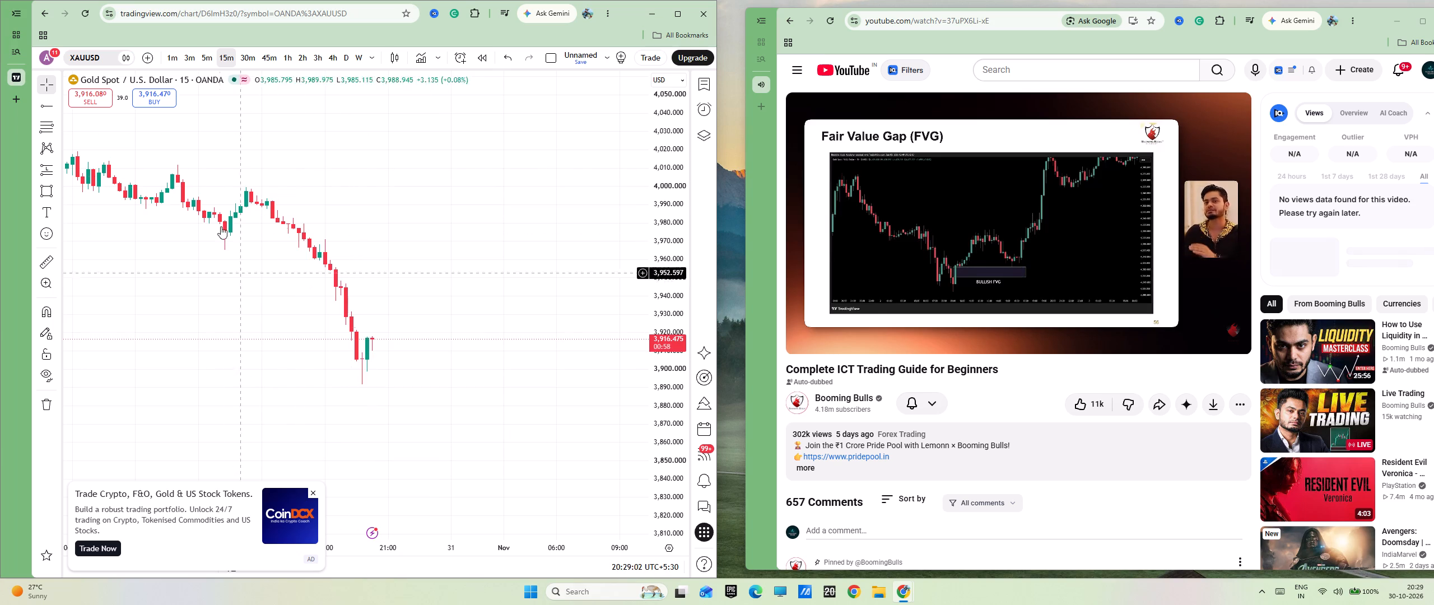
Switch the XAUUSD chart to the 5-minute timeframe.
click(197, 55)
click(203, 58)
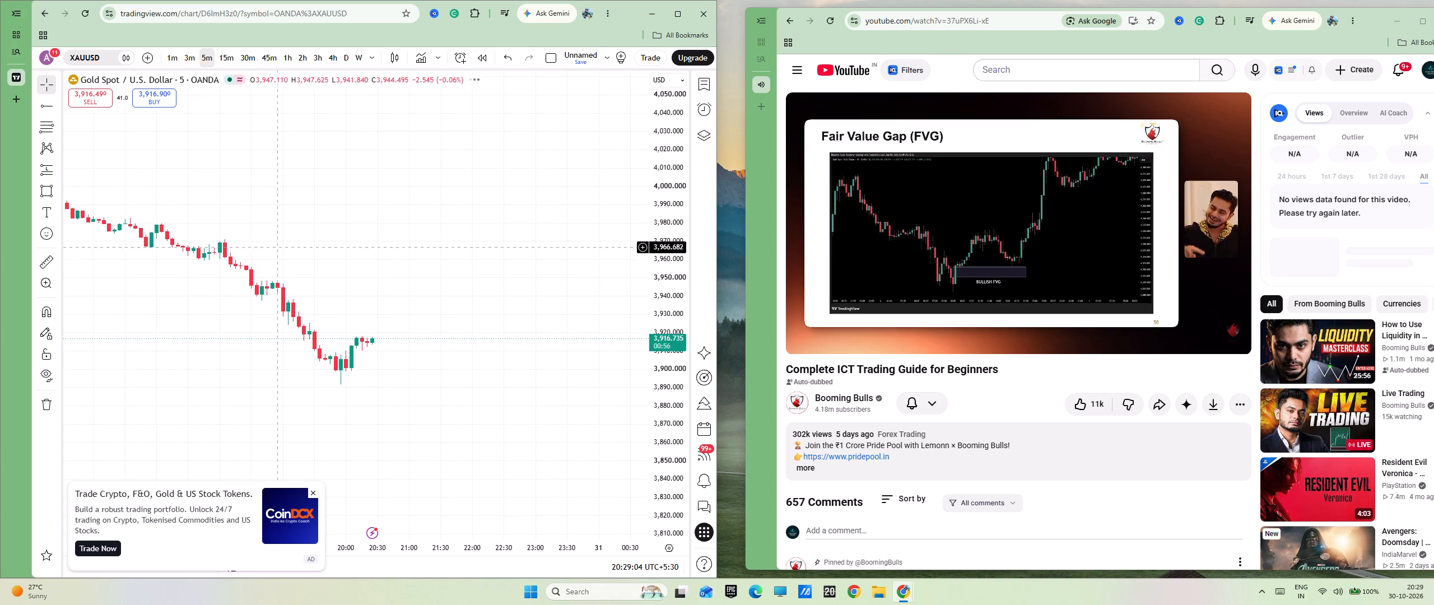
scroll(329, 395, up, 2)
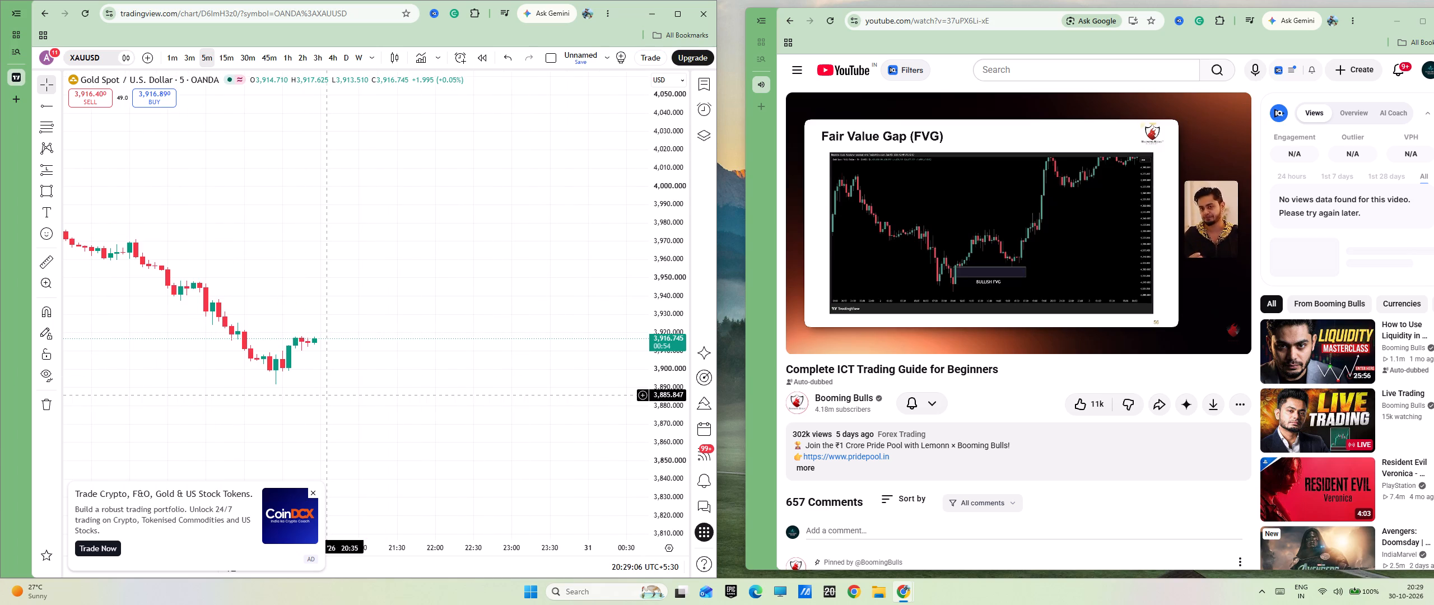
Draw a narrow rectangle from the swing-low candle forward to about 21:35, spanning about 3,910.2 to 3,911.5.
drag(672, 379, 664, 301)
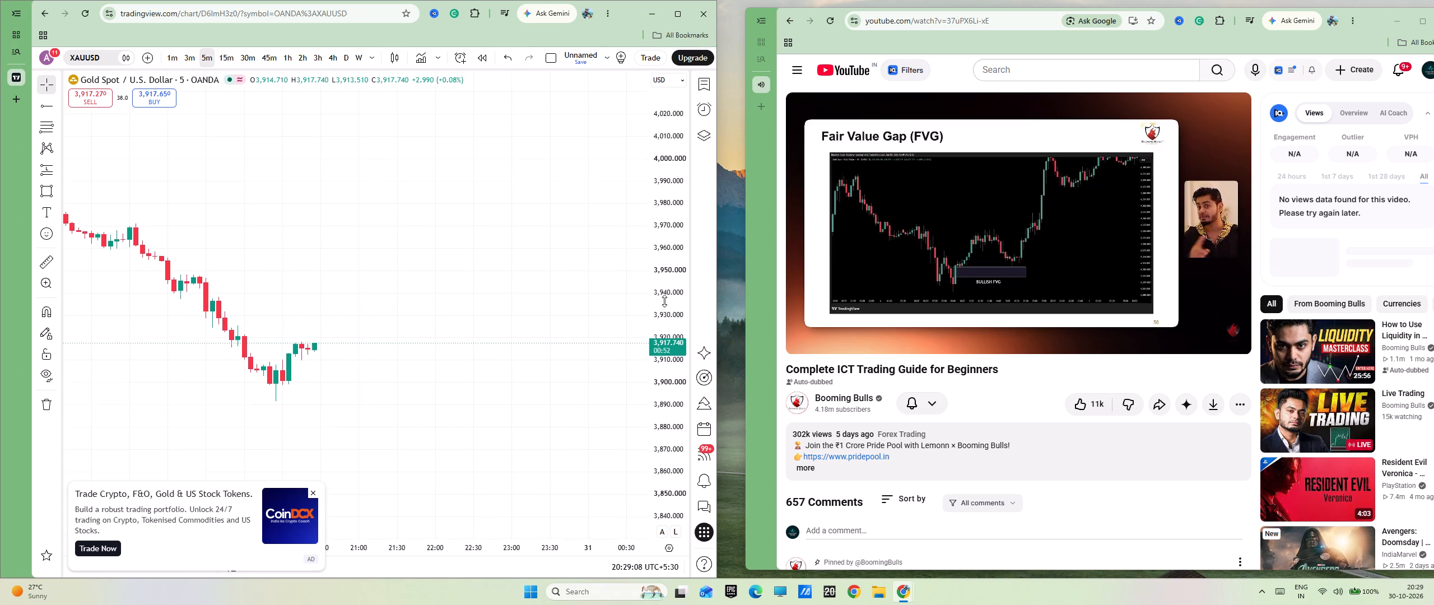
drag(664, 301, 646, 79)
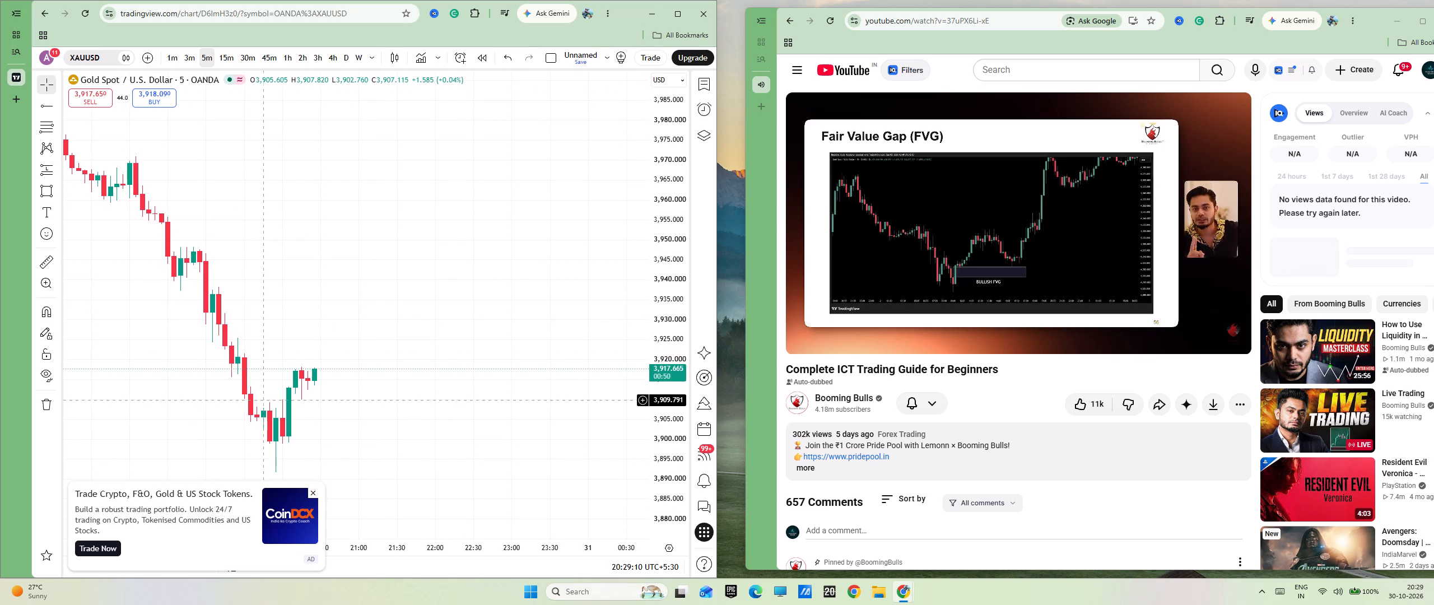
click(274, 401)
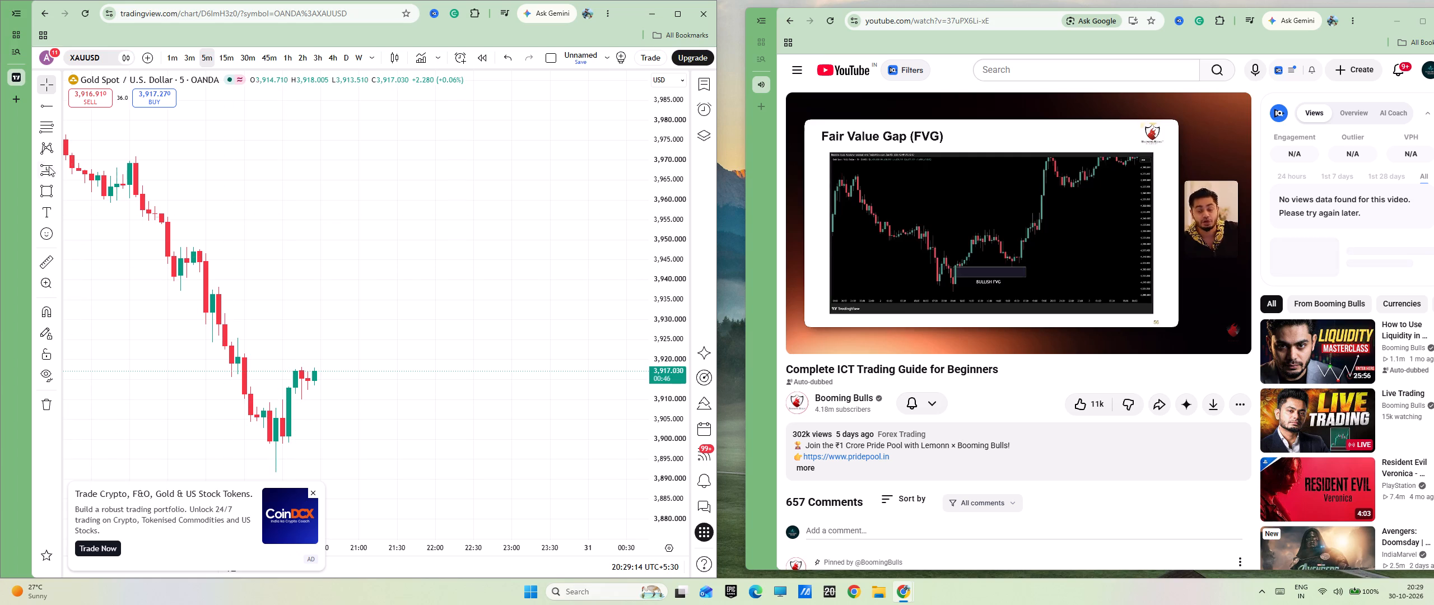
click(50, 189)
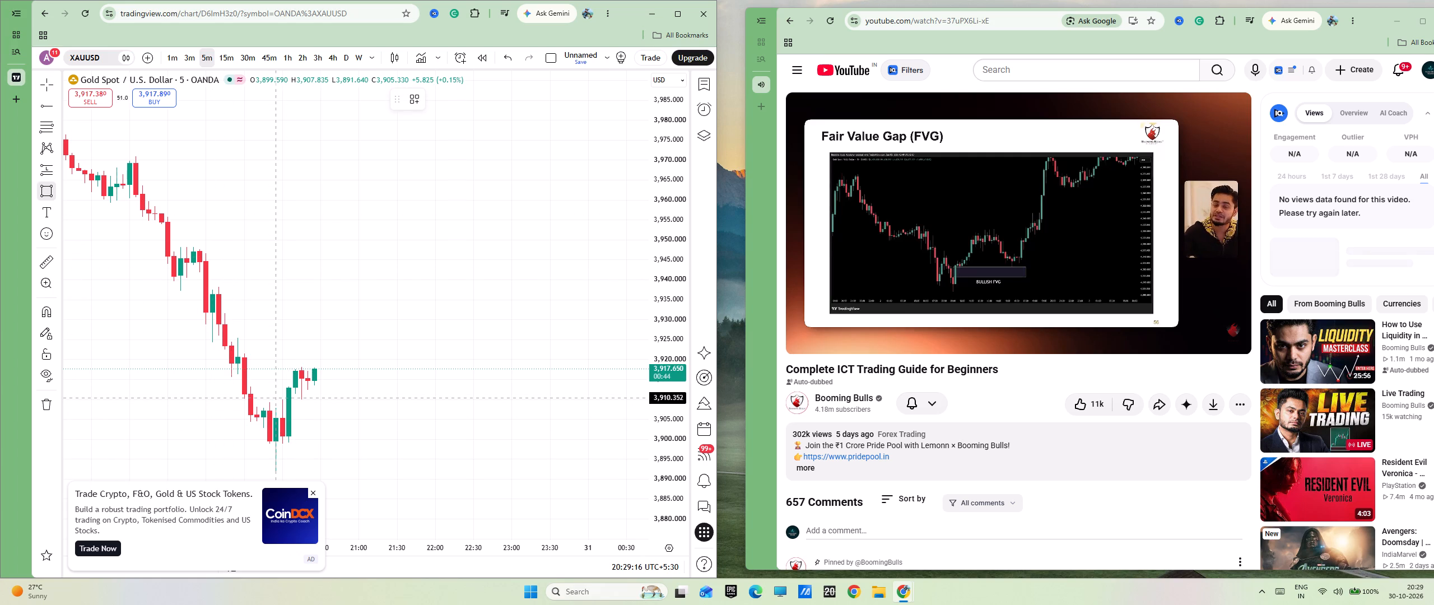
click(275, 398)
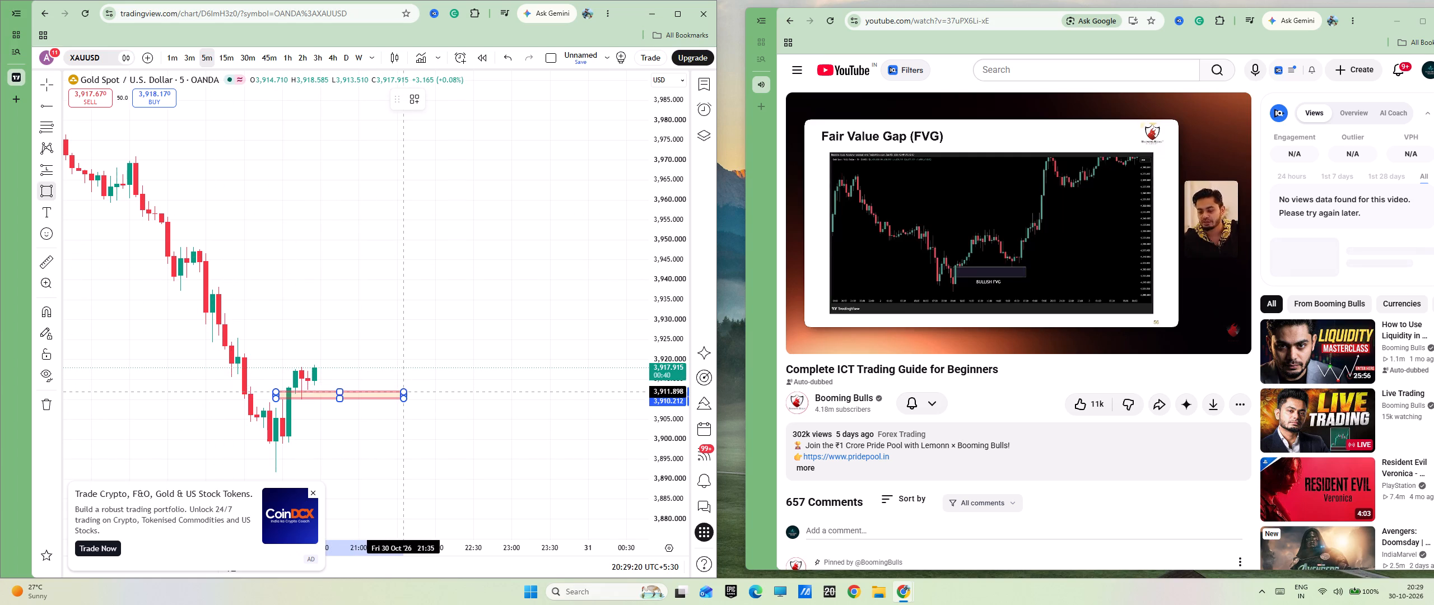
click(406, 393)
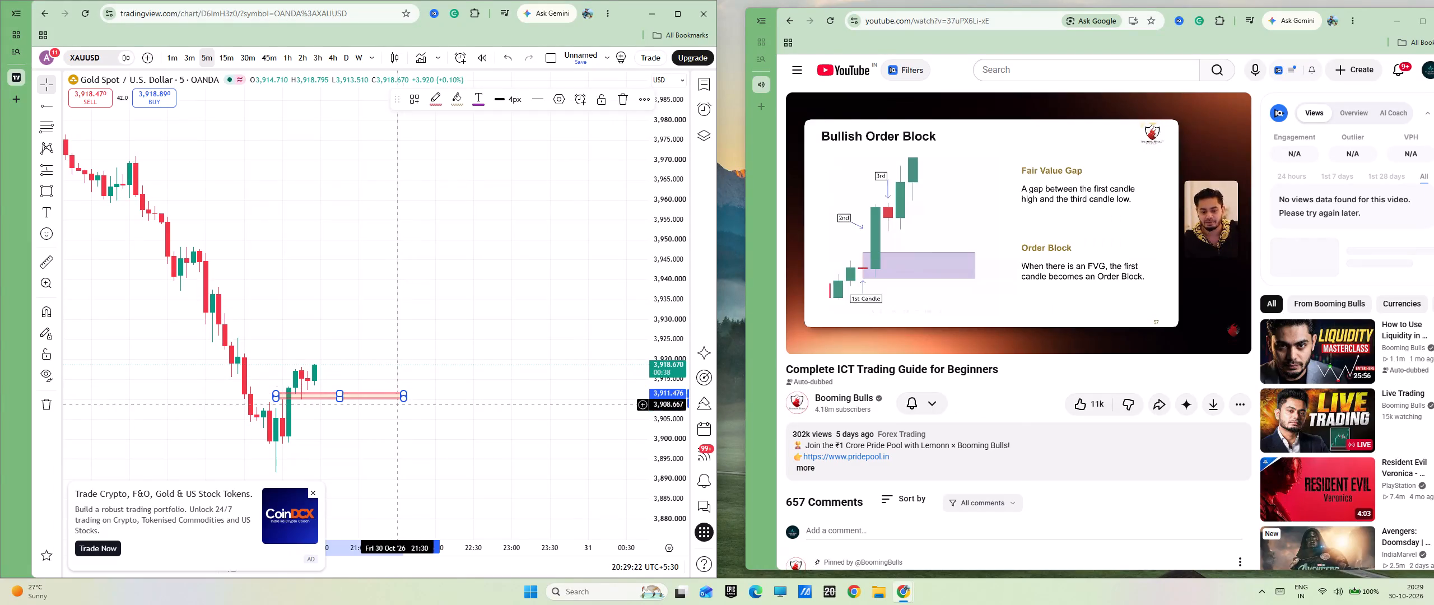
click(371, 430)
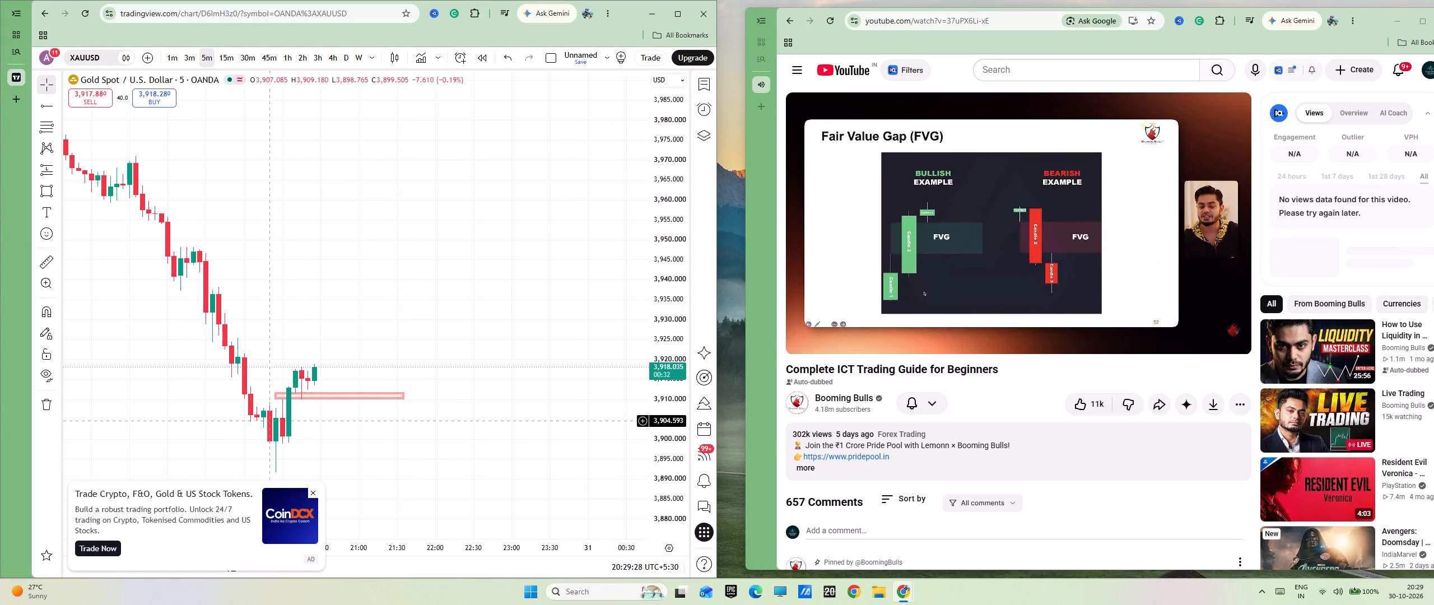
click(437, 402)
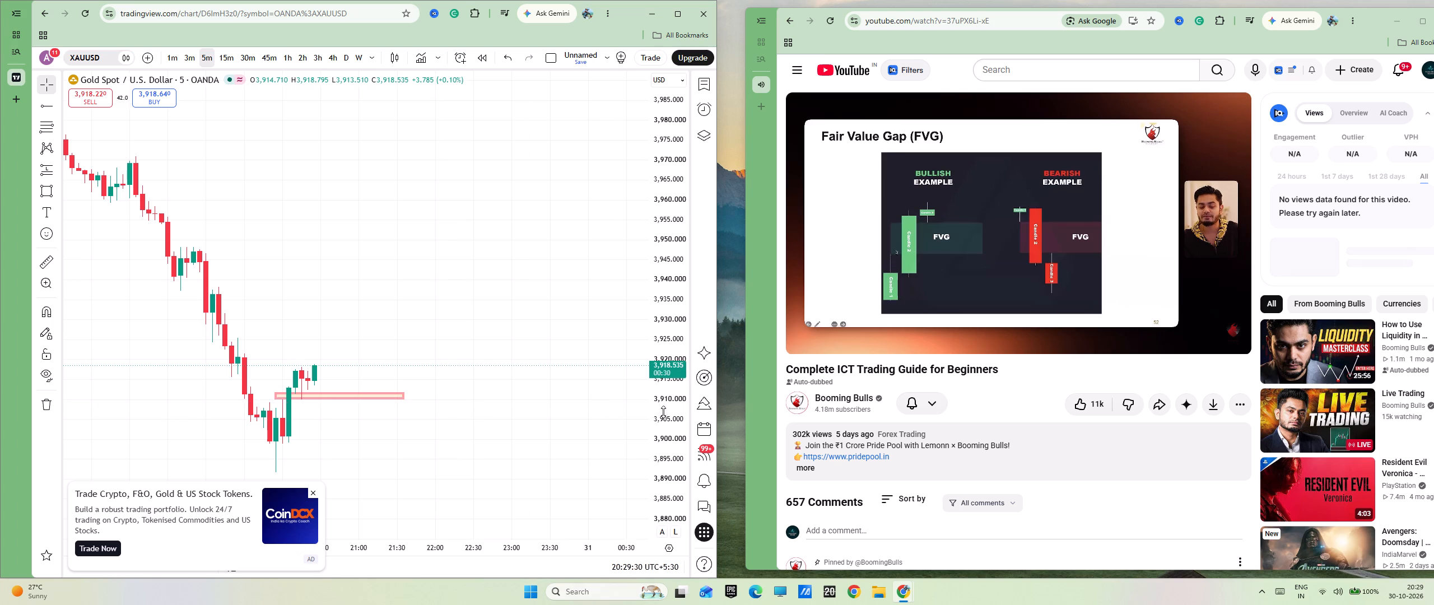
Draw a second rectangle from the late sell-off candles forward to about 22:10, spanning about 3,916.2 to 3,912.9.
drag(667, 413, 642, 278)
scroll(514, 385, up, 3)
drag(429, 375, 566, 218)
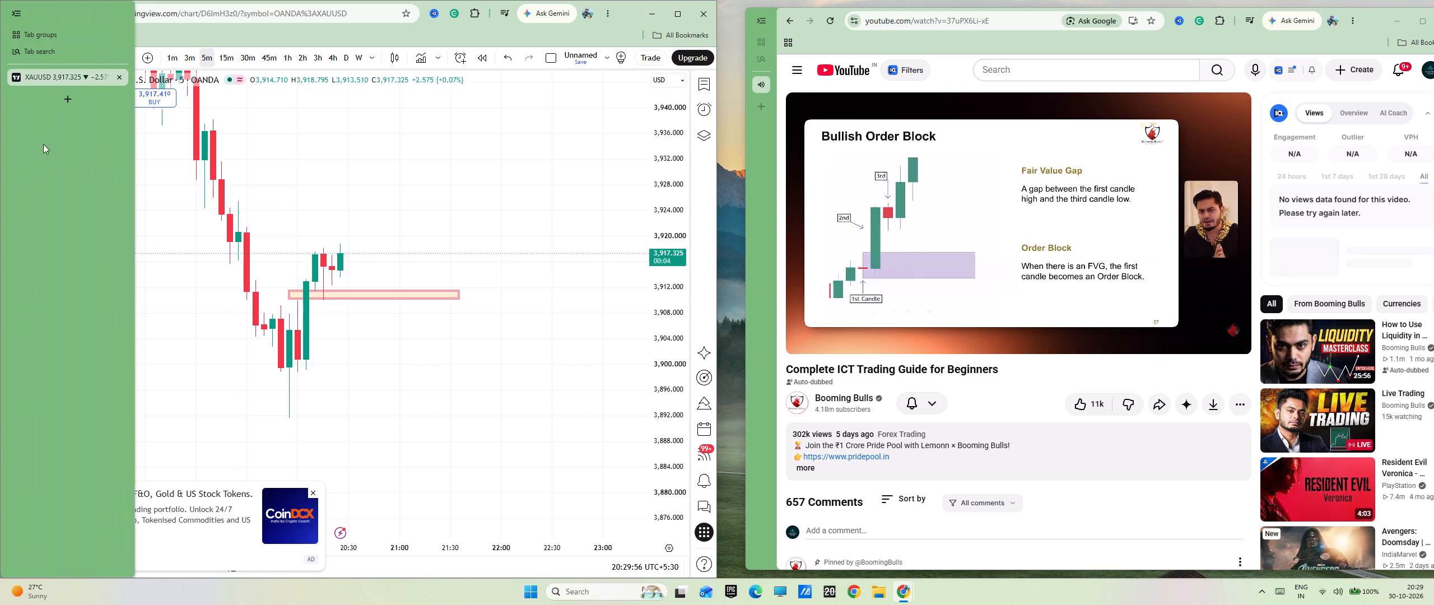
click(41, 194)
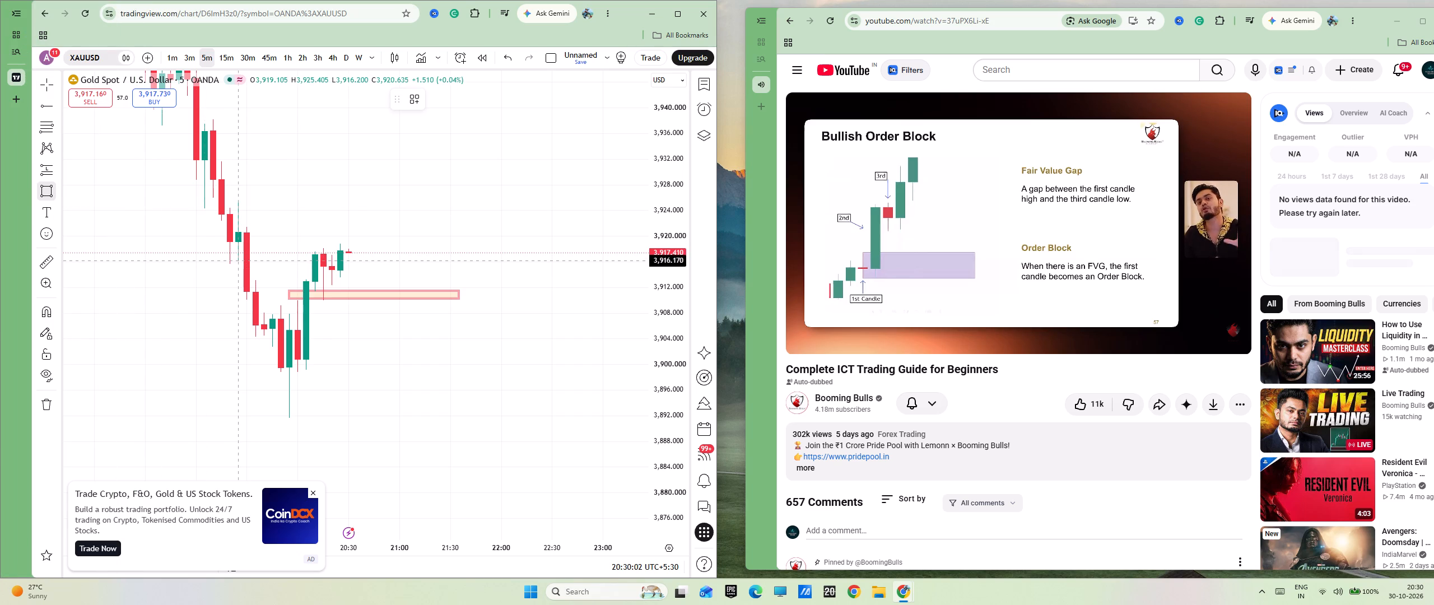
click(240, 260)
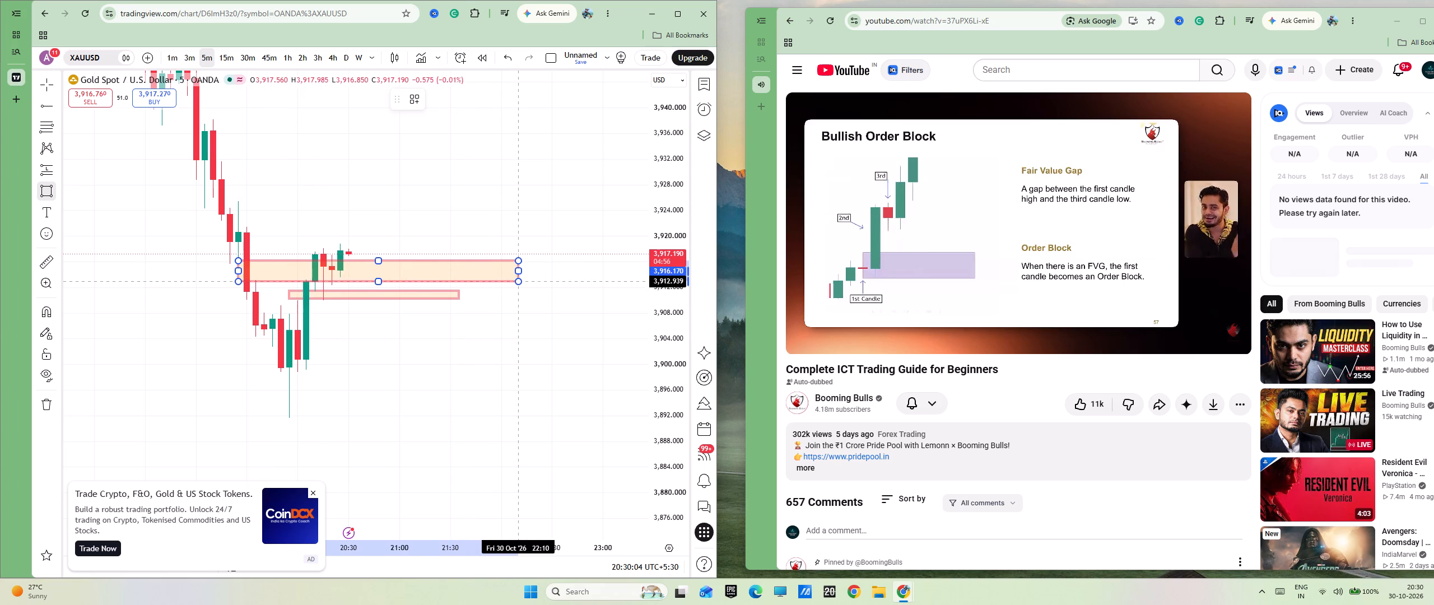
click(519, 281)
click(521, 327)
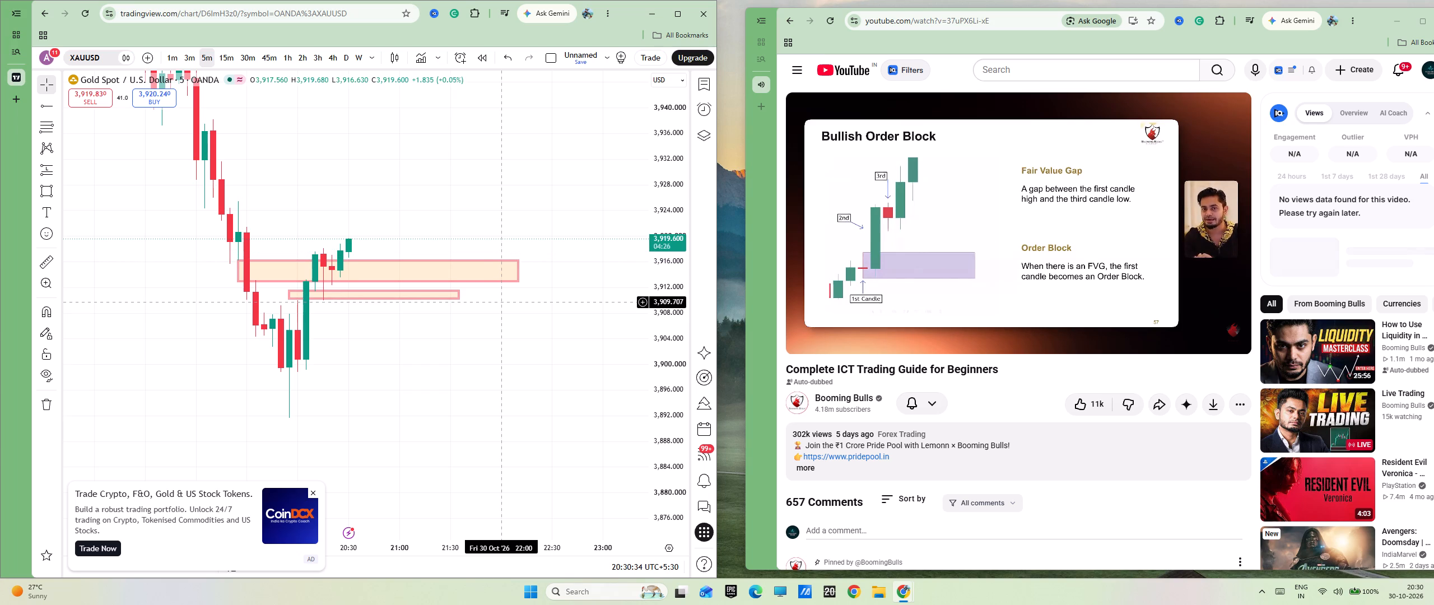
Switch the chart to the 1-minute timeframe and examine how price behaves around the two marked zones.
drag(679, 226, 673, 258)
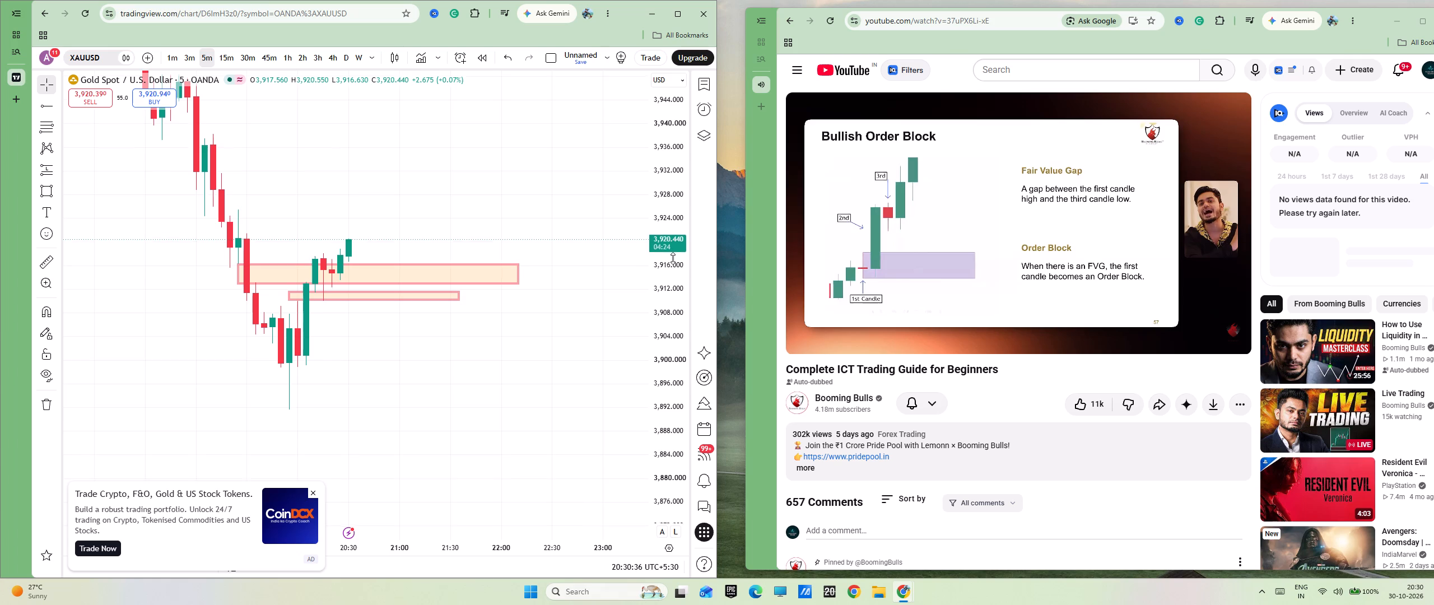
drag(673, 258, 673, 264)
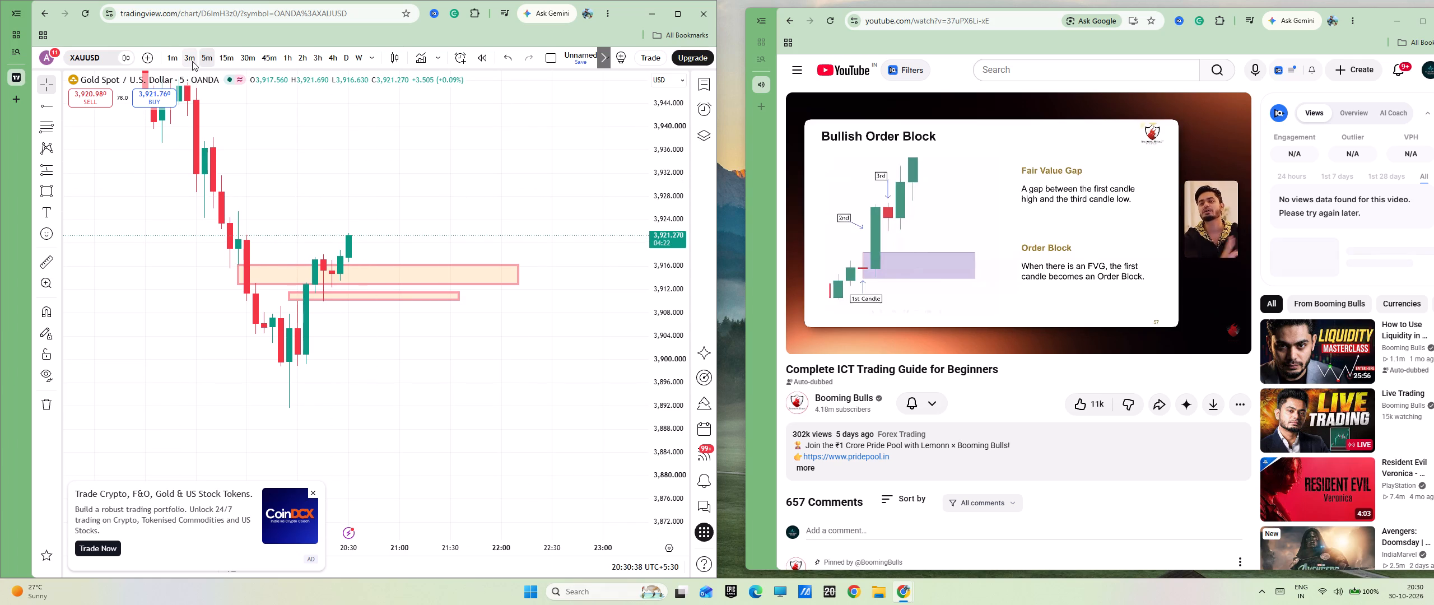
click(169, 62)
scroll(328, 213, down, 7)
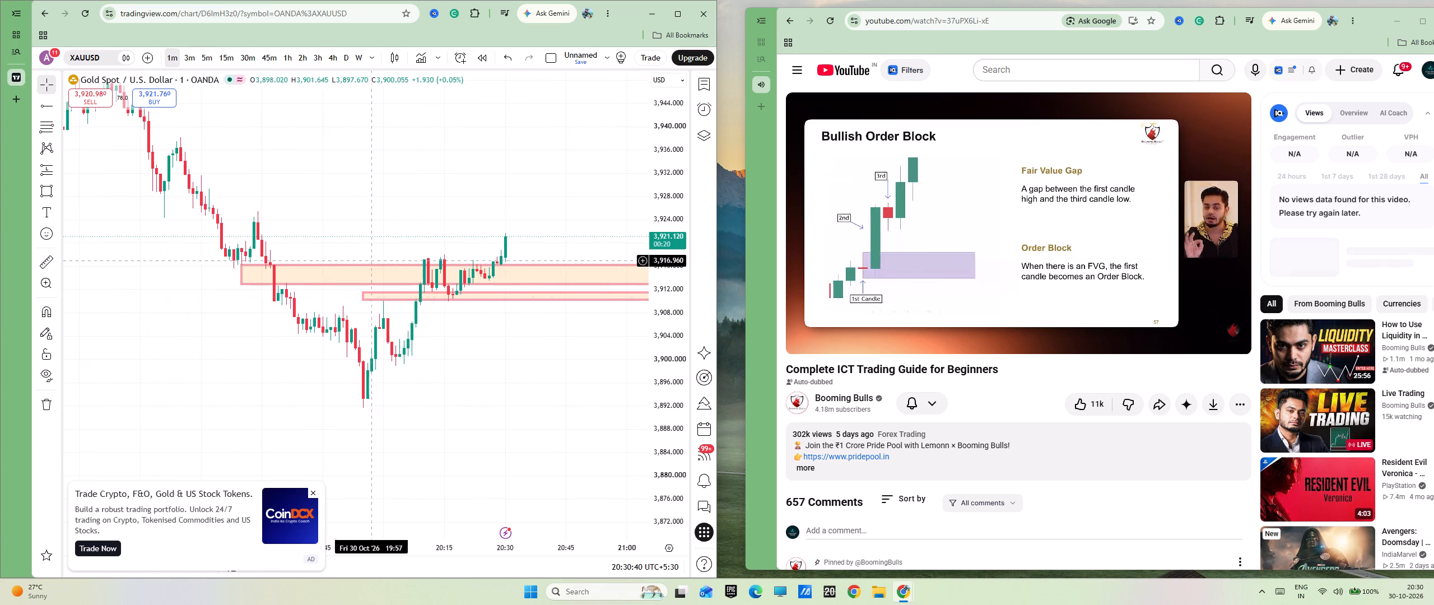
scroll(452, 337, up, 4)
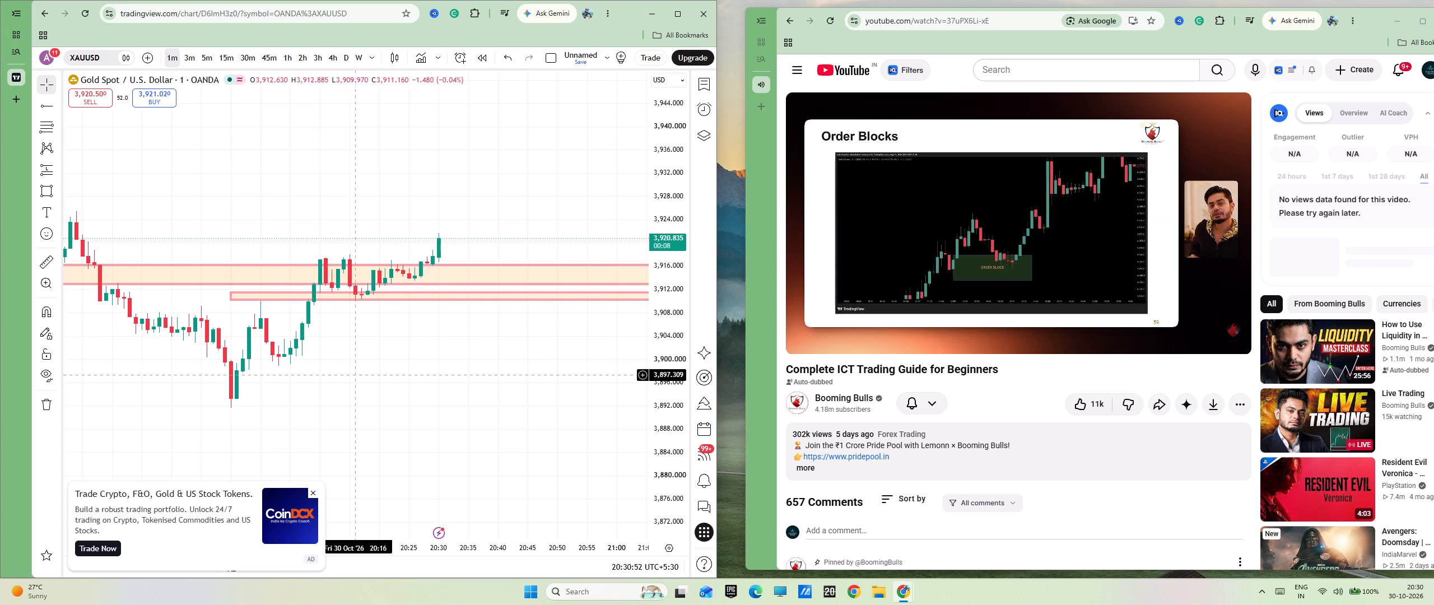
drag(353, 375, 337, 375)
scroll(337, 375, down, 8)
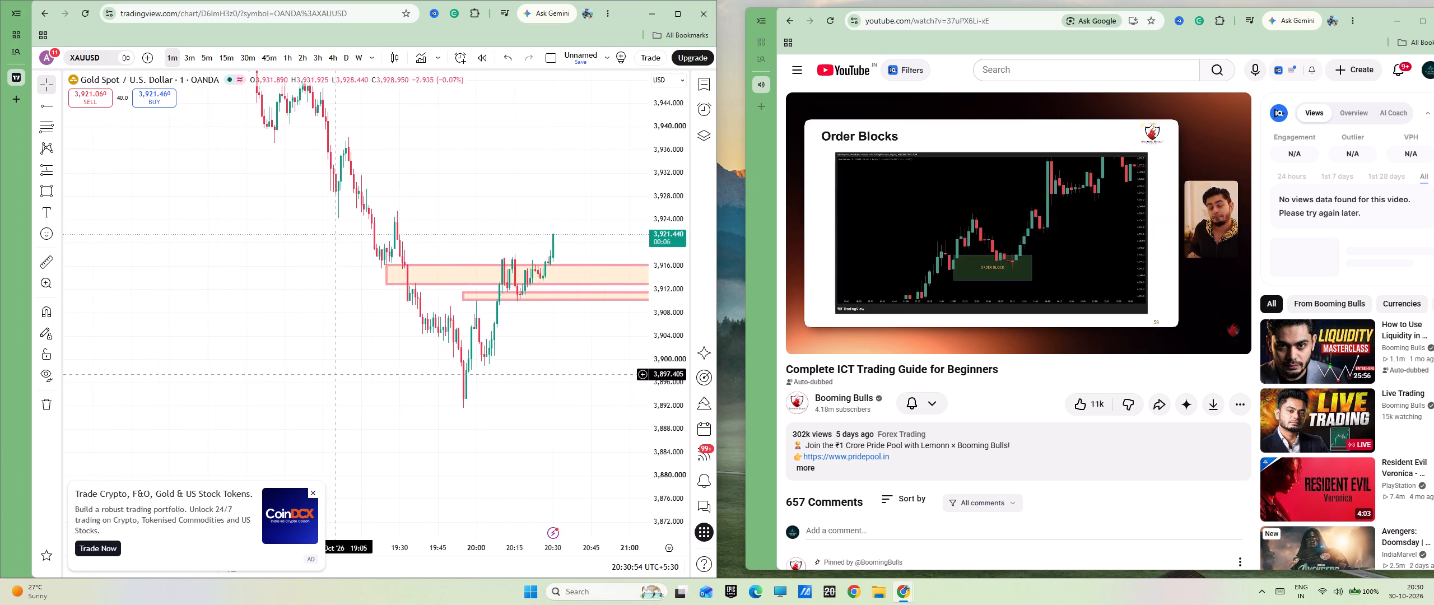
scroll(334, 374, down, 1)
scroll(333, 372, up, 3)
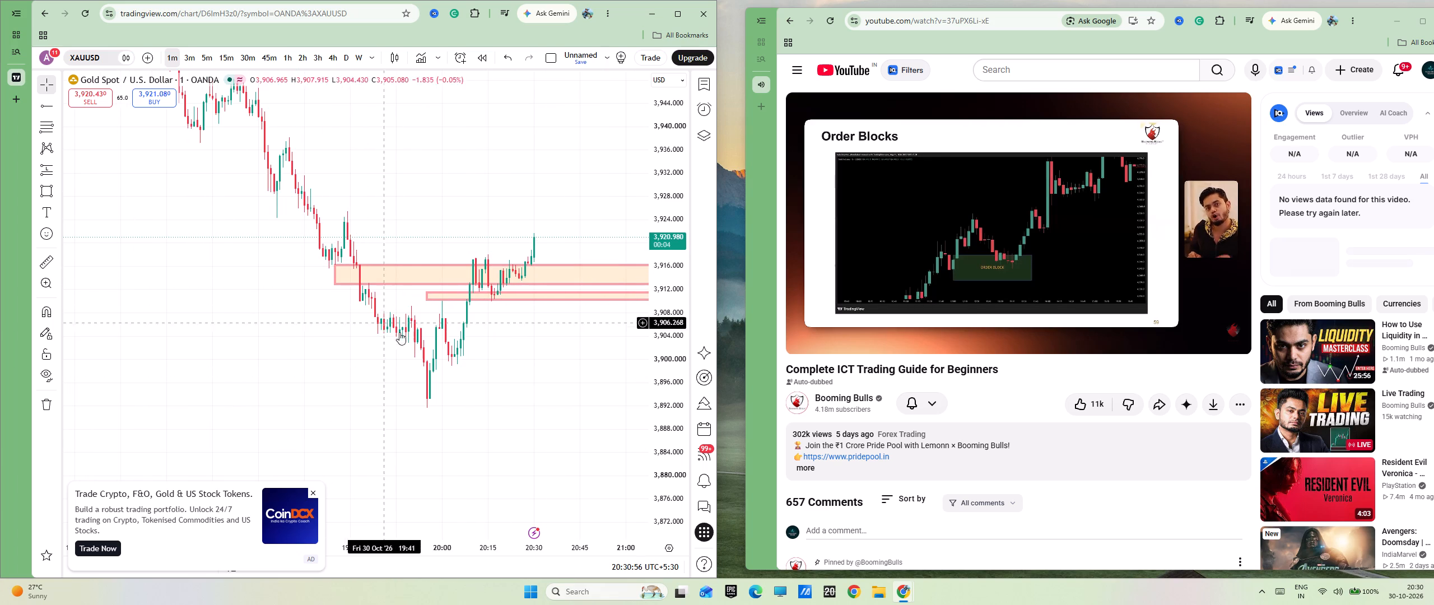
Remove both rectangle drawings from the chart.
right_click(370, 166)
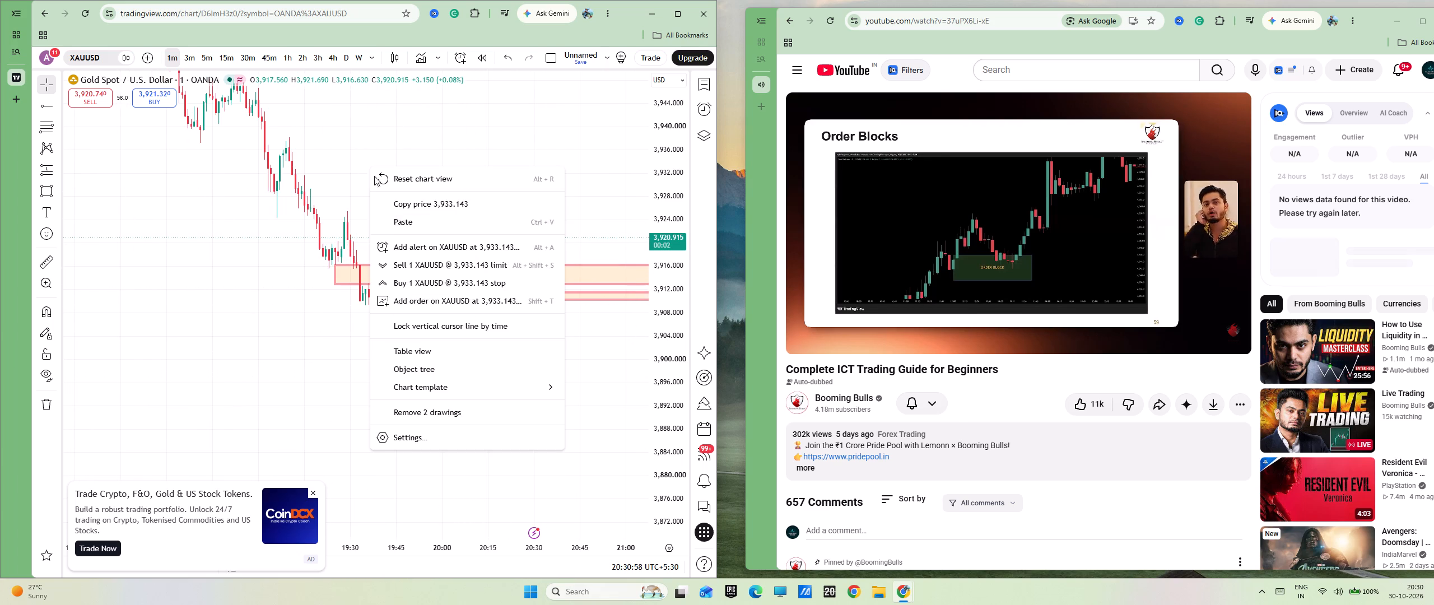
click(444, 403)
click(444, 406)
Switch the XAUUSD chart to the 15-minute timeframe.
scroll(446, 355, up, 4)
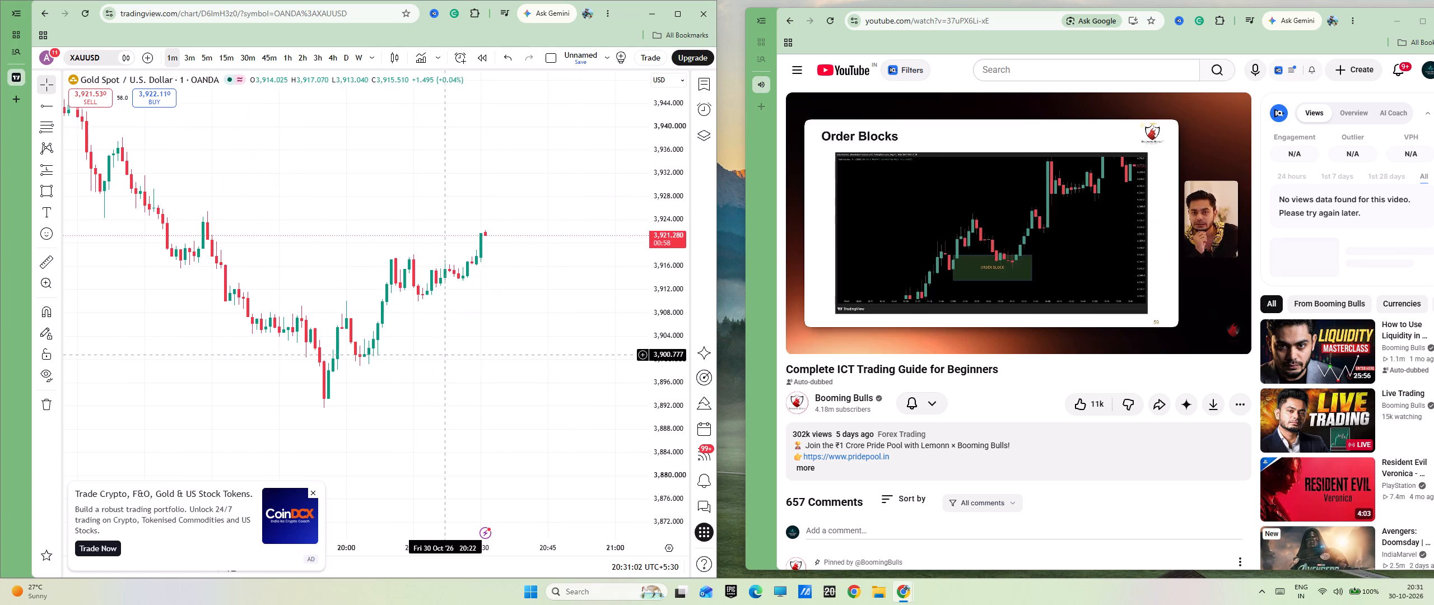
drag(446, 354, 531, 322)
scroll(514, 327, up, 4)
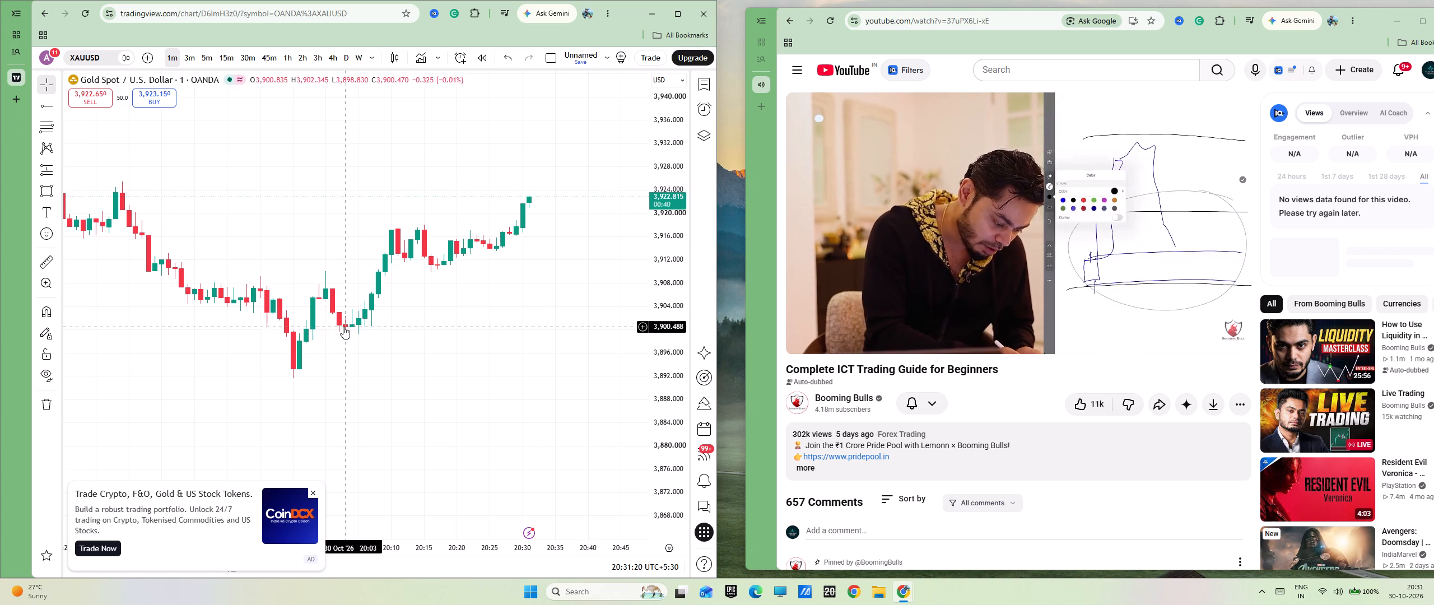
click(221, 57)
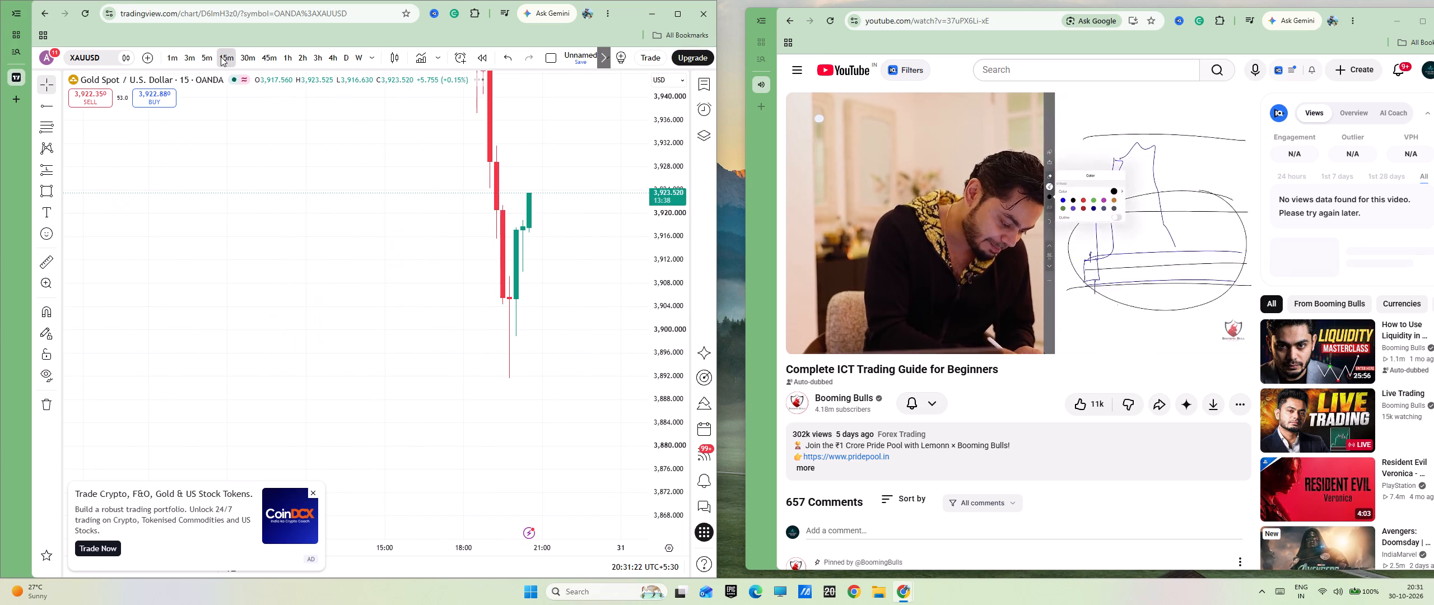
drag(667, 263, 673, 346)
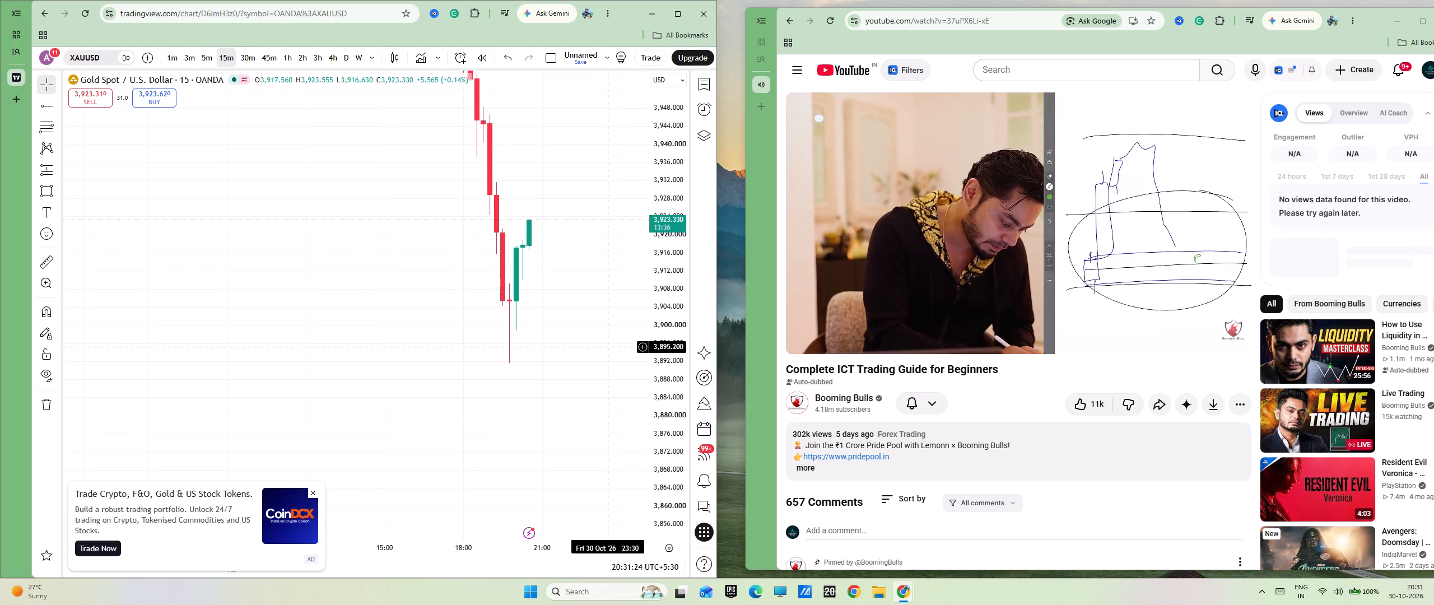
scroll(609, 347, up, 10)
drag(562, 322, 588, 322)
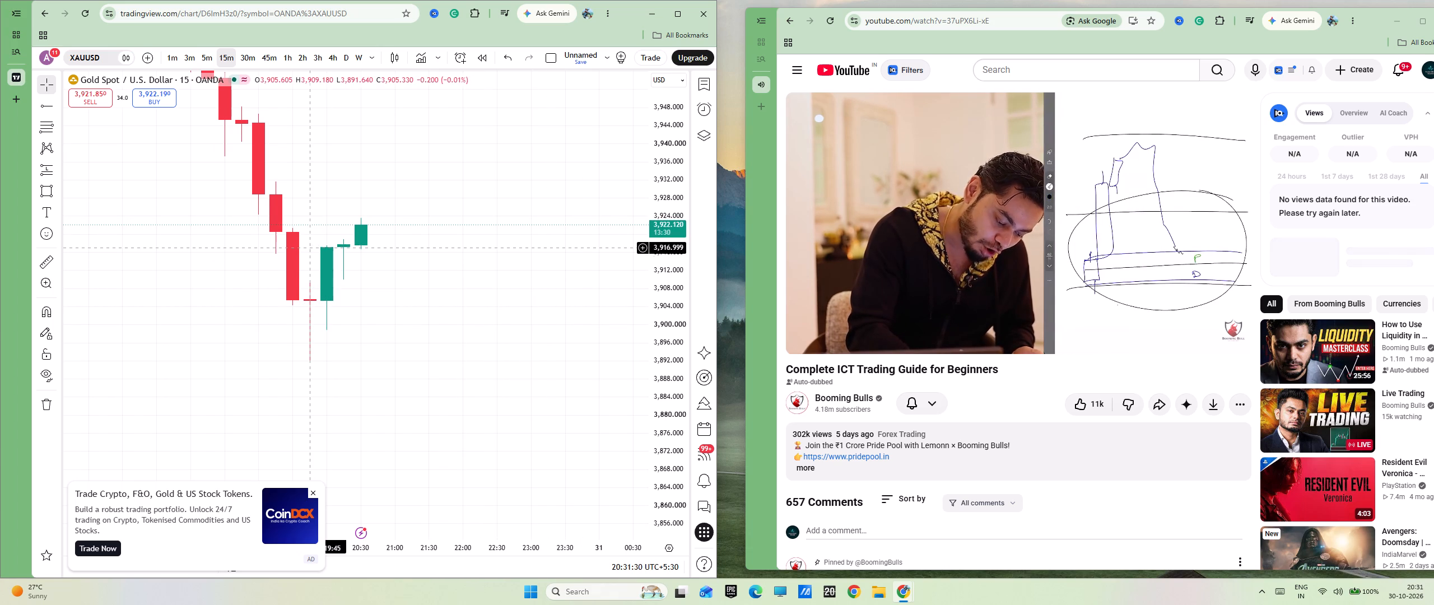
Draw a rectangle from the 19:45 swing-low candle forward to about 23:30, spanning about 3,909.2 to 3,892.5.
click(52, 192)
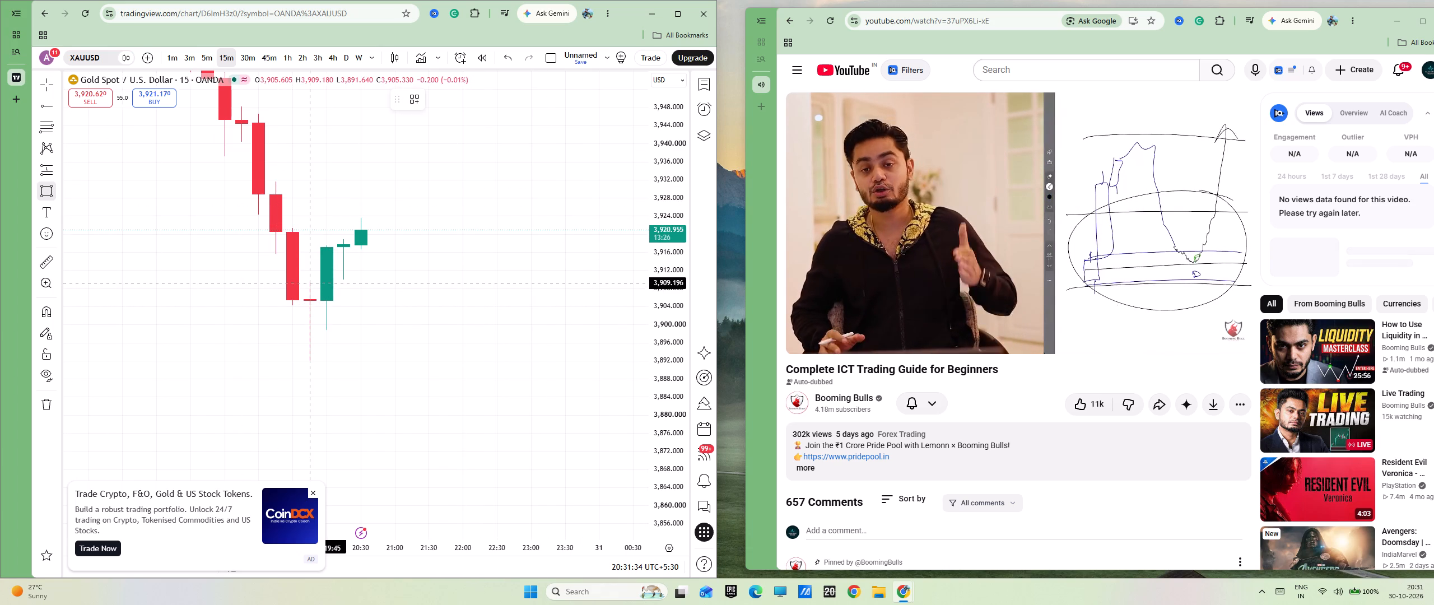
click(303, 283)
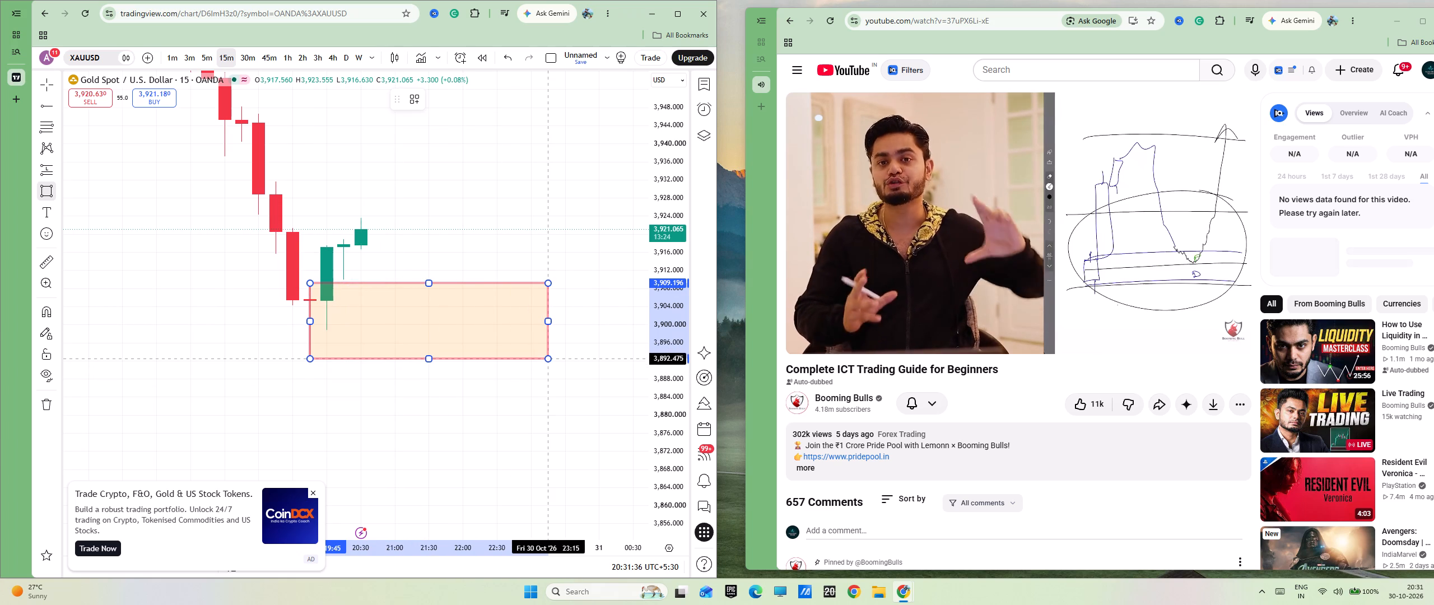
click(566, 359)
click(519, 372)
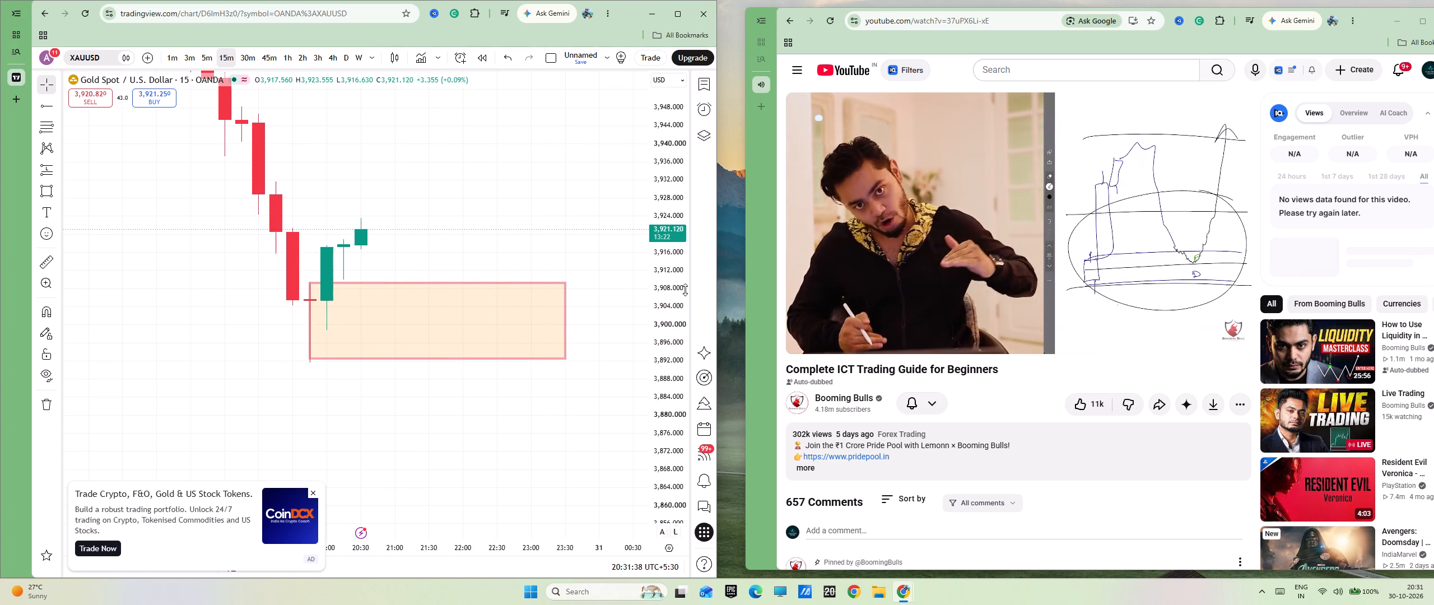
Examine the marked zone at the swing low on the 15-minute chart and again on the 5-minute timeframe.
drag(678, 261, 674, 397)
scroll(588, 397, down, 6)
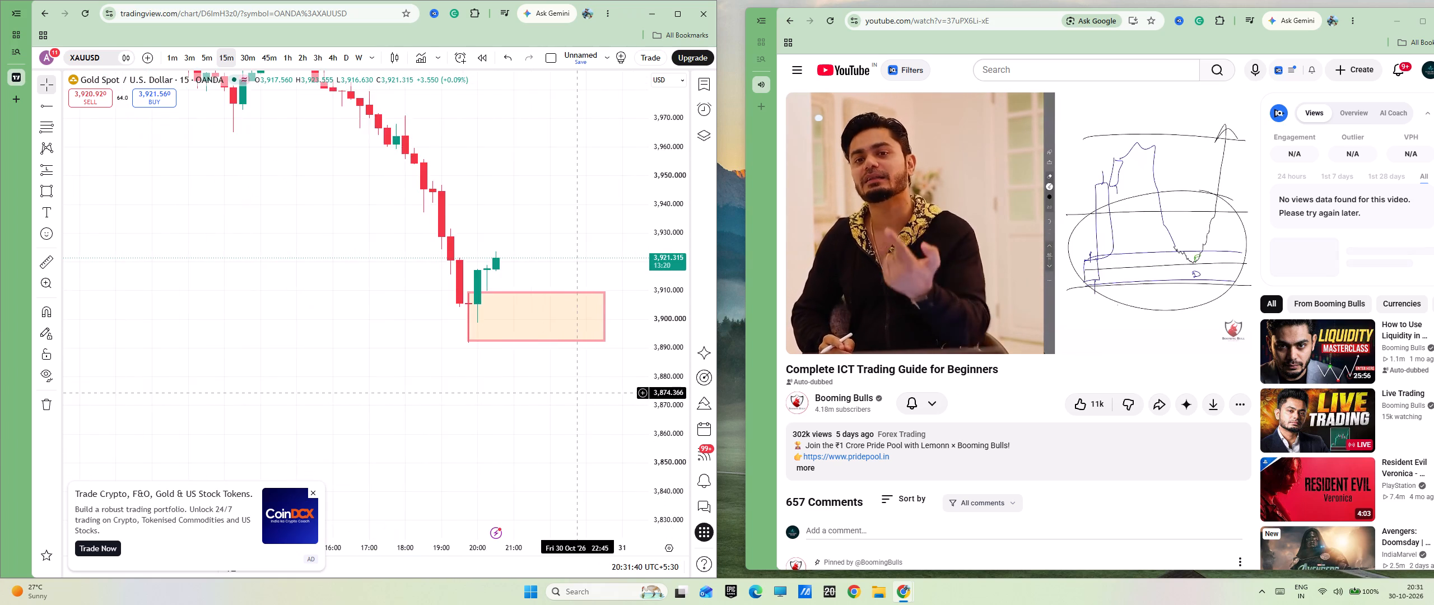
scroll(580, 392, down, 11)
scroll(579, 389, up, 12)
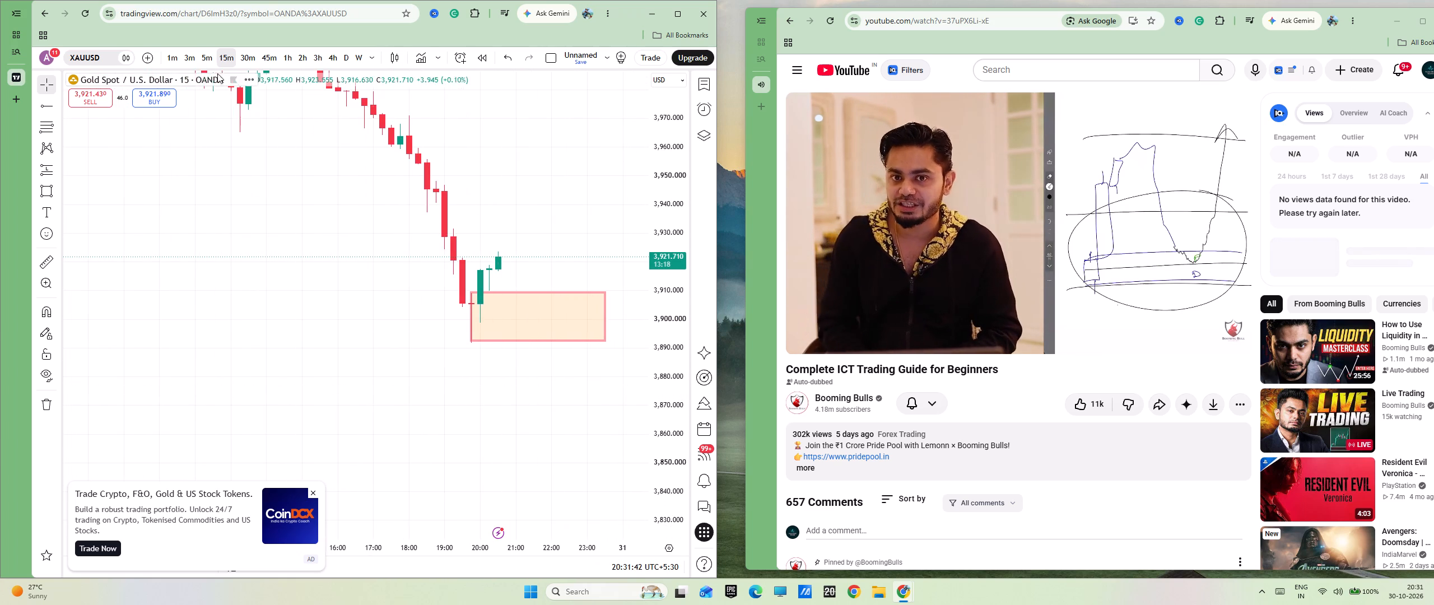
click(206, 60)
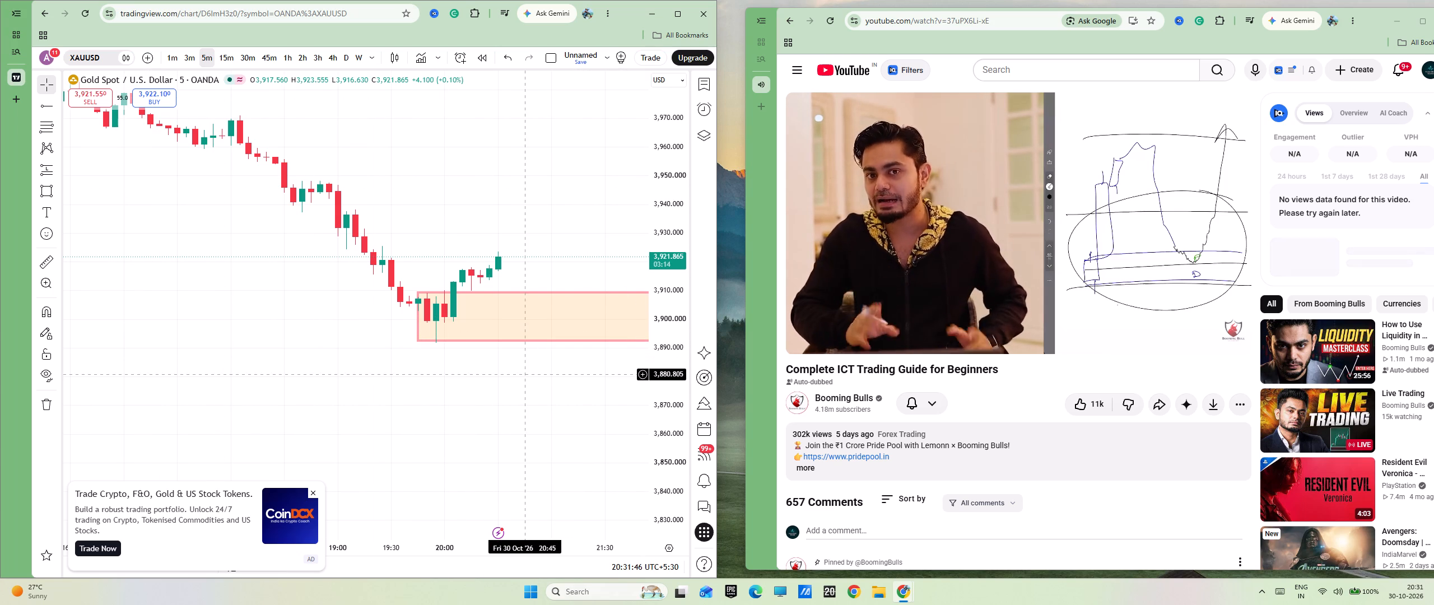
drag(528, 374, 373, 370)
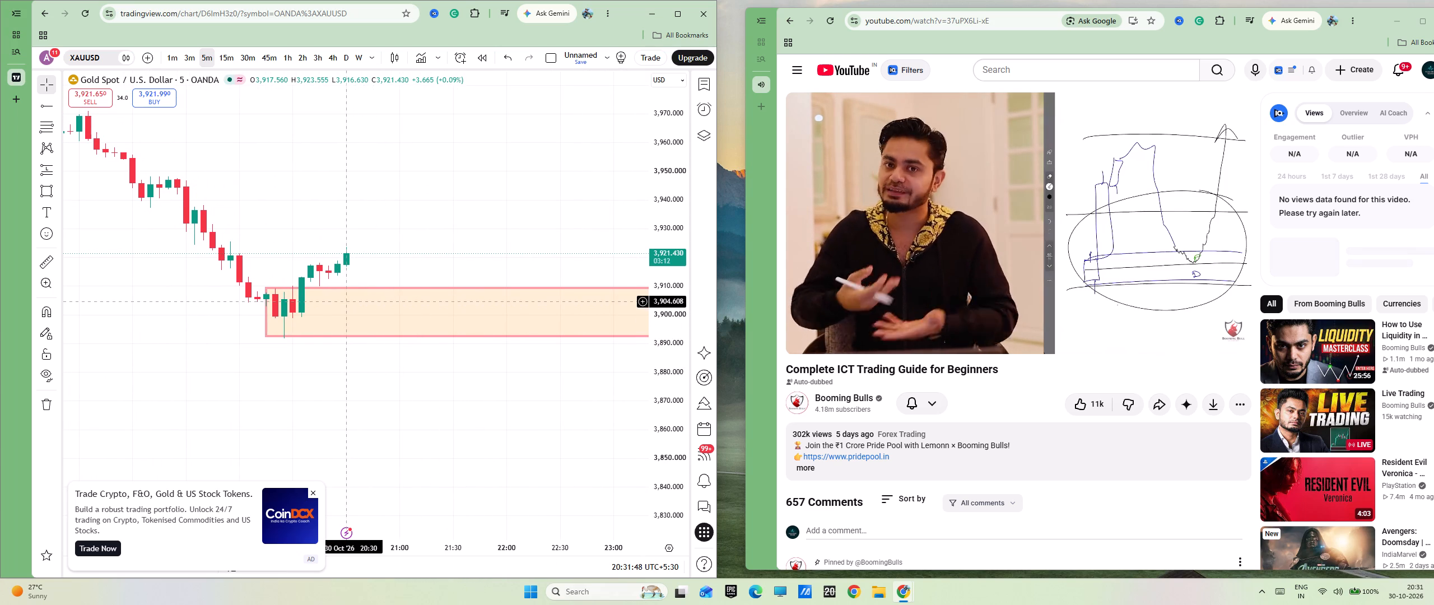
drag(462, 365, 374, 363)
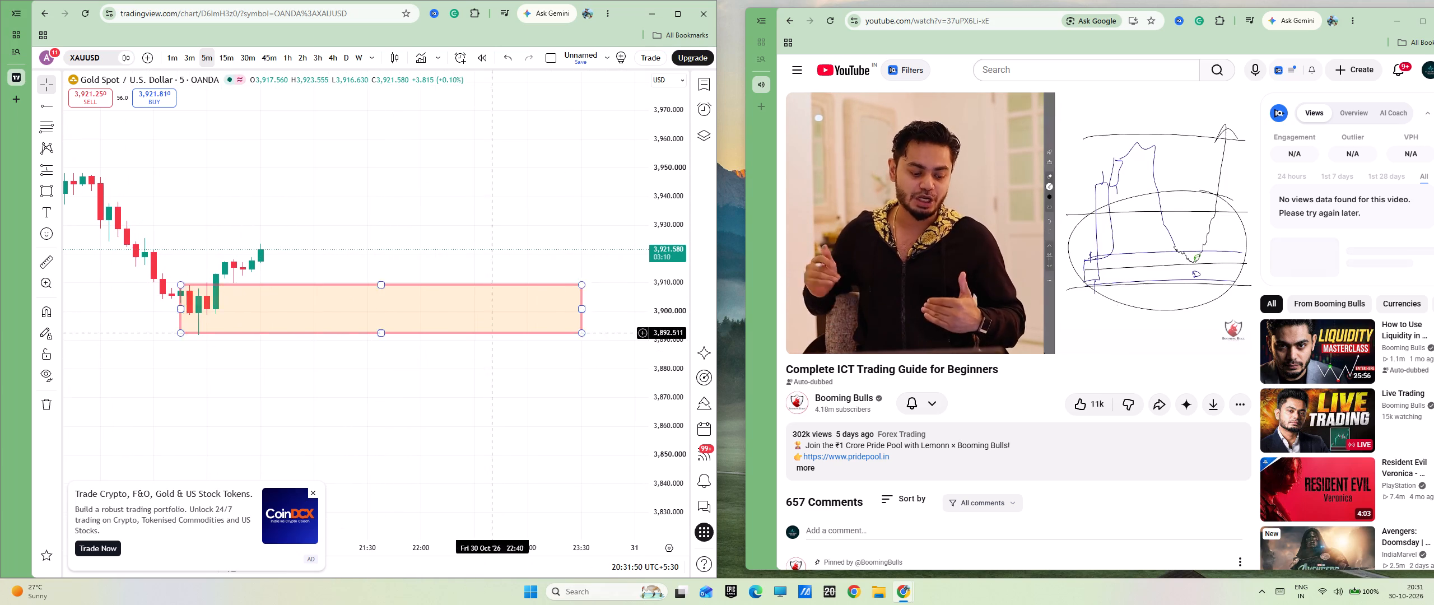
drag(676, 280, 676, 332)
scroll(627, 338, down, 13)
scroll(627, 338, up, 5)
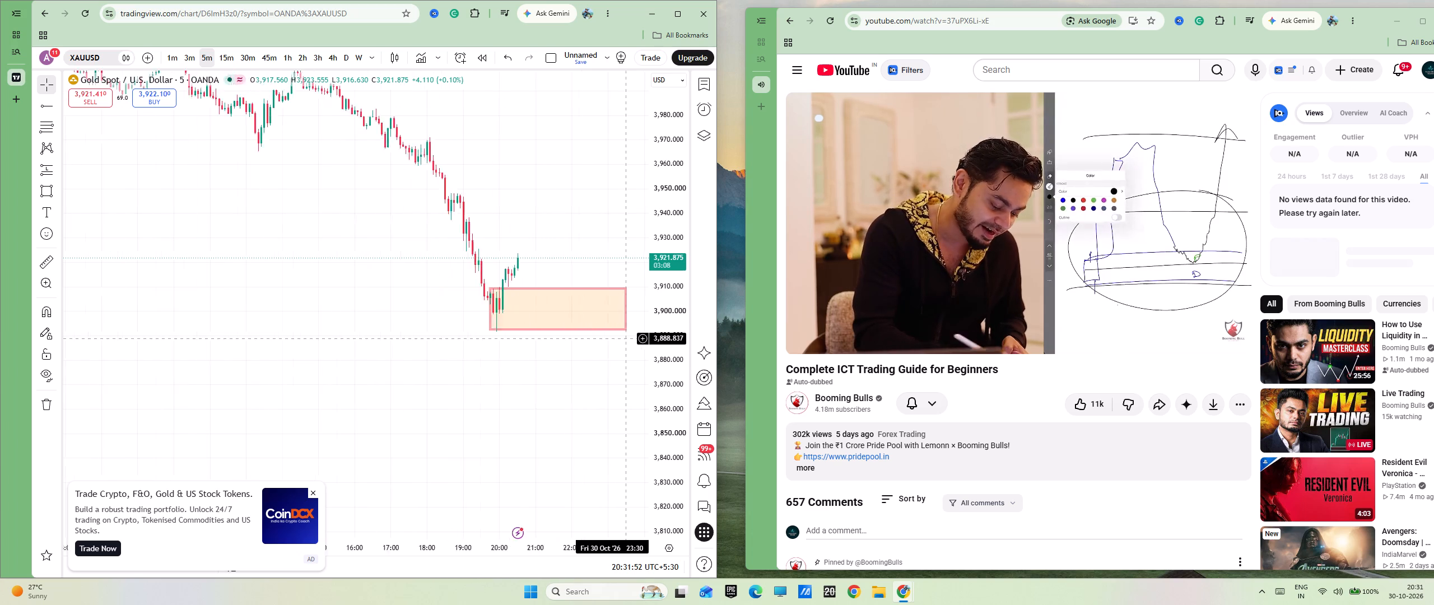
scroll(627, 338, up, 2)
Return the chart to the 15-minute timeframe and examine the decline that precedes the marked zone.
click(230, 57)
scroll(366, 273, up, 4)
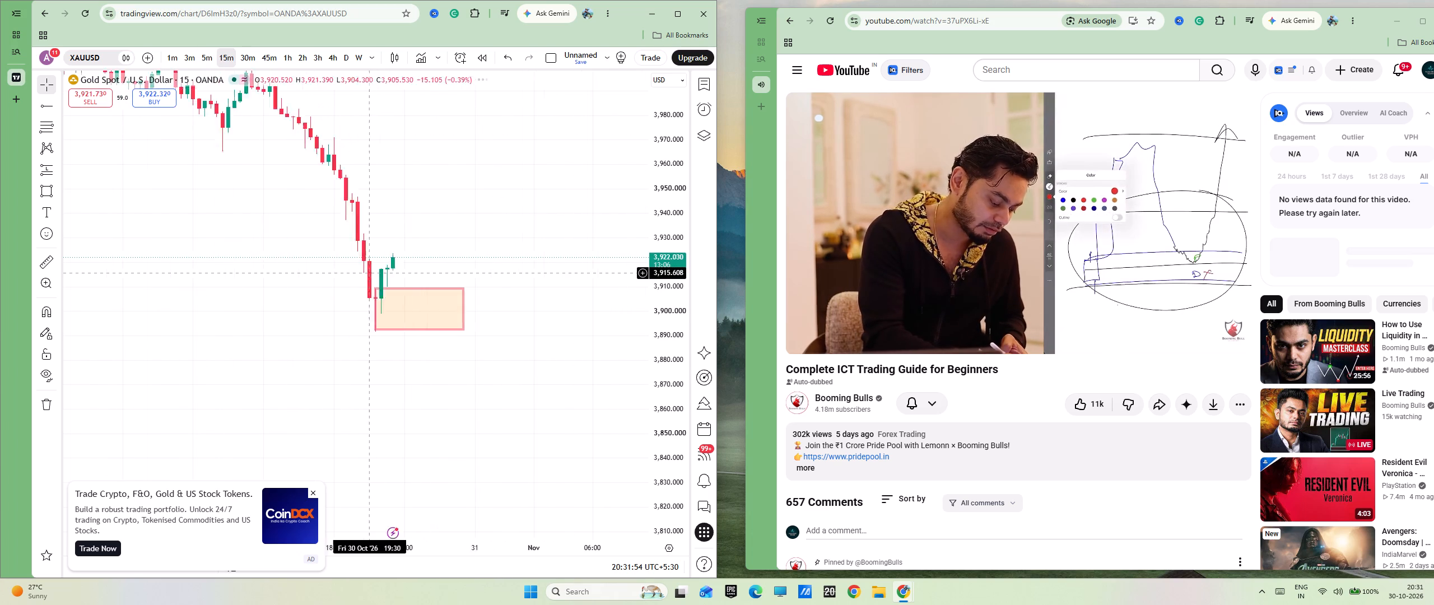
drag(402, 178, 520, 314)
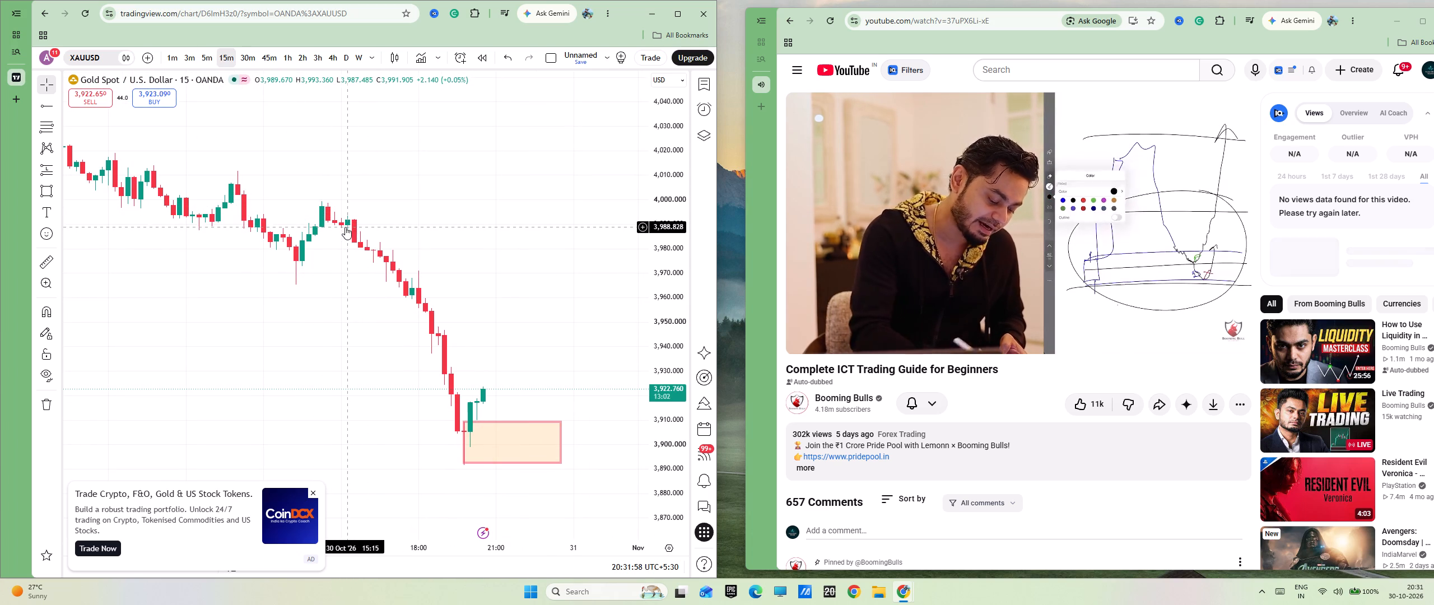
Examine the decline and the latest candles around the marked swing-low zone on the 15-minute chart.
drag(458, 236, 453, 229)
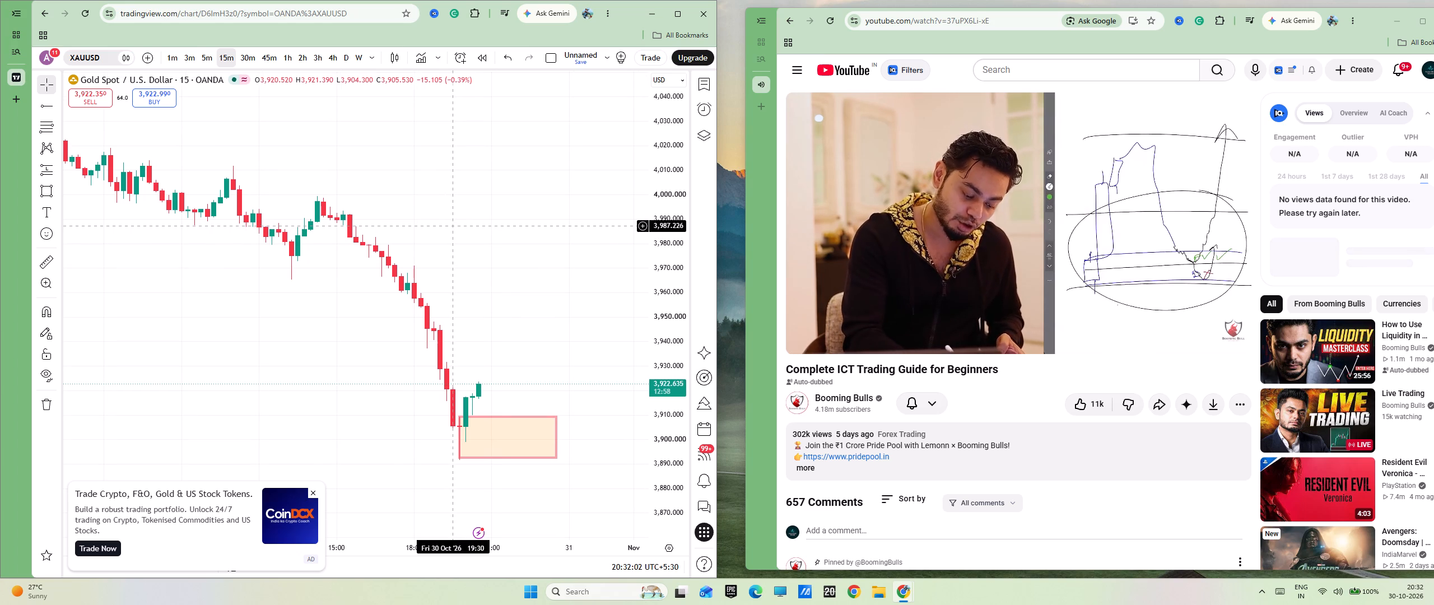
scroll(454, 226, up, 4)
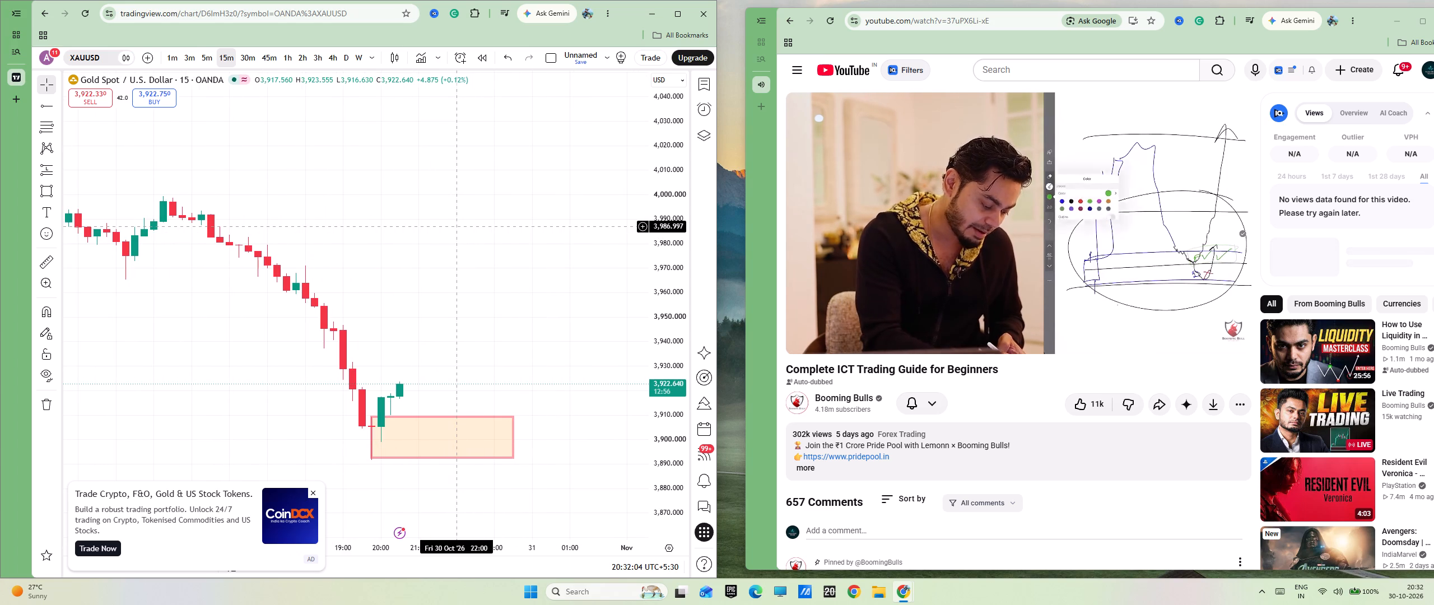
drag(453, 226, 451, 171)
scroll(447, 245, up, 5)
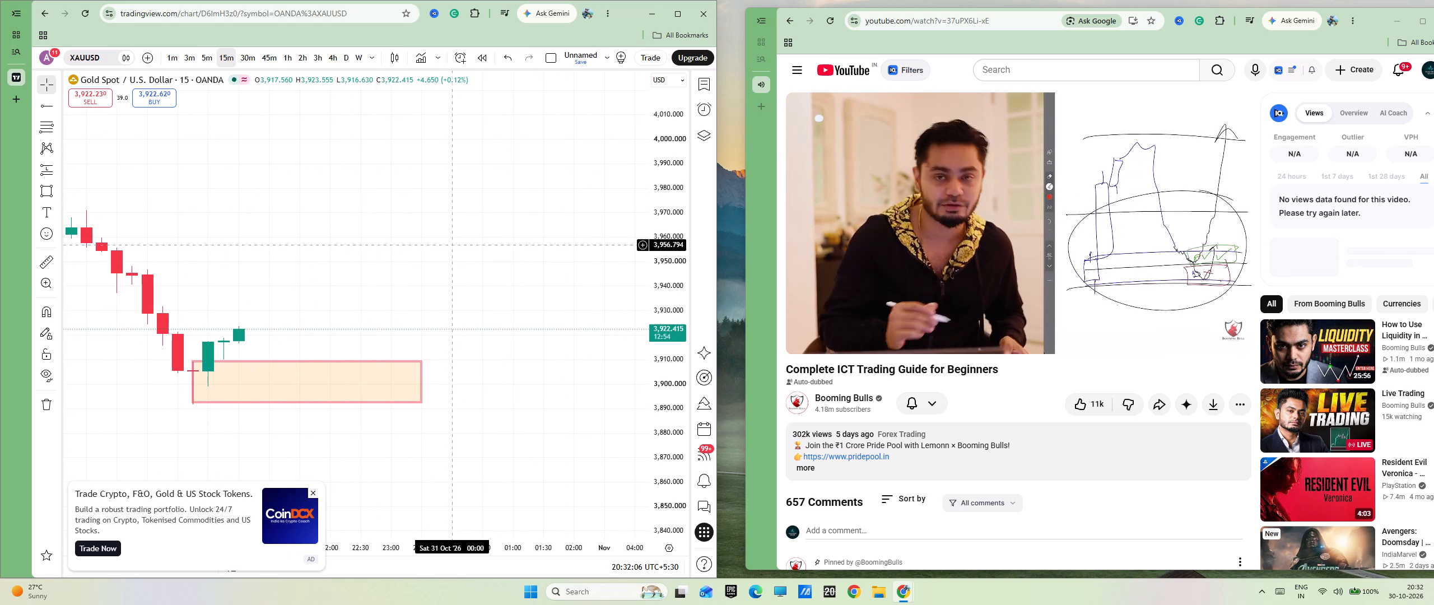
drag(374, 254, 613, 199)
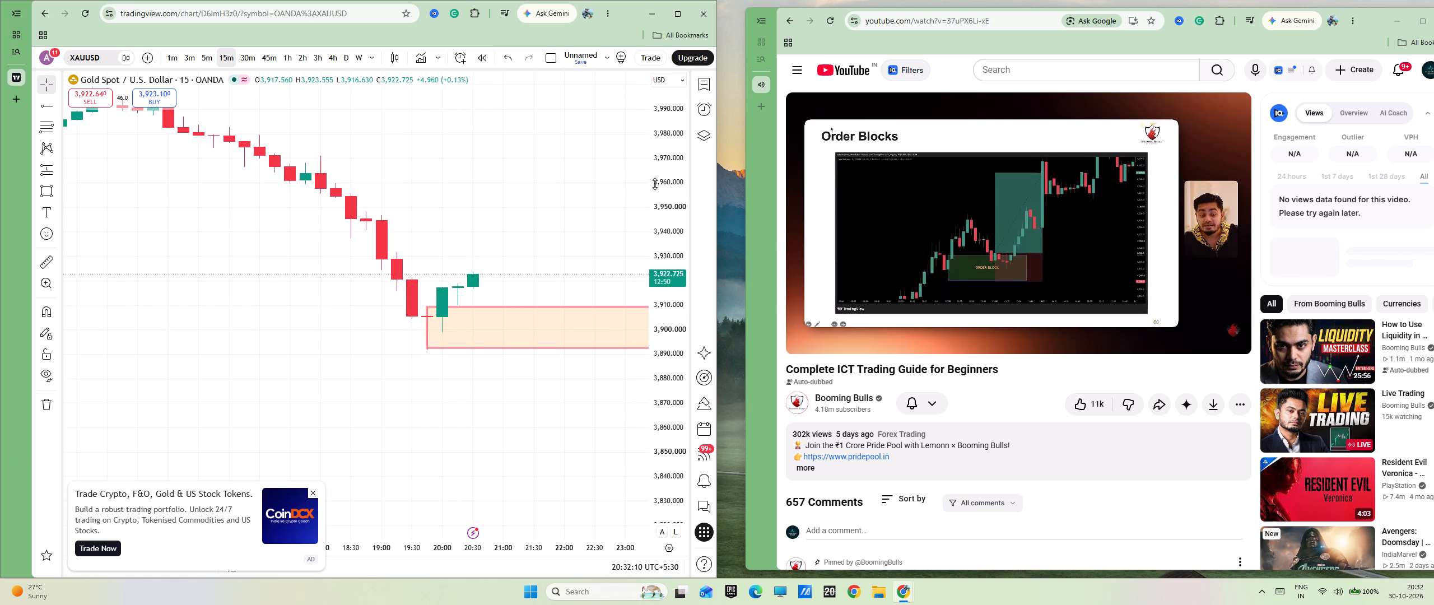
scroll(672, 196, down, 4)
scroll(672, 196, up, 4)
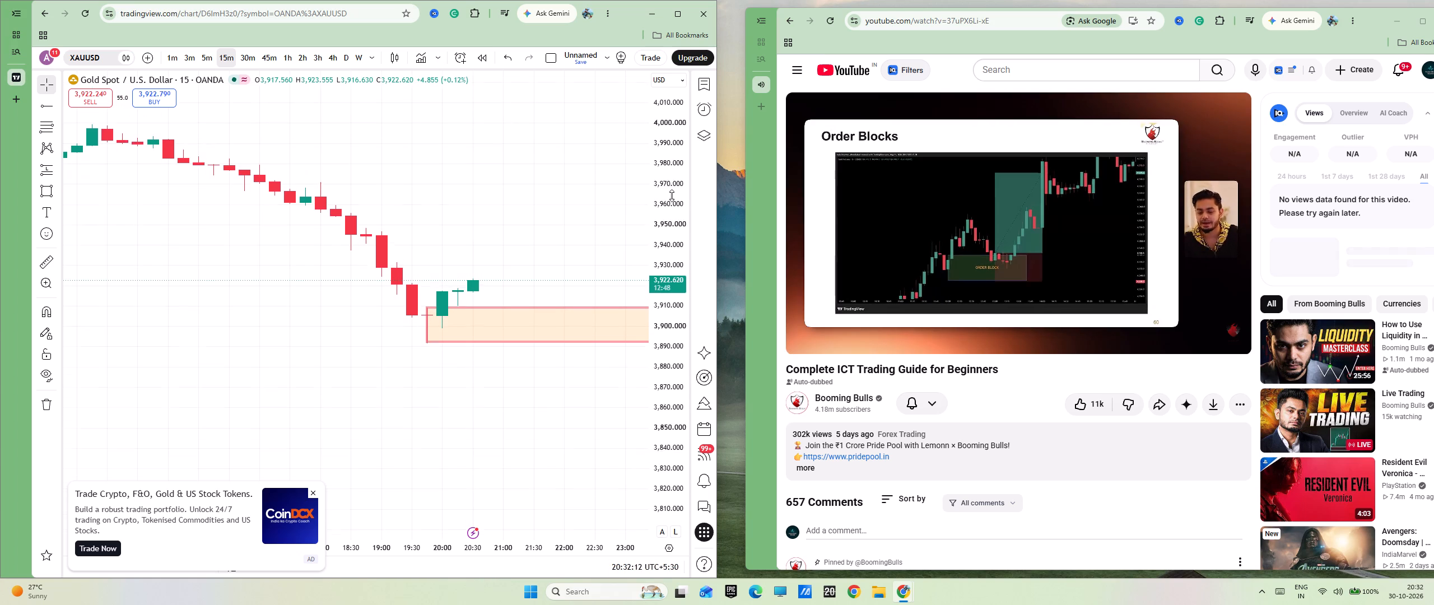
scroll(672, 196, up, 8)
scroll(672, 196, down, 4)
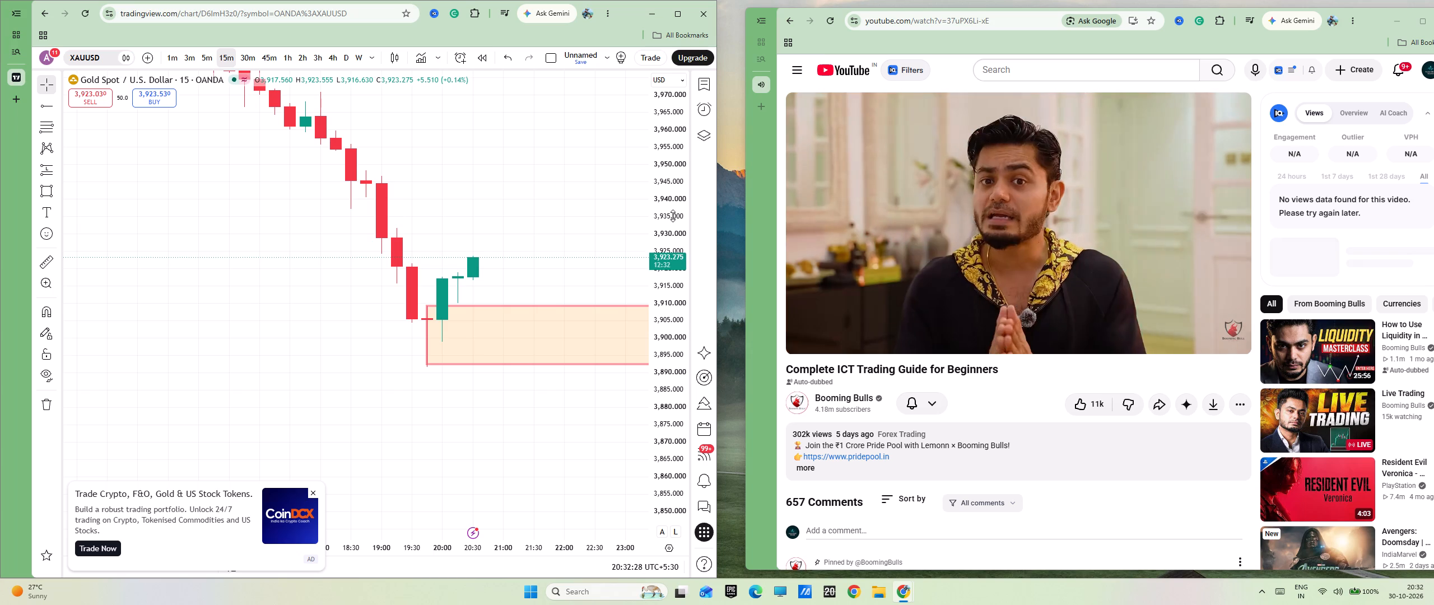
Remove the rectangle drawing at the swing low from the XAUUSD chart.
drag(583, 216, 416, 176)
right_click(436, 186)
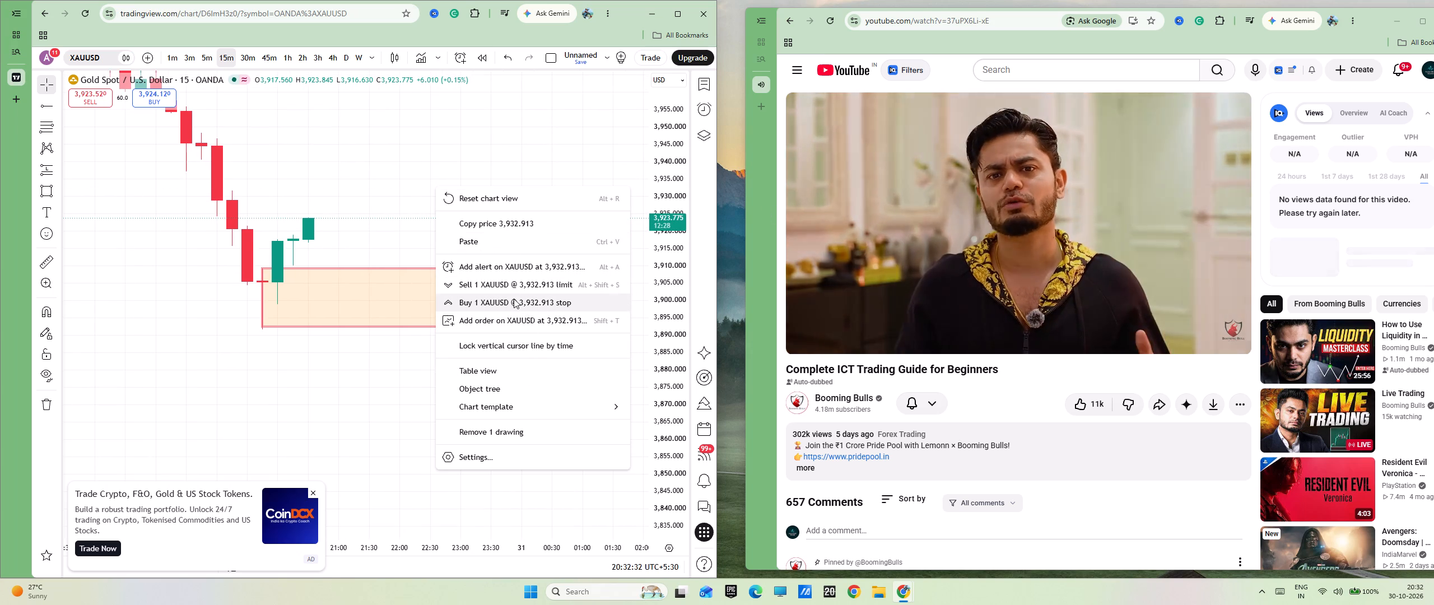
click(502, 429)
Switch the XAUUSD chart to the 1-minute timeframe and reset the chart view.
scroll(472, 355, down, 6)
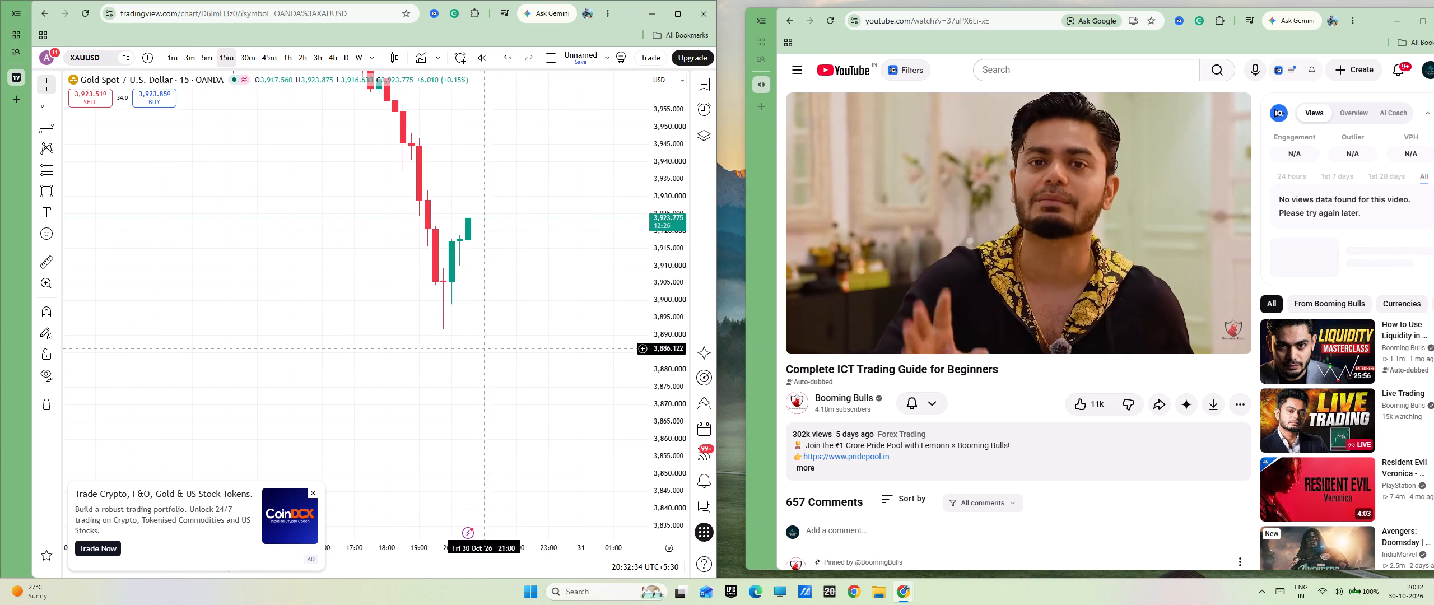
drag(662, 224, 679, 381)
drag(567, 320, 556, 343)
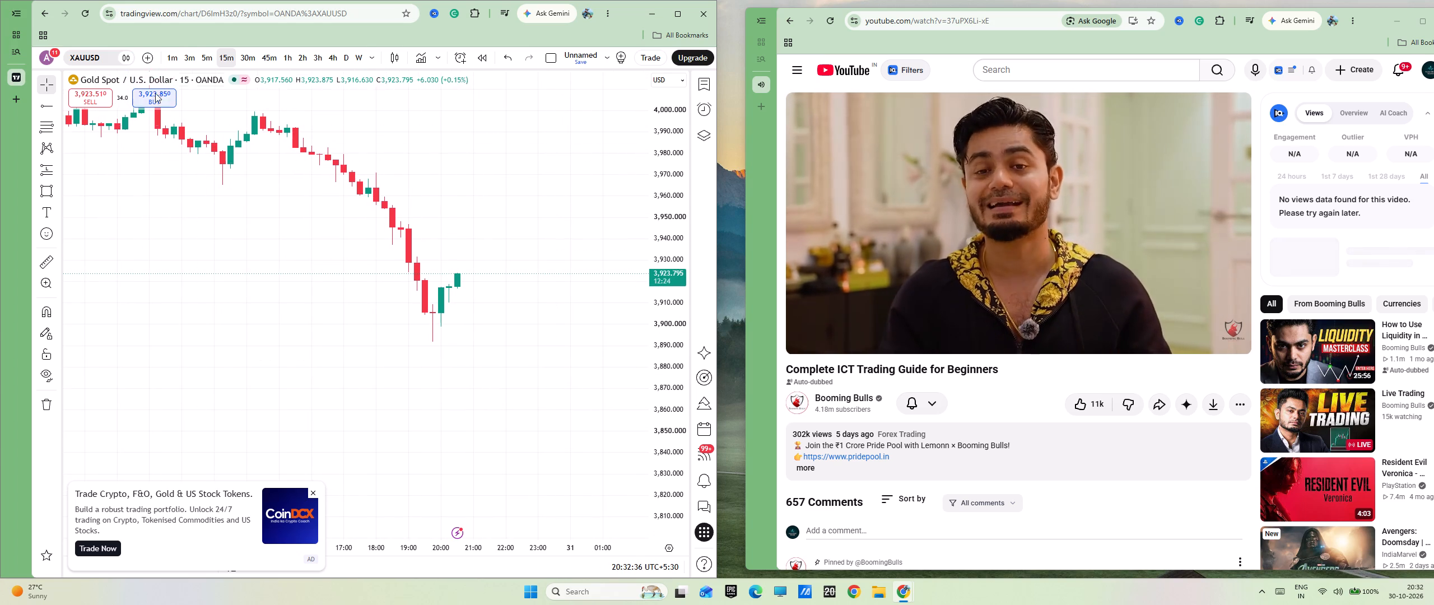
click(174, 55)
right_click(505, 341)
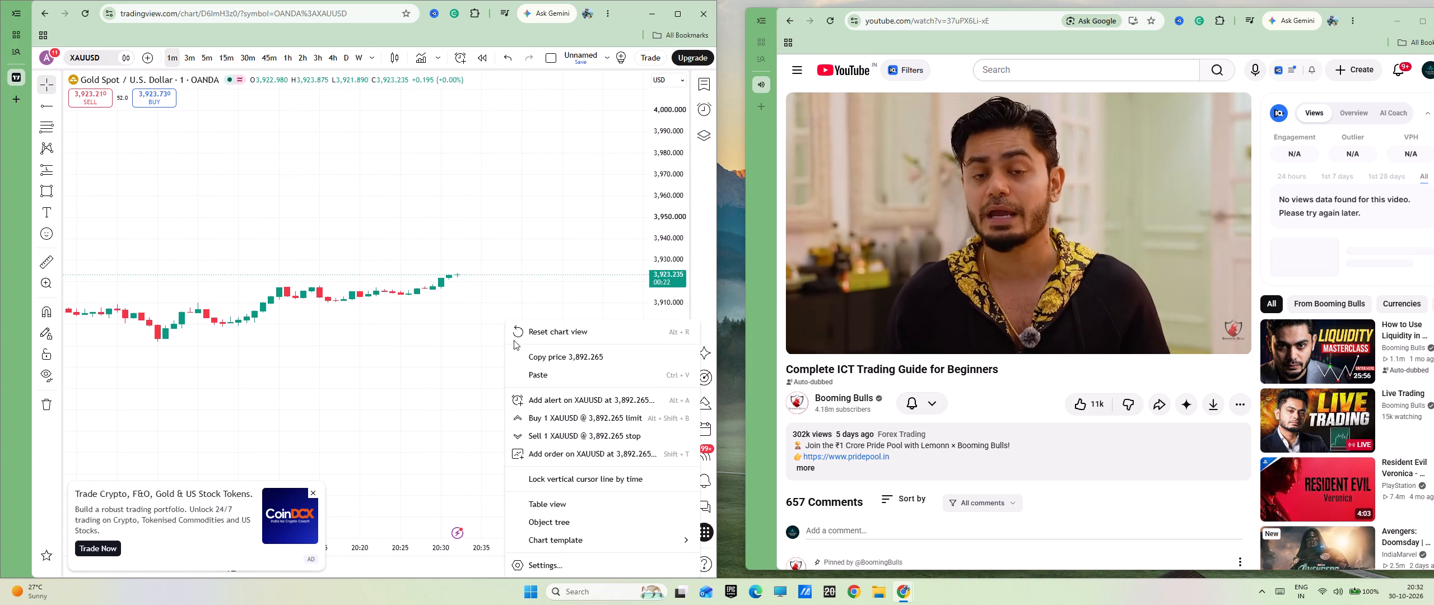
click(532, 338)
Draw a rectangle from the 19:26 swing high forward to about 20:54, spanning about 3,925.4 to 3,923.7.
drag(597, 417, 516, 371)
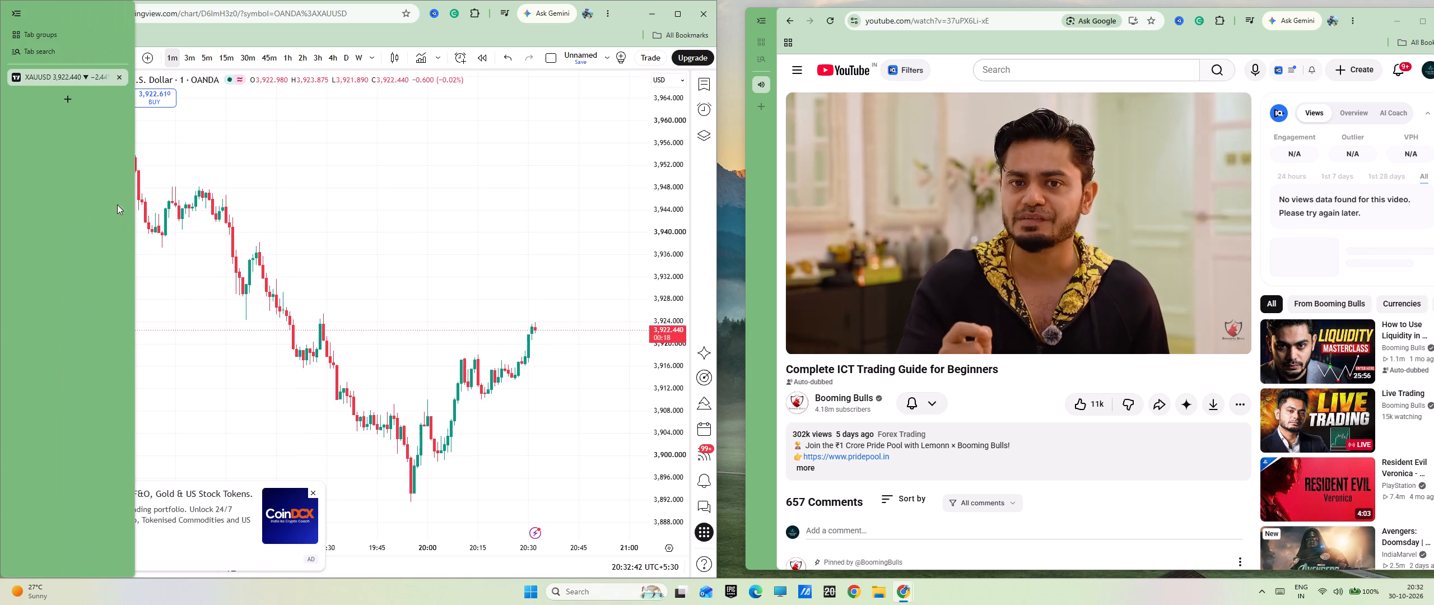
click(53, 192)
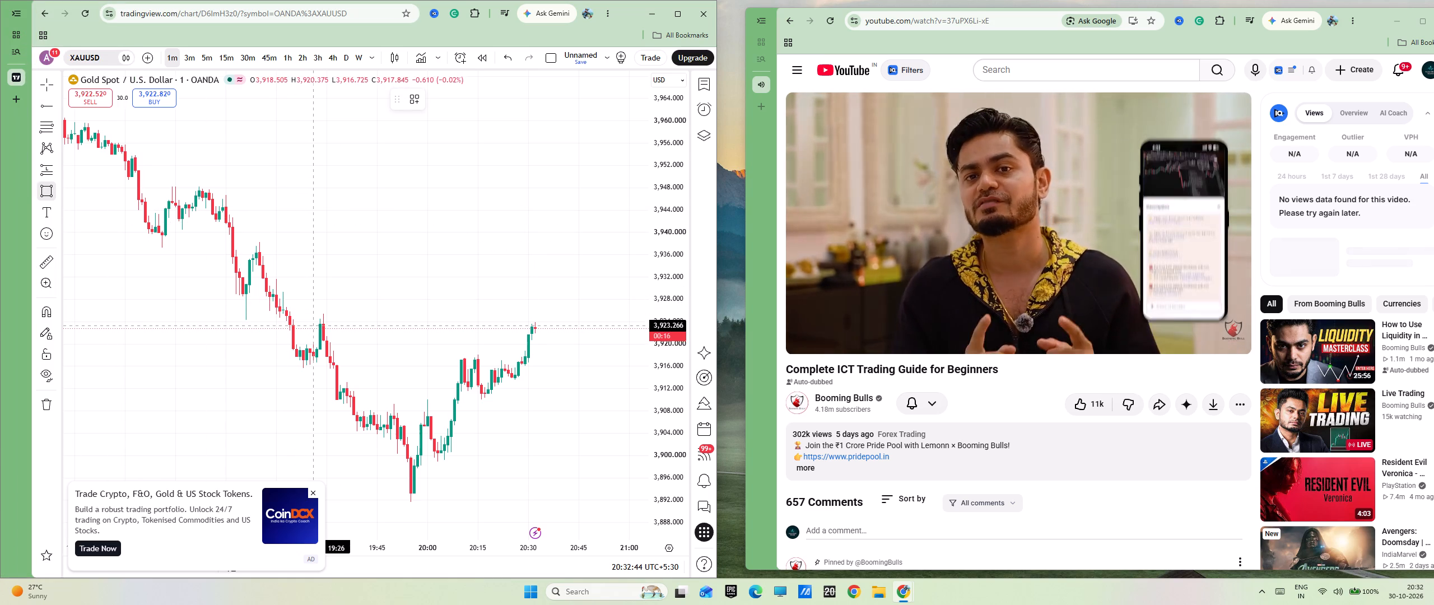
click(313, 323)
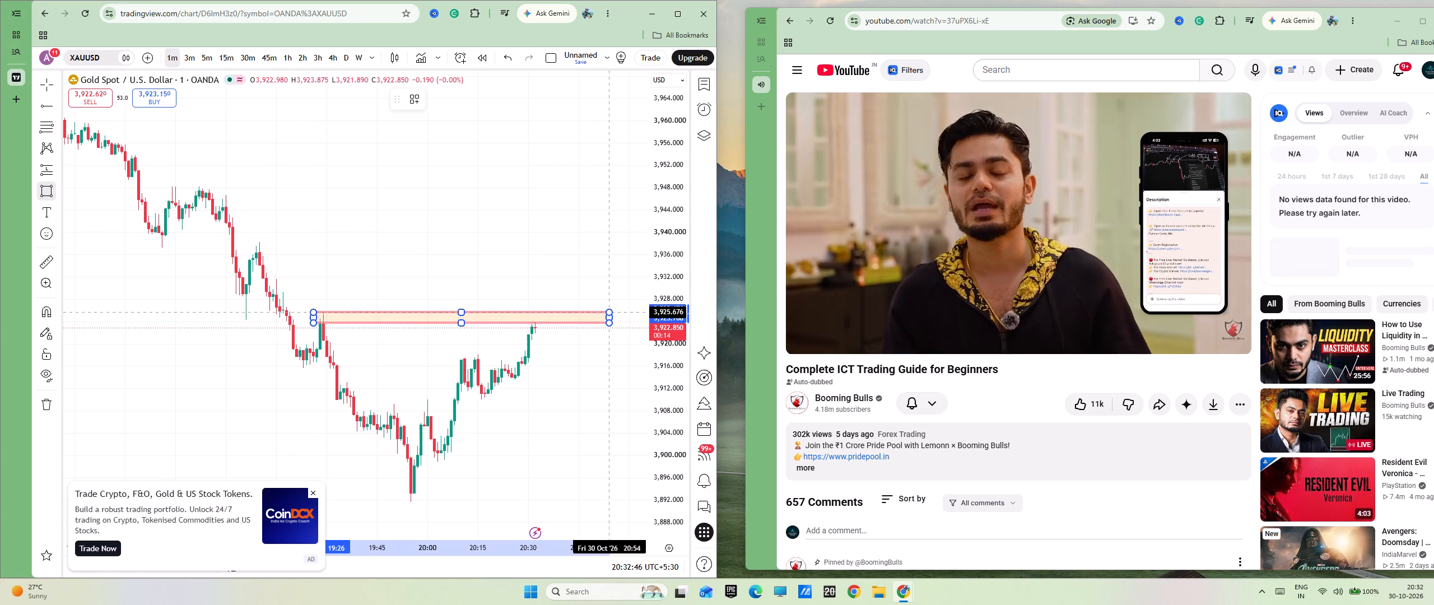
click(609, 314)
click(615, 356)
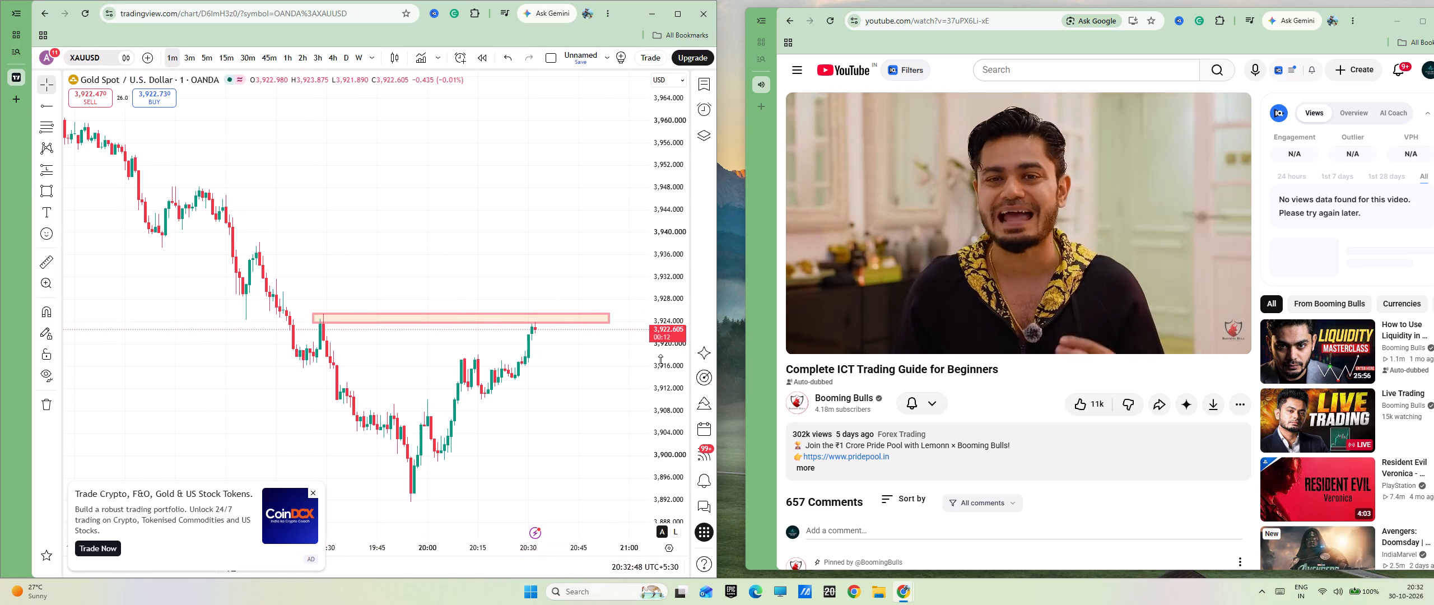
Examine the price action approaching the marked swing-high zone on the 1-minute chart.
drag(662, 361, 656, 230)
scroll(611, 381, up, 3)
drag(570, 389, 596, 355)
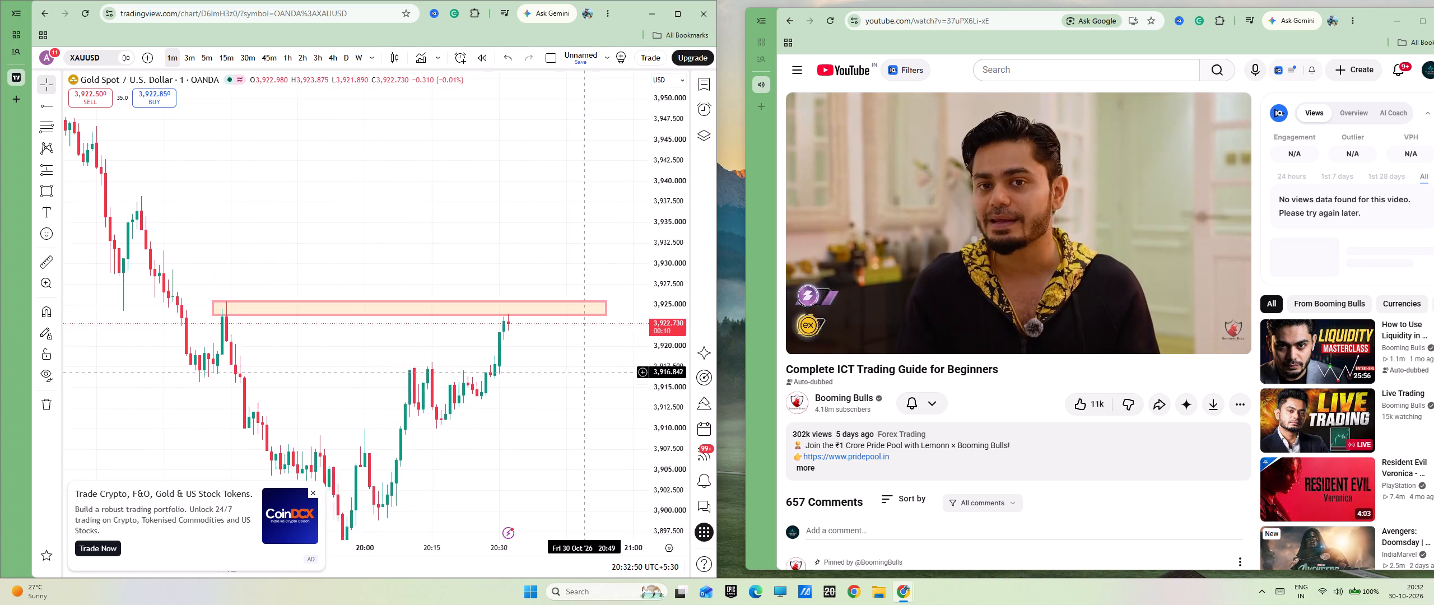
drag(596, 355, 606, 342)
drag(677, 298, 677, 349)
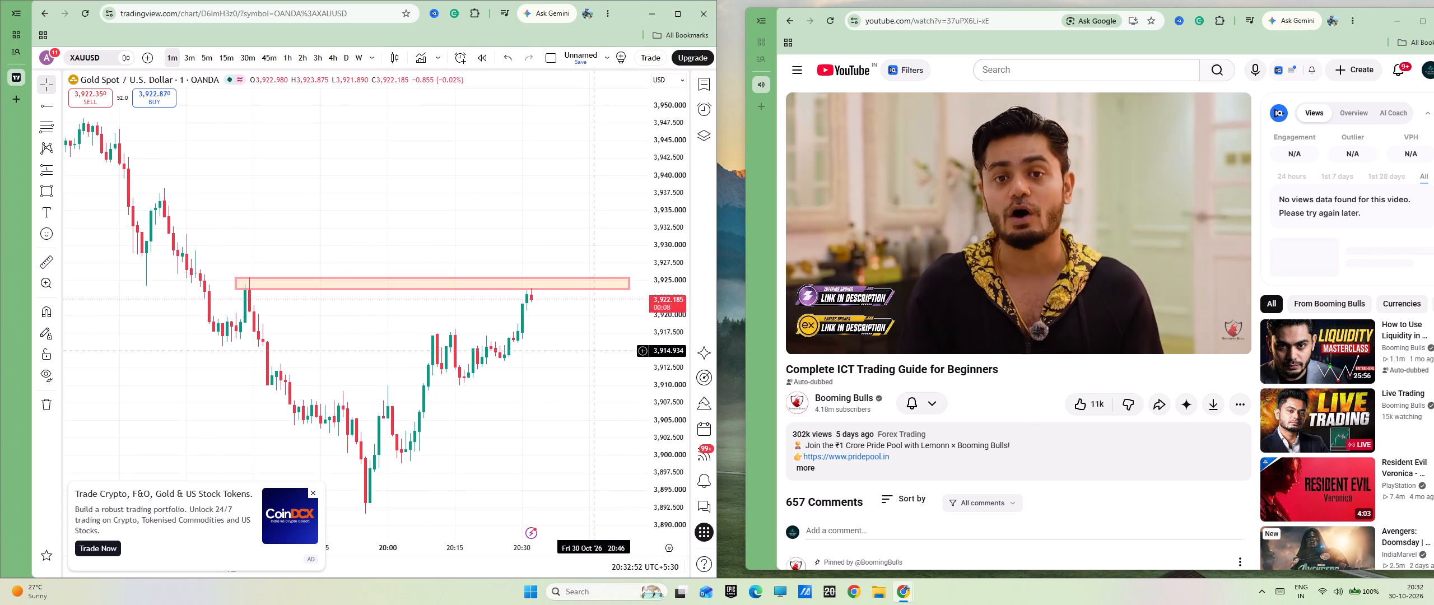
scroll(592, 351, up, 4)
scroll(592, 351, down, 2)
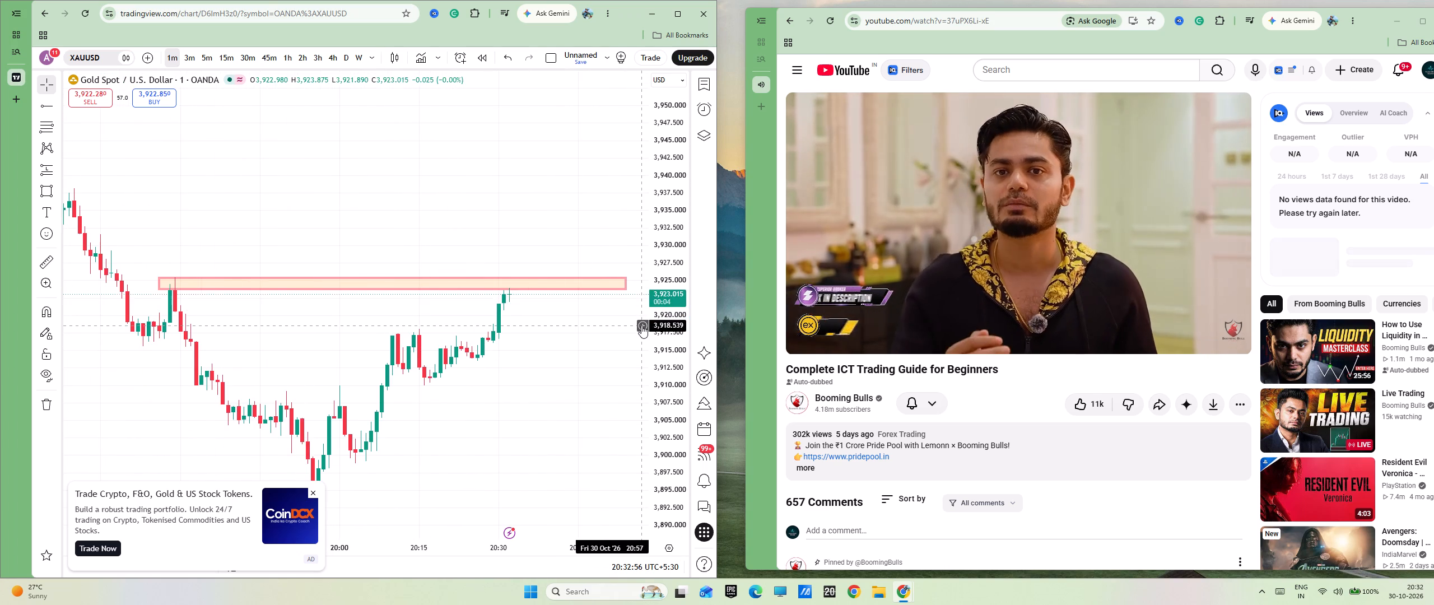
scroll(641, 325, down, 2)
scroll(597, 324, up, 1)
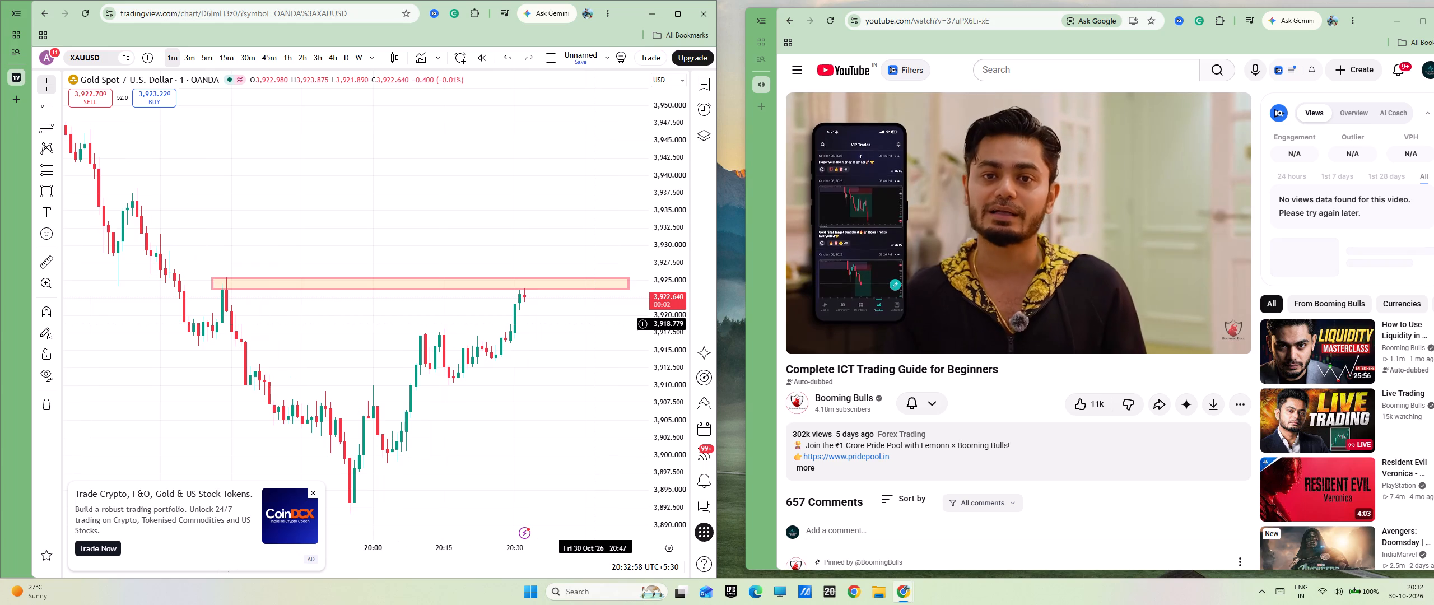
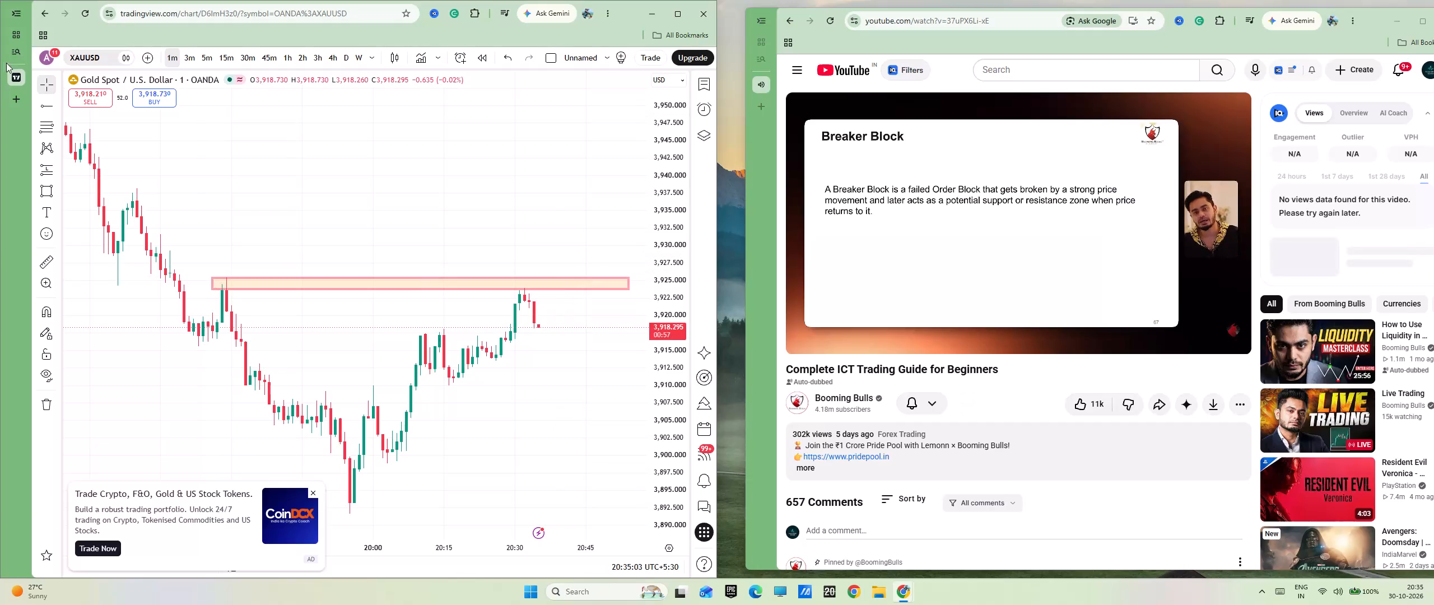
On the 5-minute XAUUSD chart, extend the swing-high rectangle's lower edge down to about 3,916.6.
click(202, 58)
scroll(376, 271, up, 9)
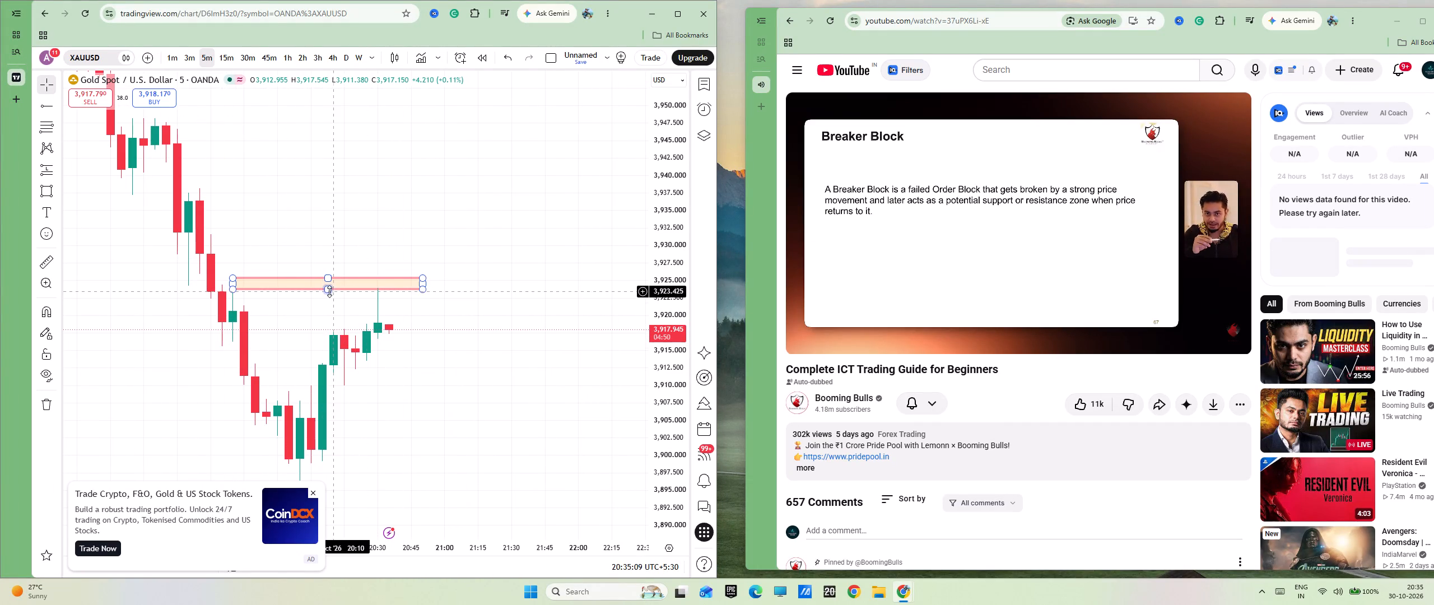
drag(329, 289, 324, 339)
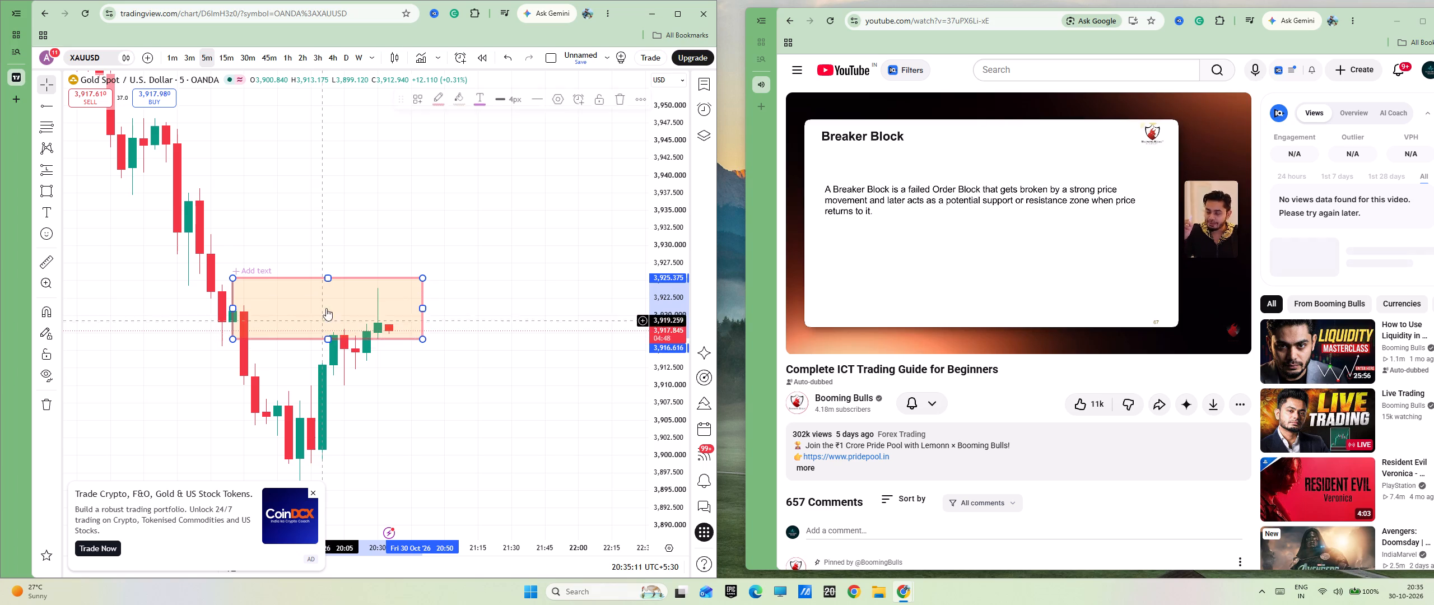
click(463, 316)
Compare the price reaction at the marked zone on the 5-minute and 15-minute charts, finishing on the 5-minute timeframe.
drag(481, 324, 504, 305)
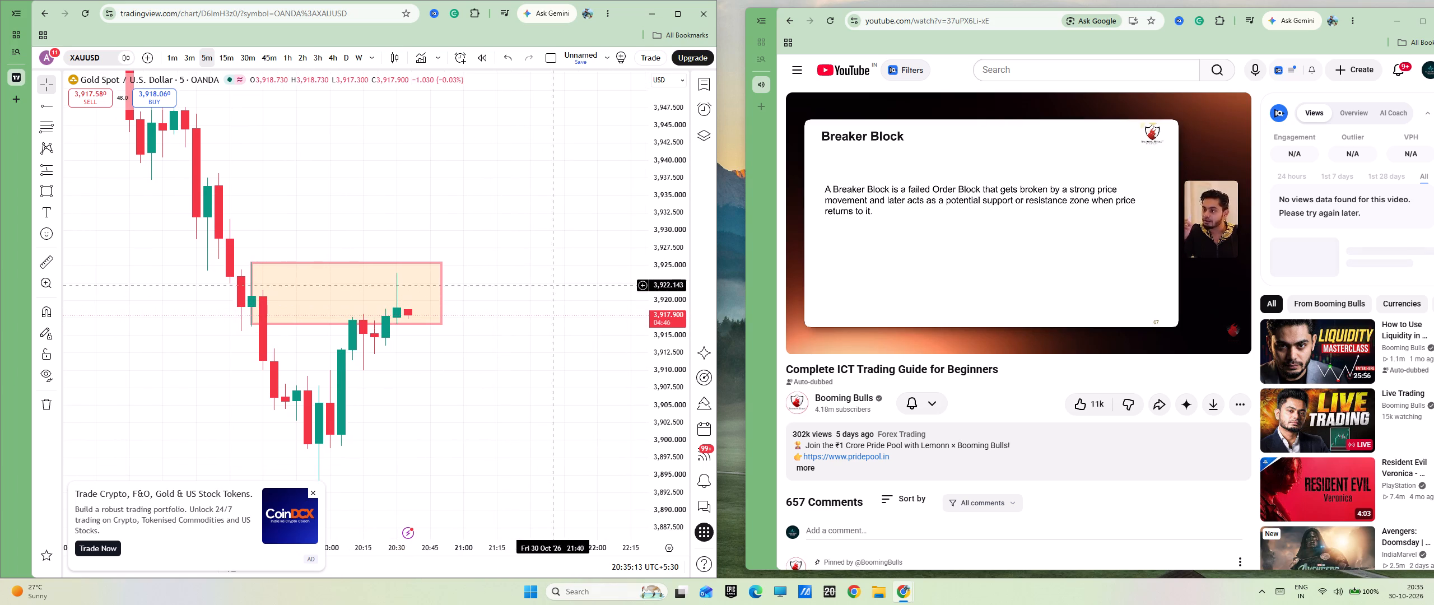
drag(680, 243, 660, 350)
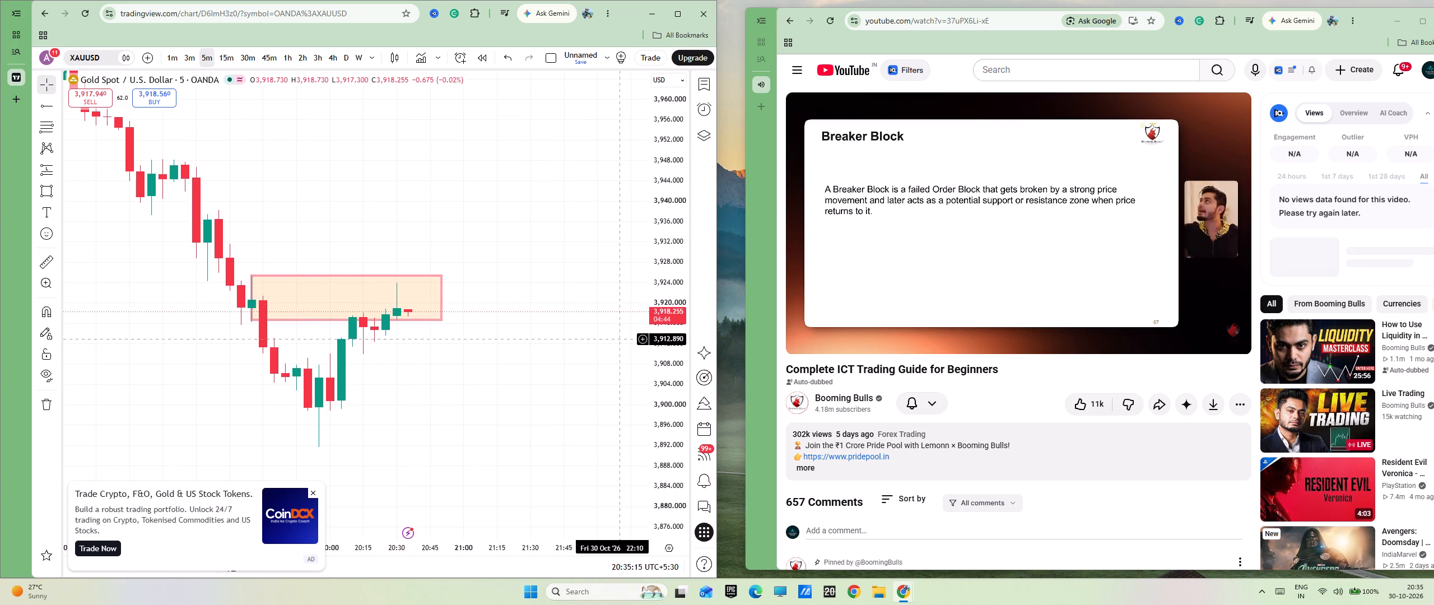
scroll(520, 318, down, 5)
scroll(520, 318, up, 6)
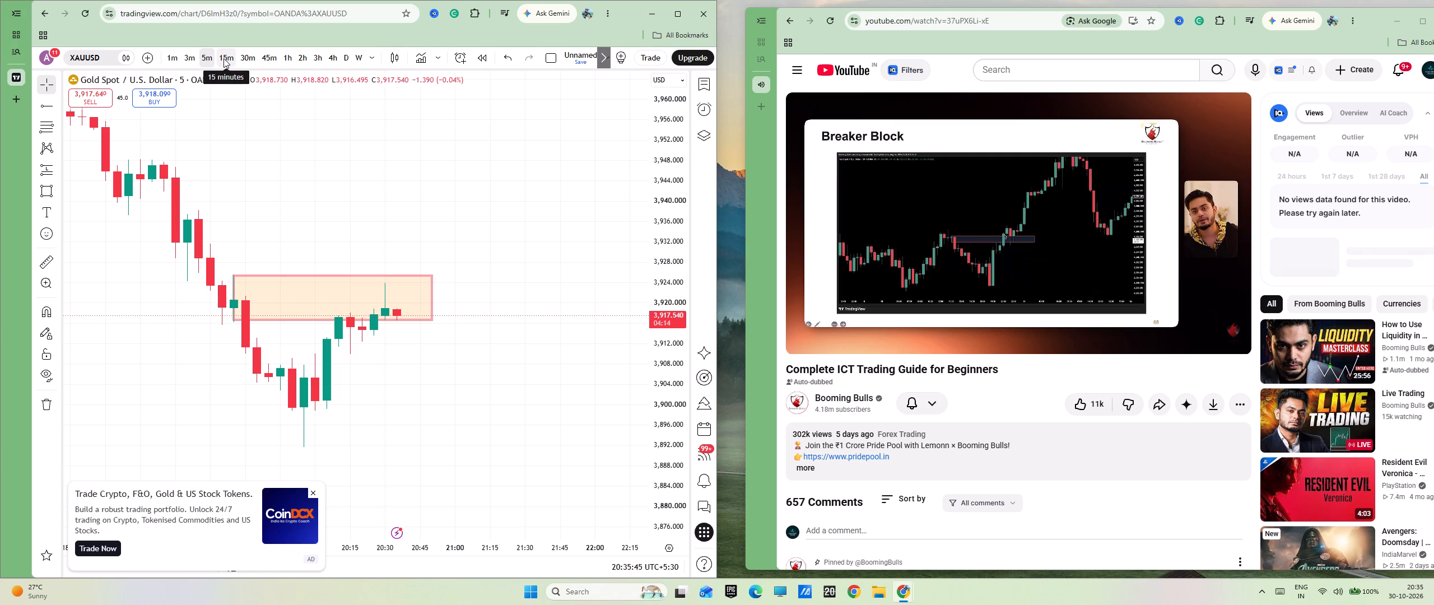
click(373, 218)
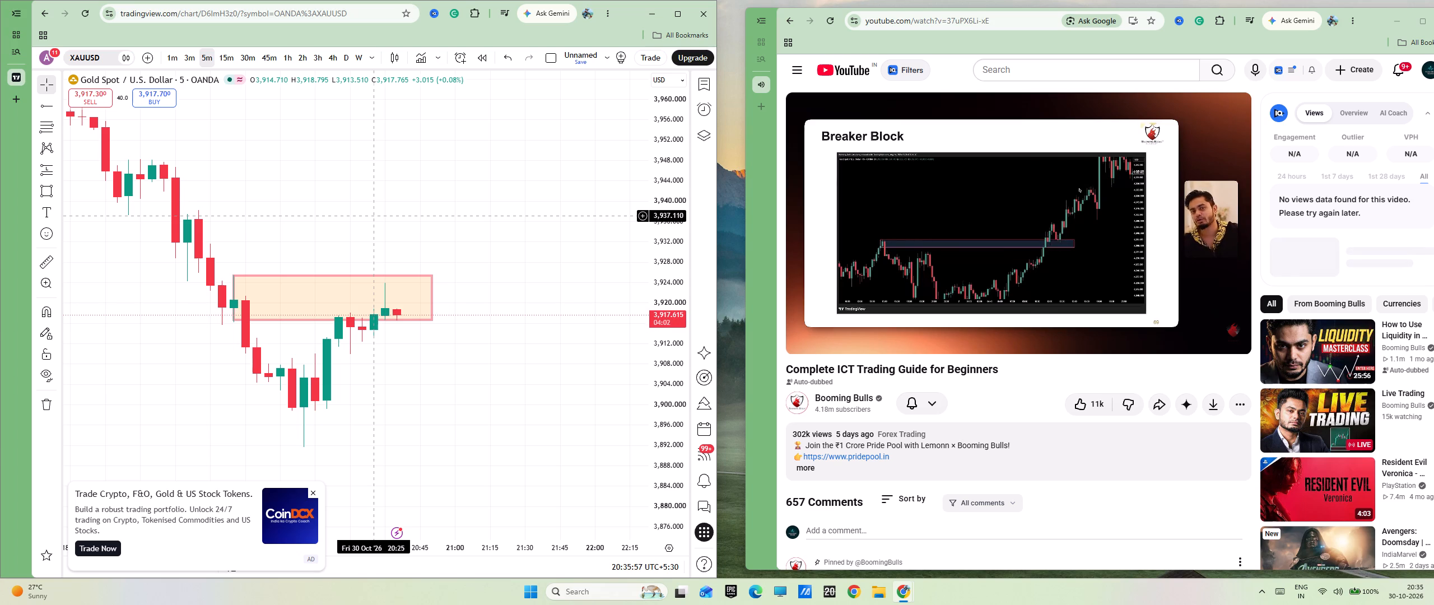
click(221, 59)
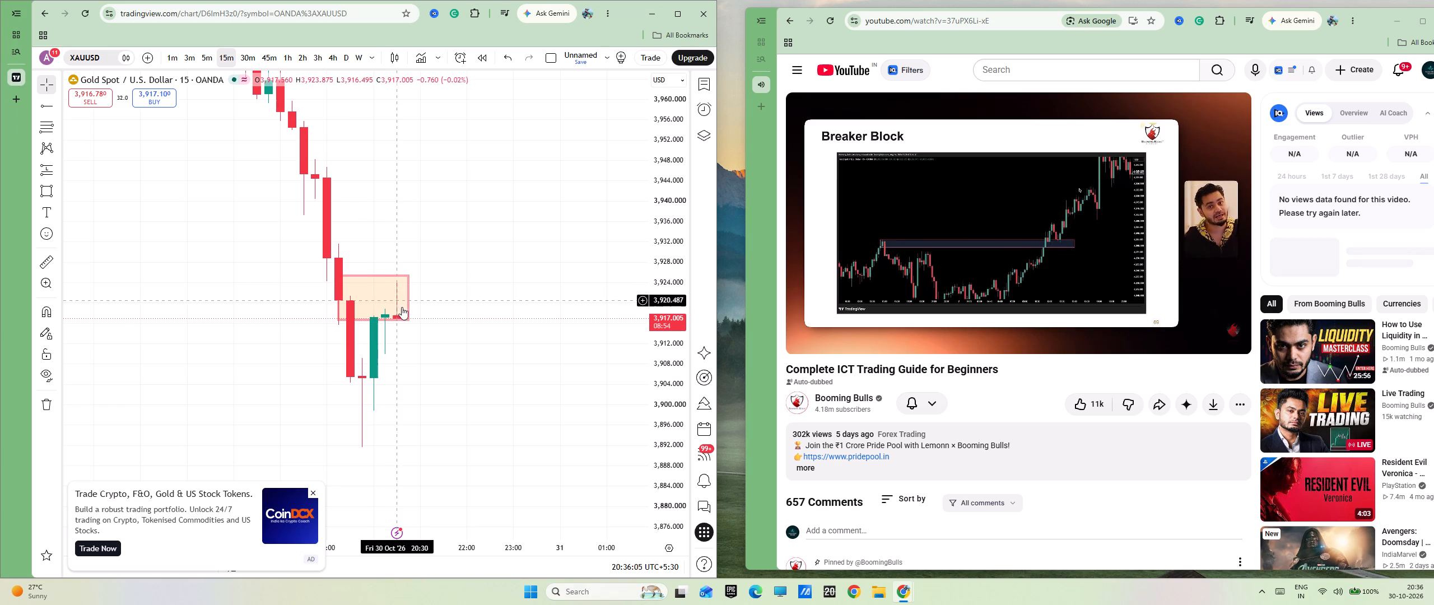
click(209, 61)
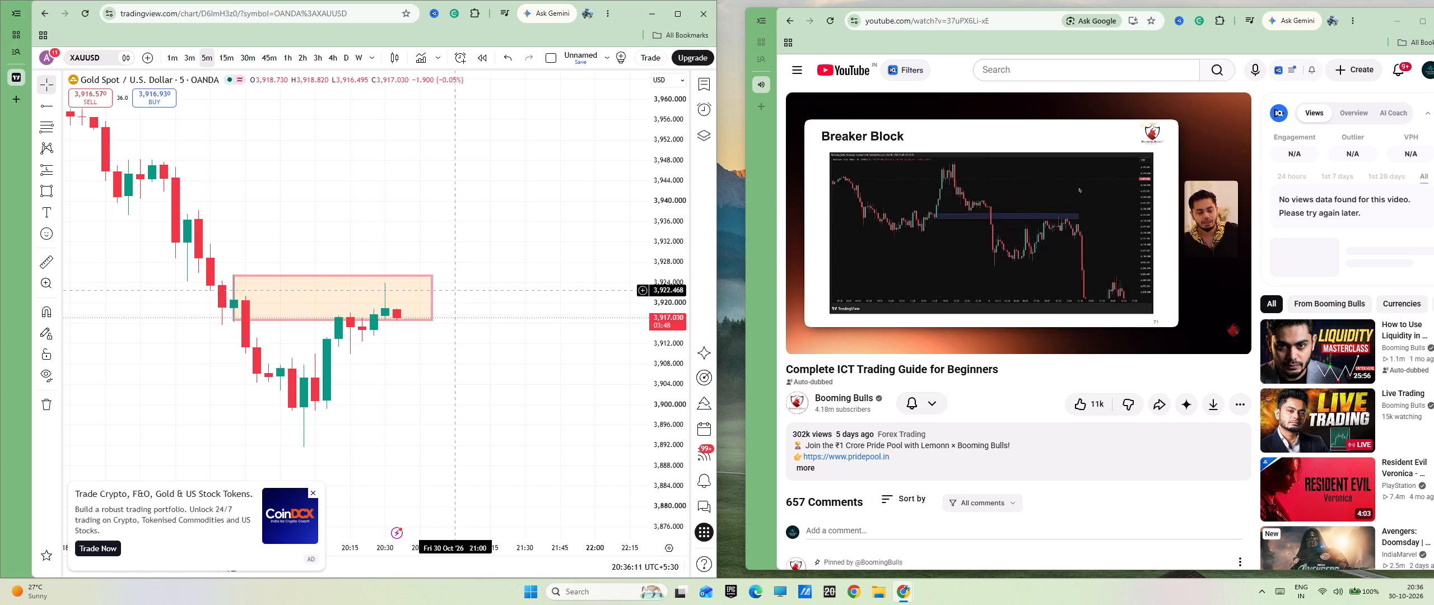
scroll(487, 339, up, 2)
drag(662, 351, 657, 266)
drag(557, 302, 575, 238)
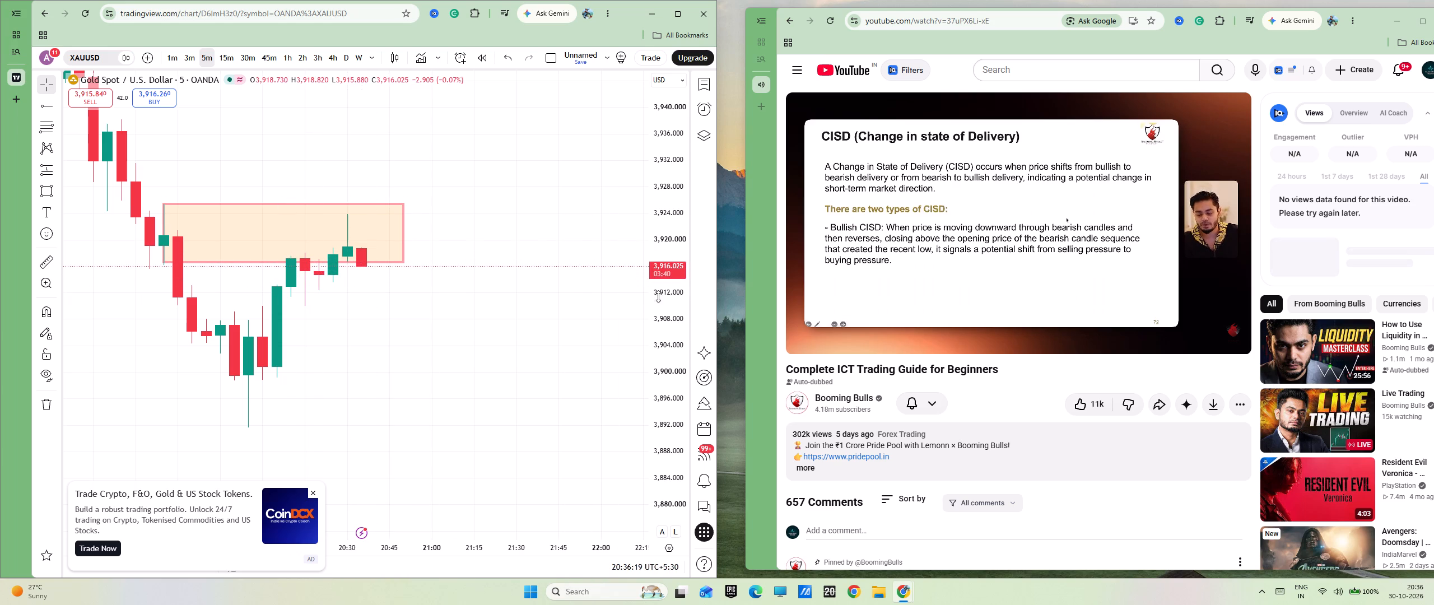
drag(663, 296, 663, 327)
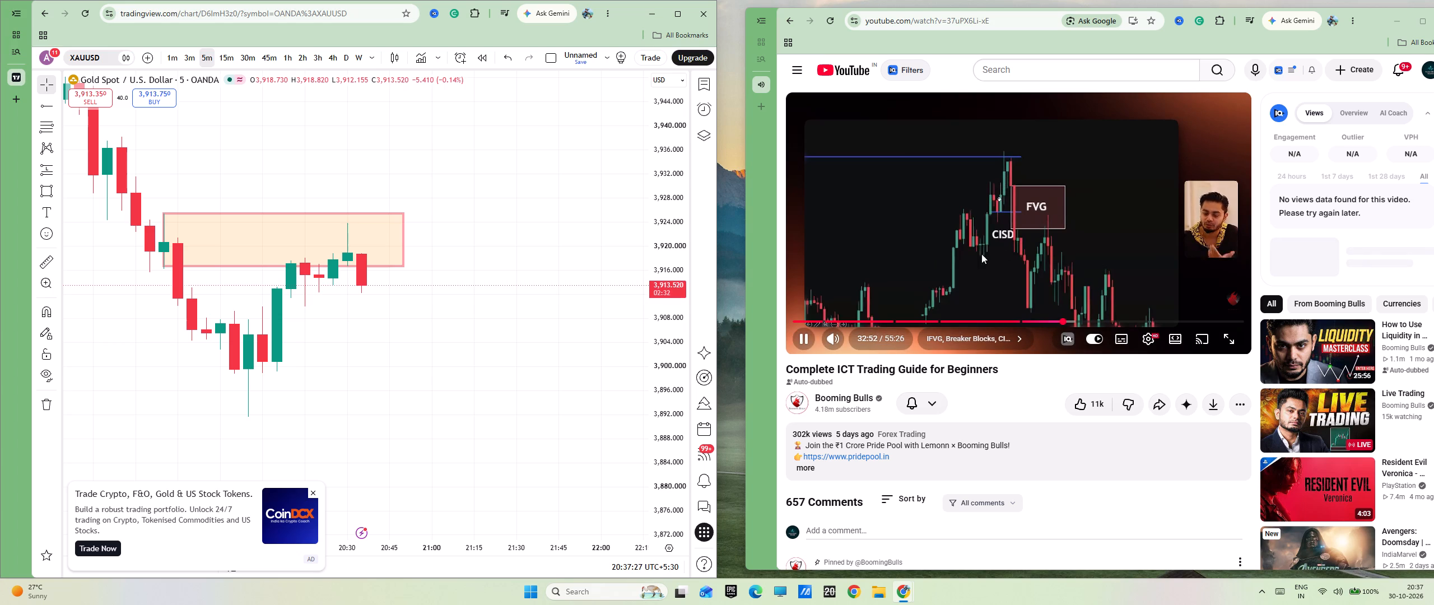
Switch the XAUUSD chart to the 3-minute timeframe and examine the price reaction at the marked zone.
click(189, 62)
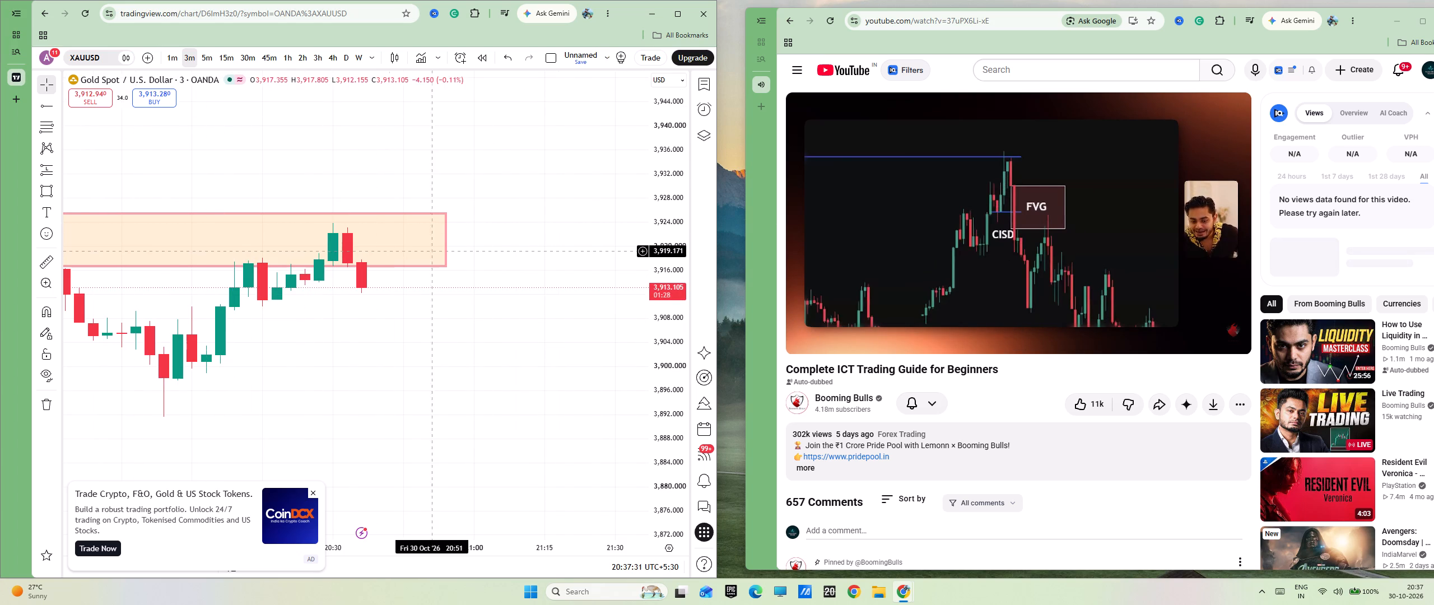
scroll(537, 252, down, 6)
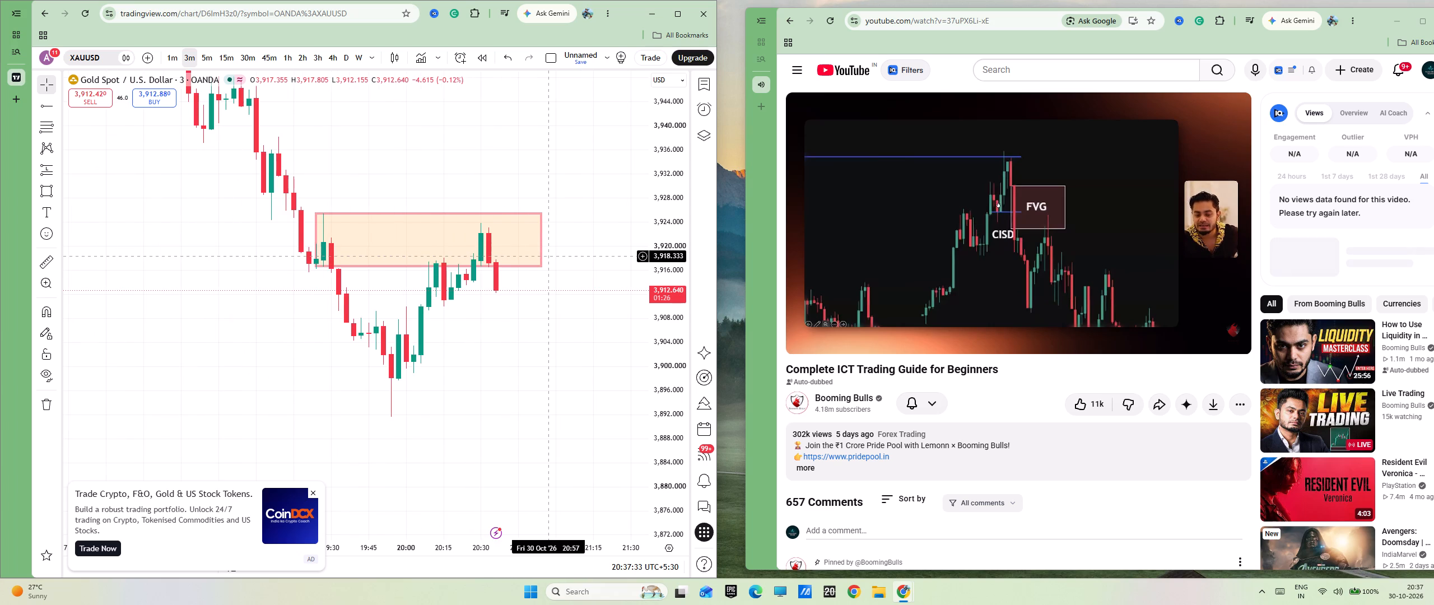
scroll(546, 256, down, 3)
scroll(569, 305, up, 4)
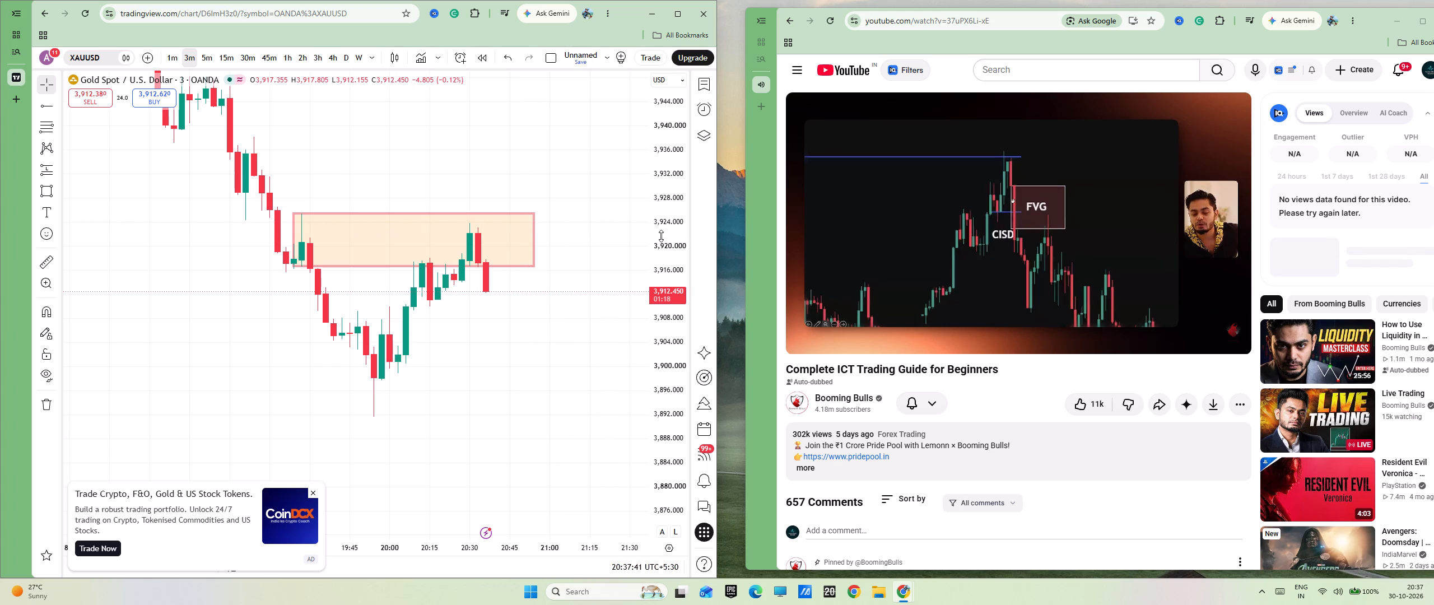
drag(672, 236, 673, 276)
scroll(620, 267, down, 5)
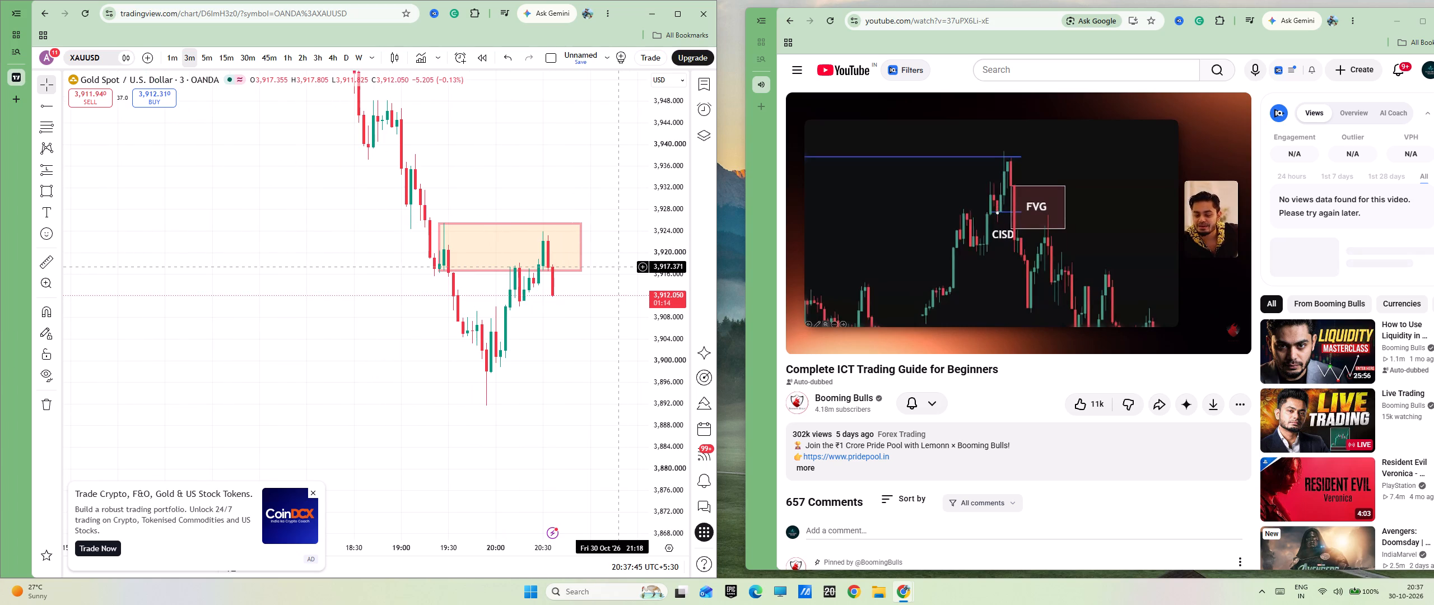
drag(666, 234, 666, 289)
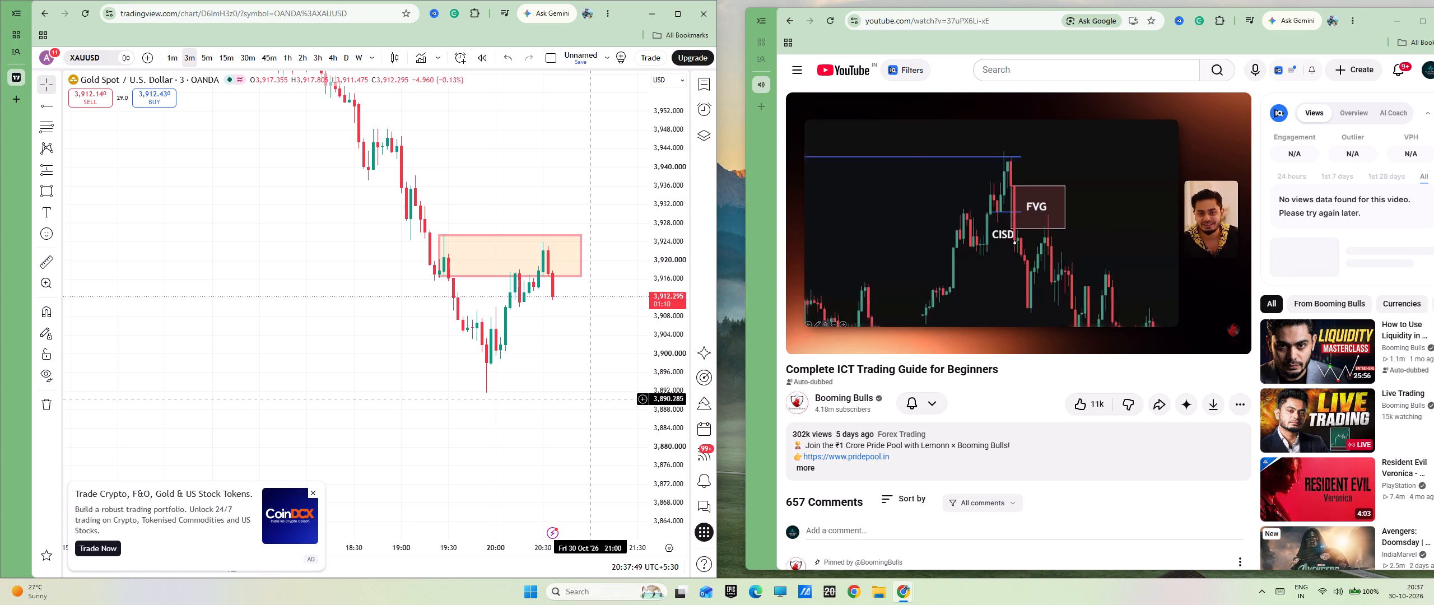
scroll(582, 379, up, 5)
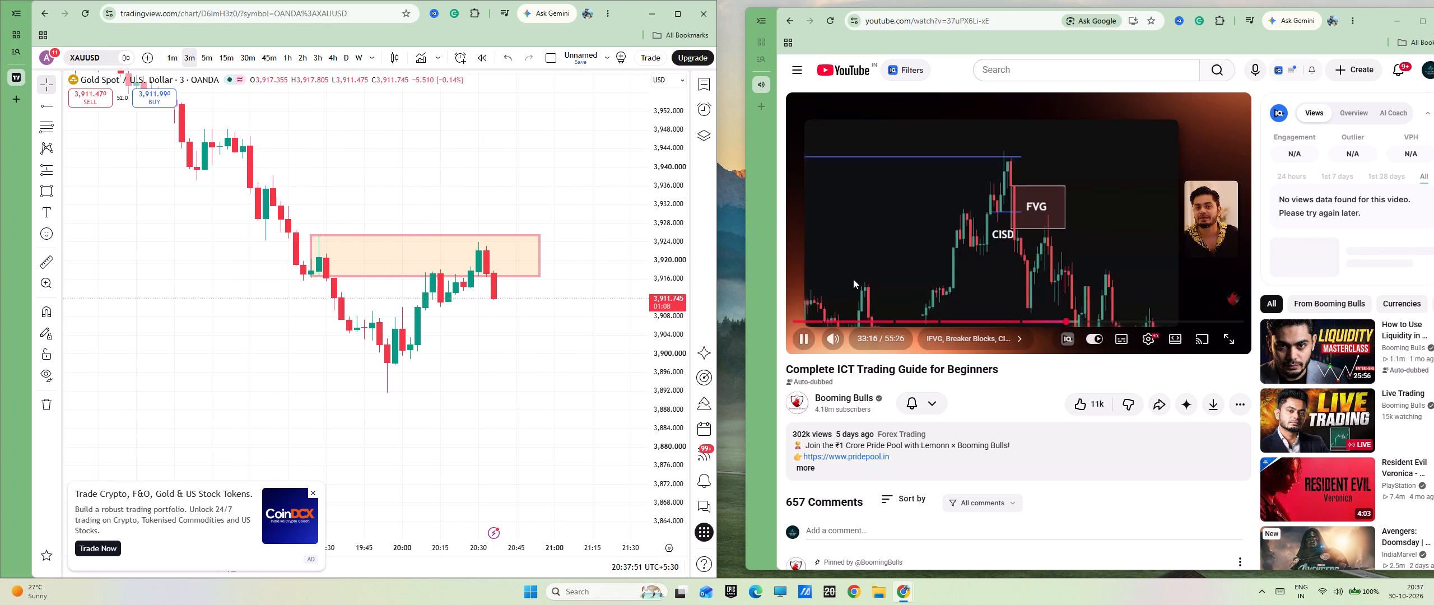
Pause the ICT guide video at the CISD and FVG chart example.
click(793, 342)
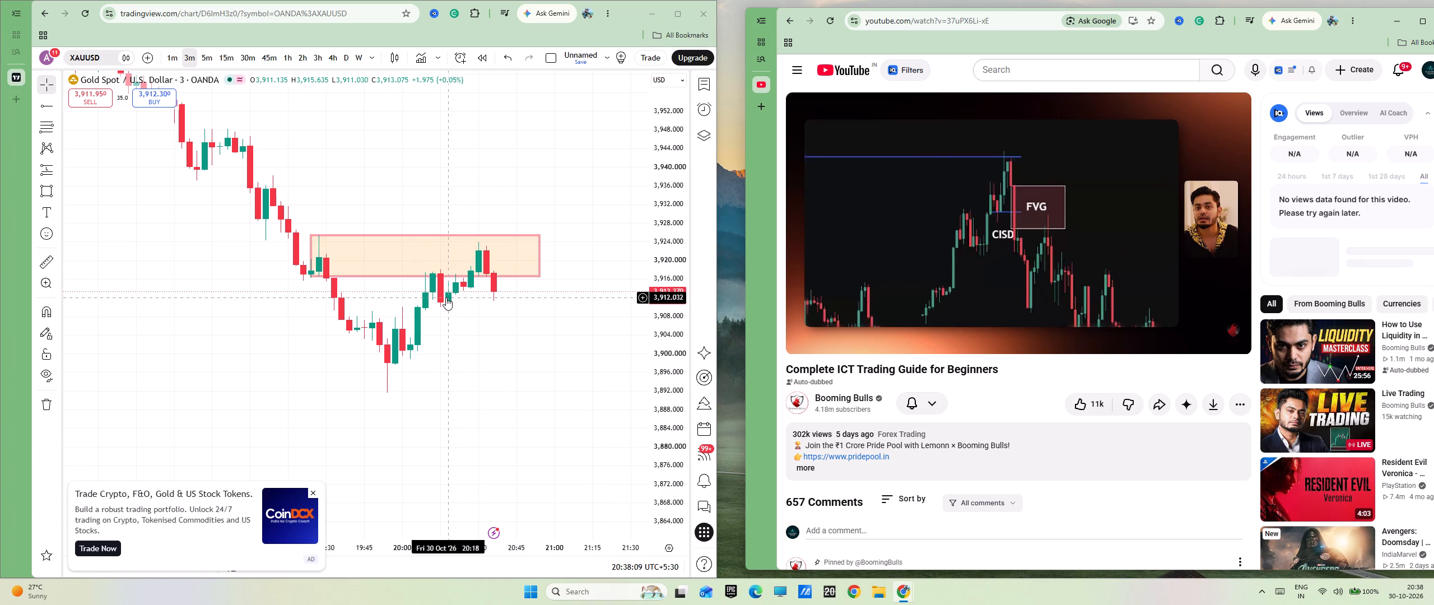
Examine the latest 3-minute candles around the marked zone against the paused CISD and FVG example.
scroll(583, 339, up, 2)
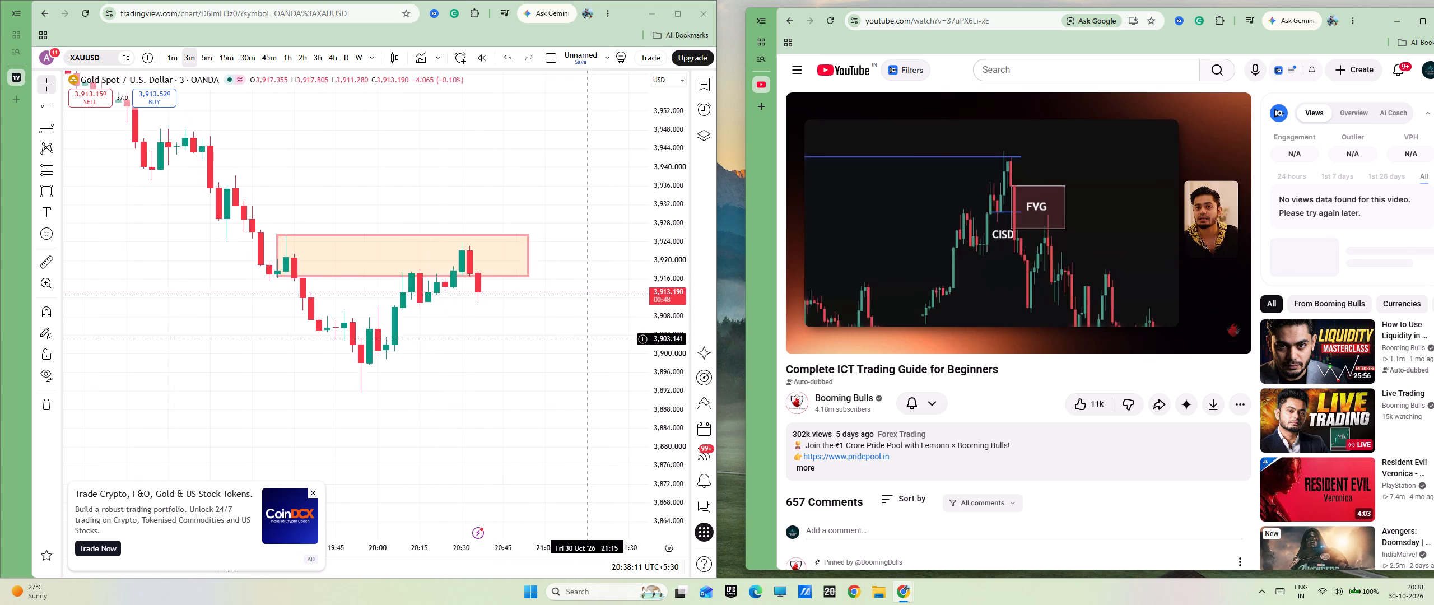
scroll(583, 339, up, 6)
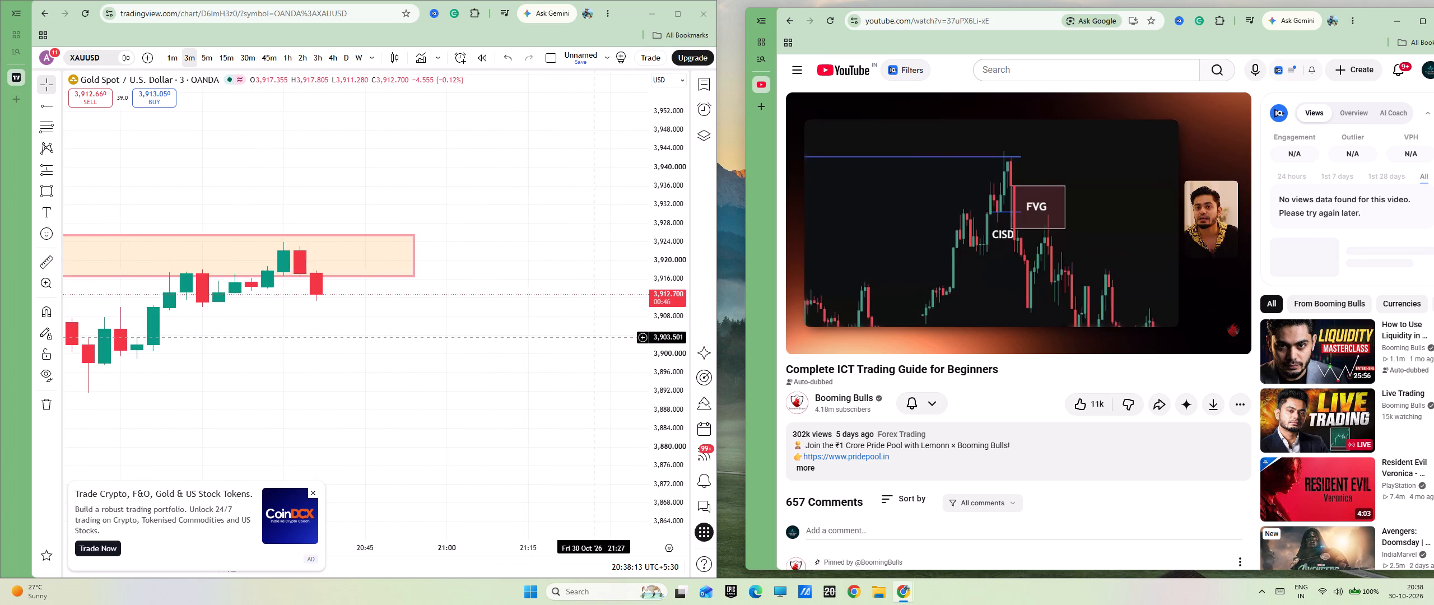
scroll(591, 337, down, 16)
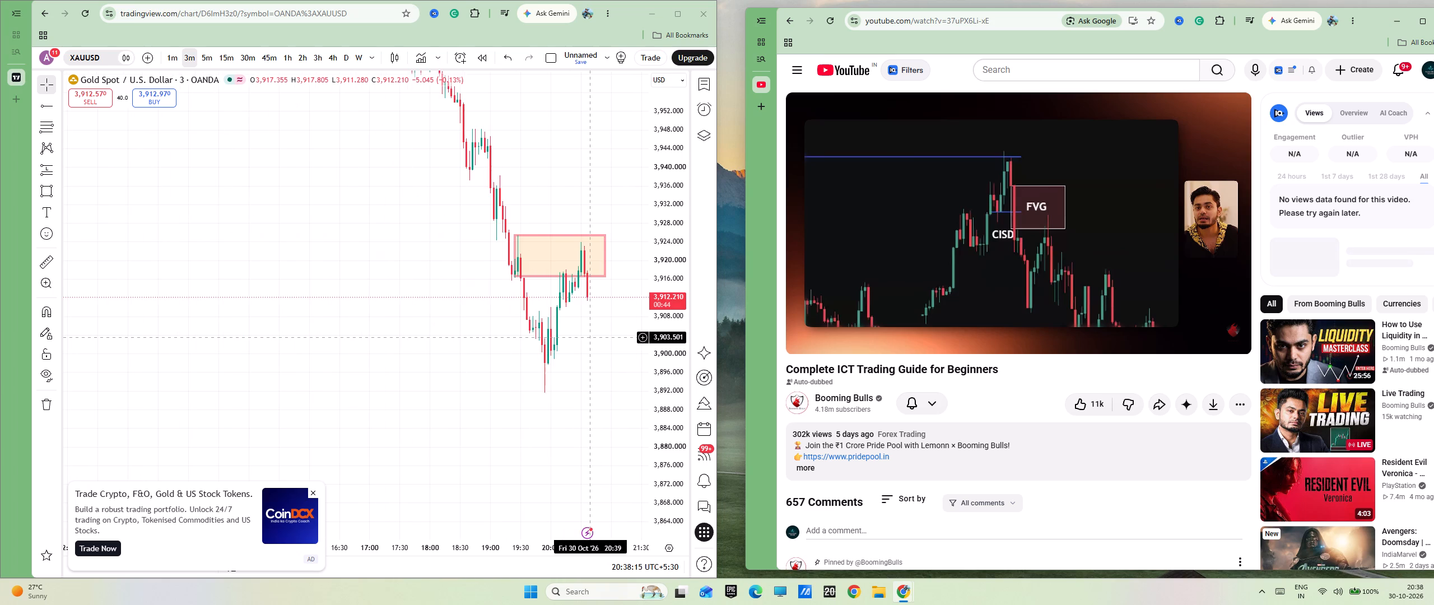
scroll(591, 337, up, 11)
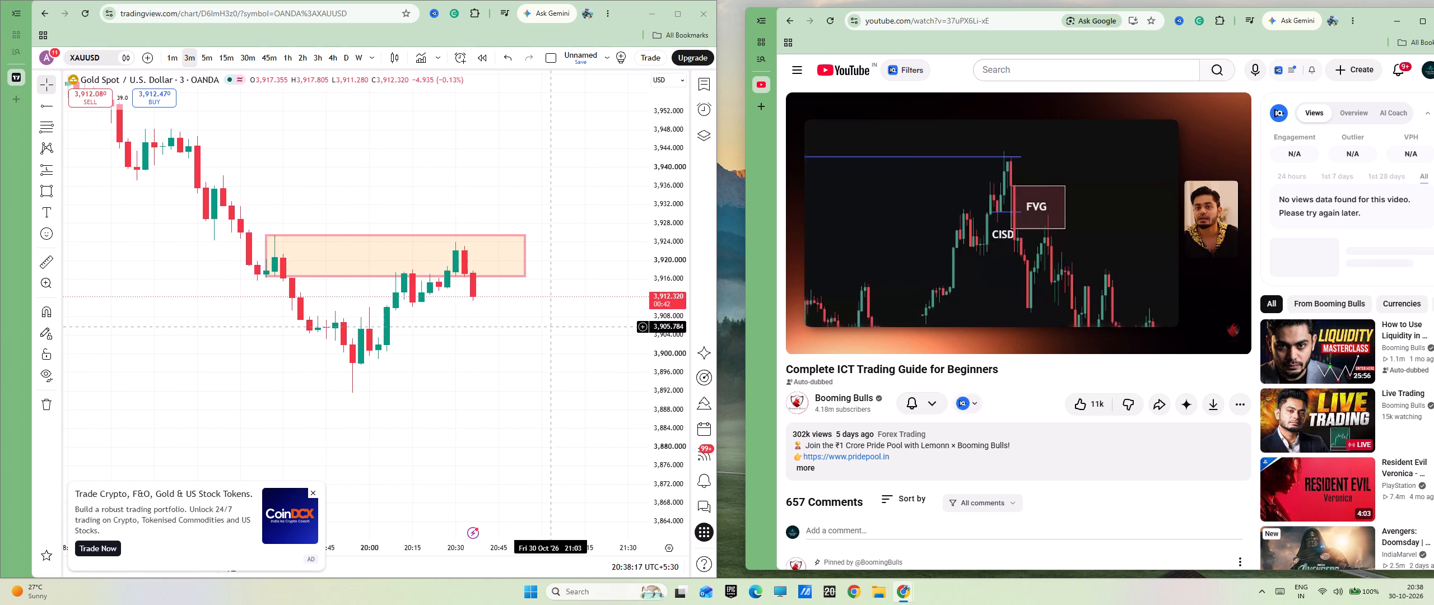
scroll(548, 327, down, 2)
scroll(548, 327, up, 4)
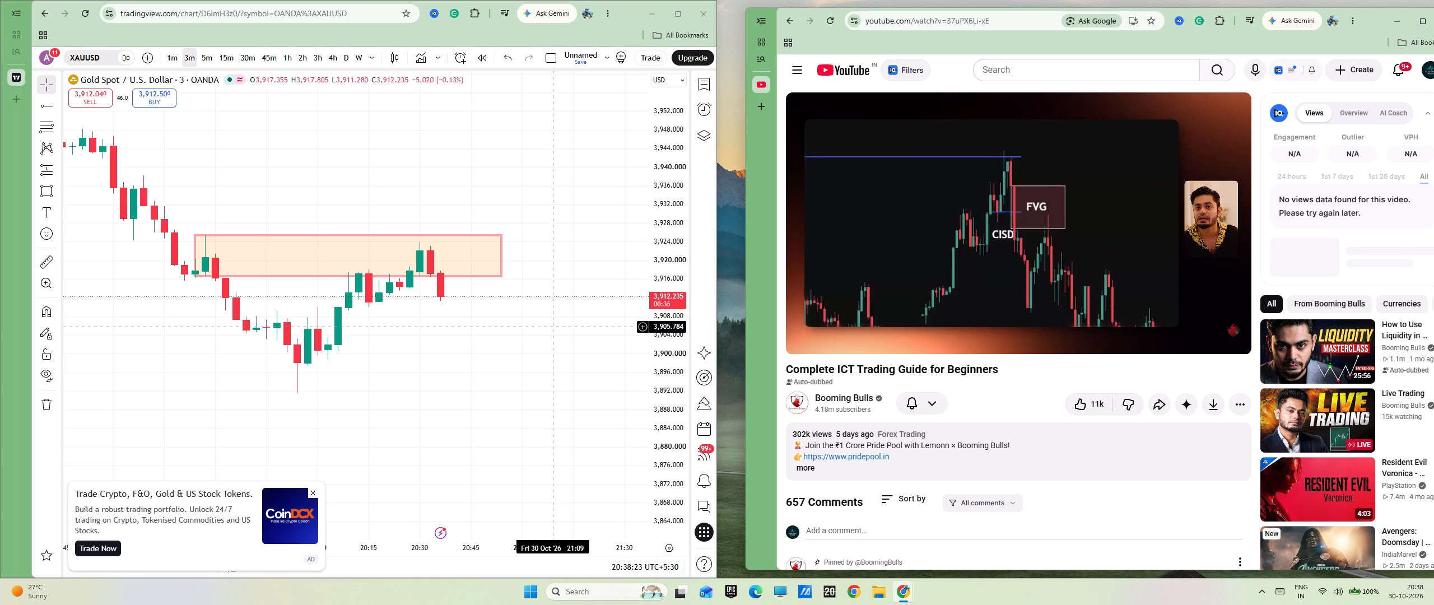
scroll(548, 327, down, 2)
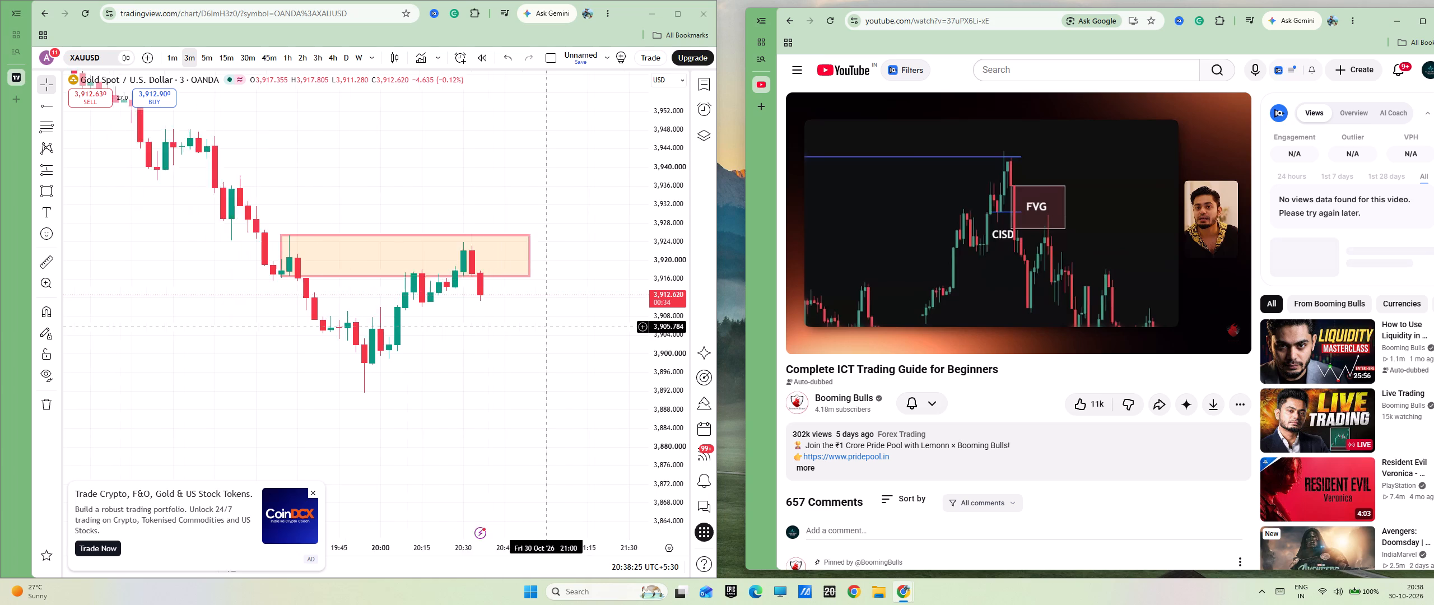
scroll(548, 327, down, 1)
scroll(548, 327, up, 7)
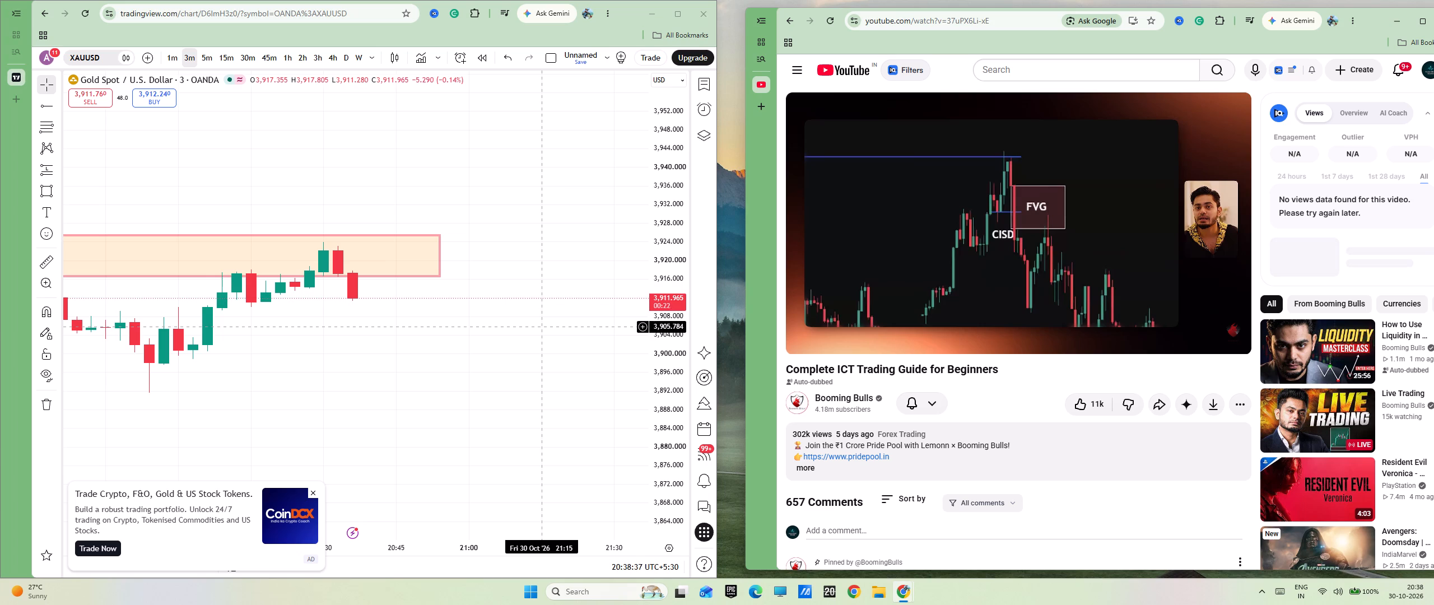
scroll(548, 327, up, 5)
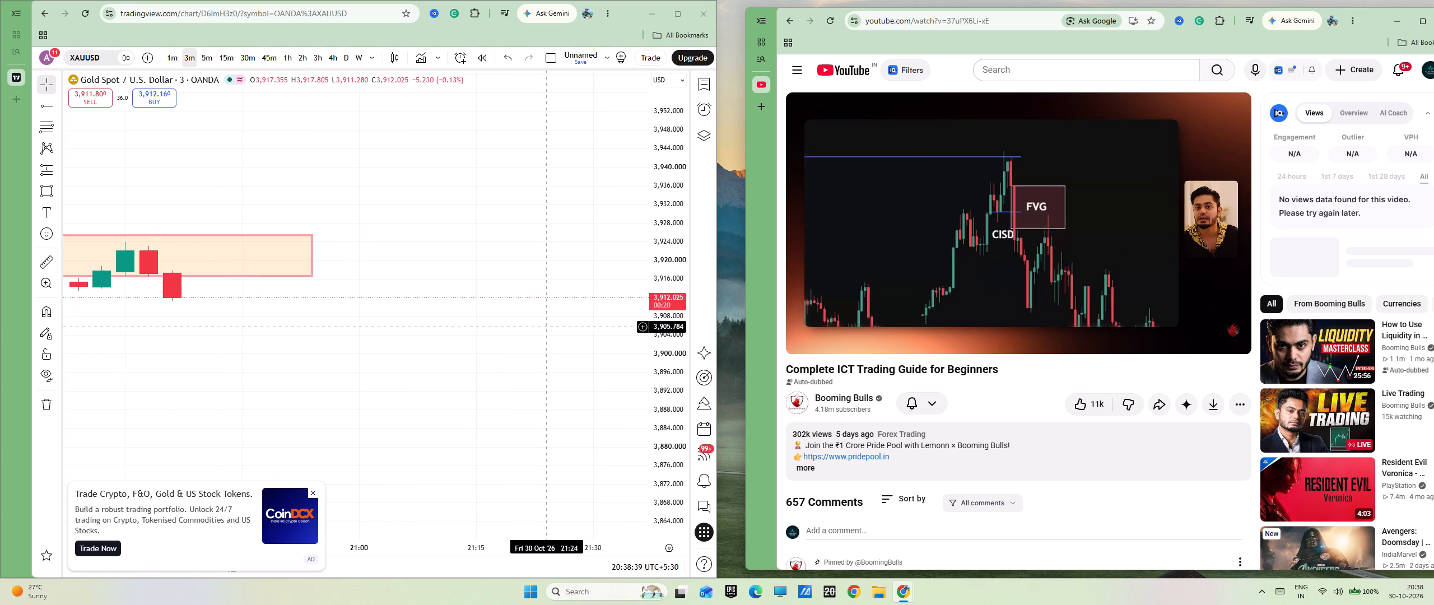
scroll(548, 327, down, 4)
drag(672, 328, 665, 251)
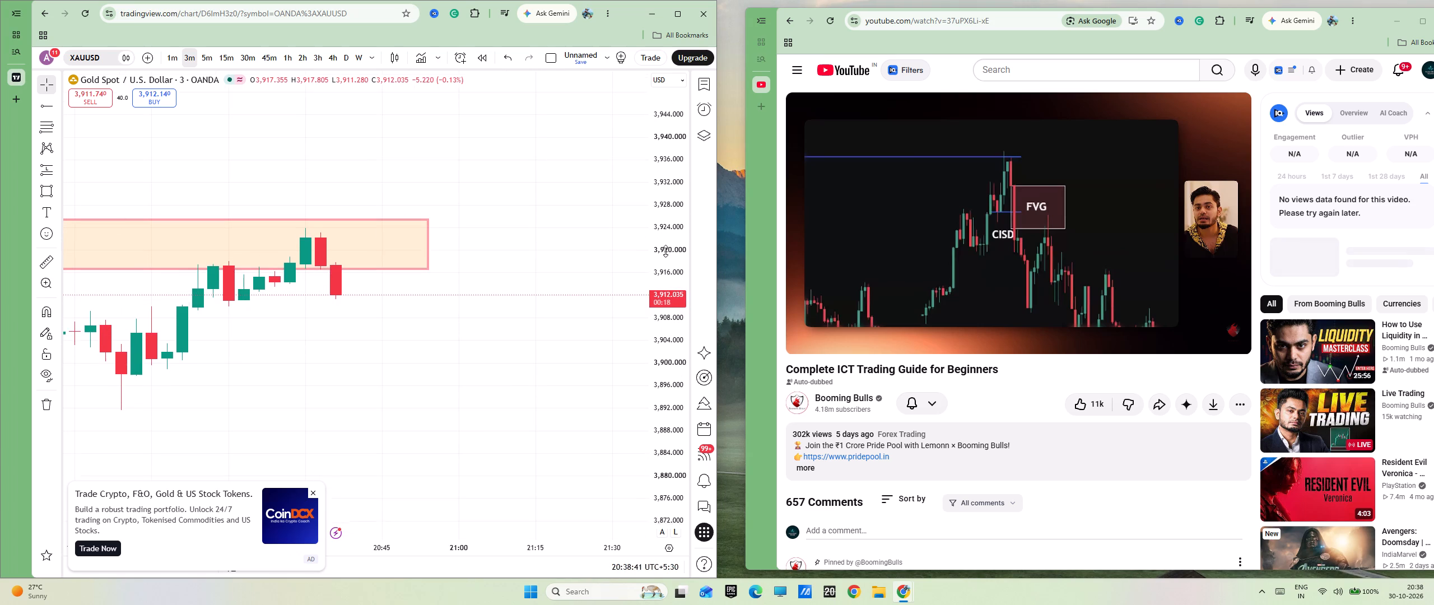
drag(665, 251, 664, 240)
scroll(559, 287, up, 3)
drag(540, 323, 588, 282)
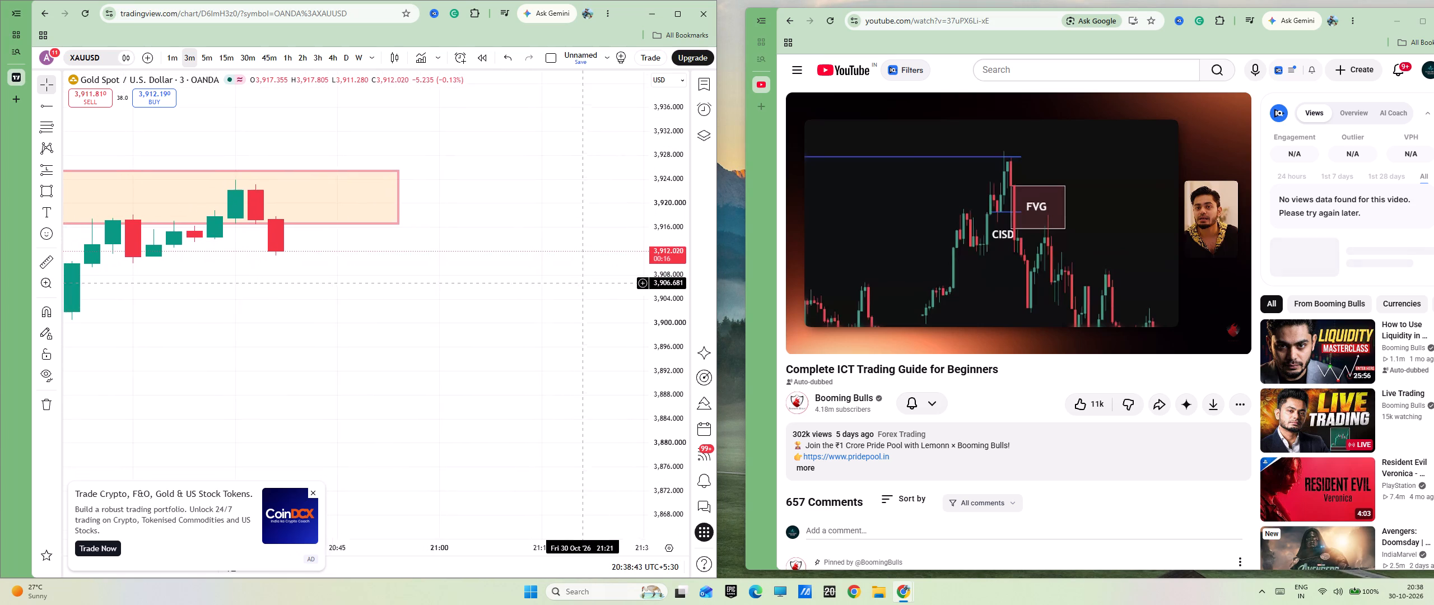
drag(588, 282, 593, 281)
scroll(542, 304, up, 3)
drag(533, 306, 553, 323)
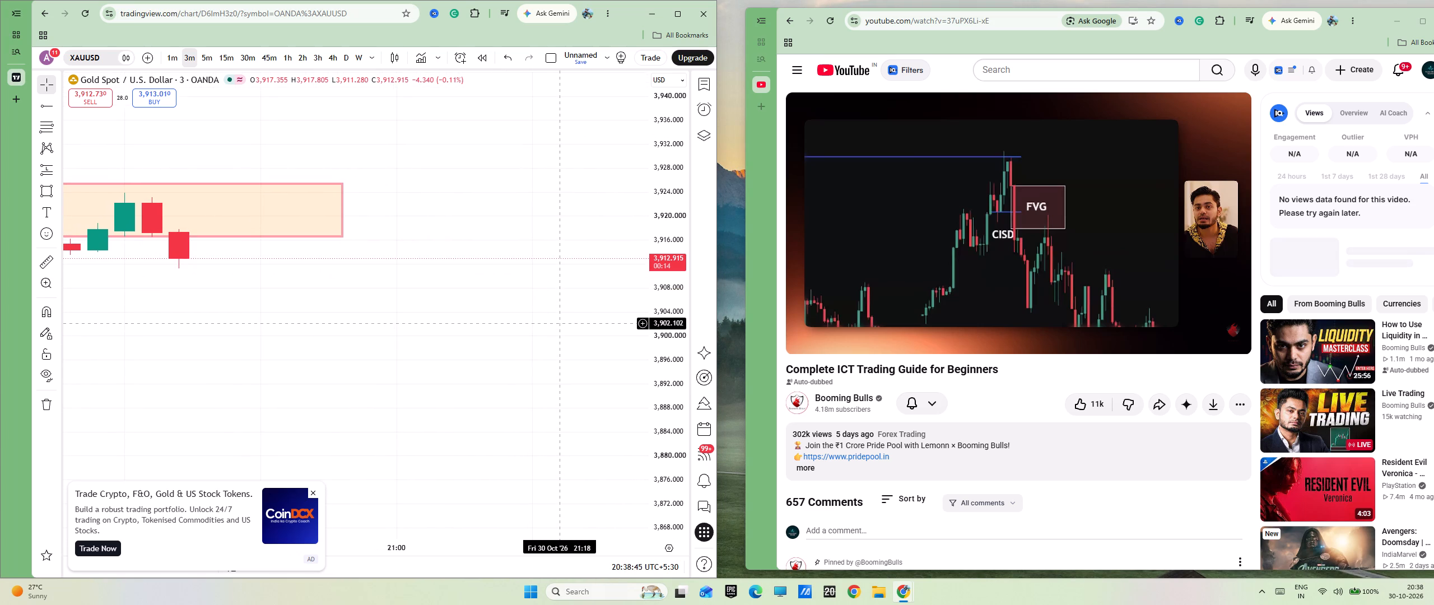
scroll(553, 323, down, 8)
scroll(553, 323, up, 5)
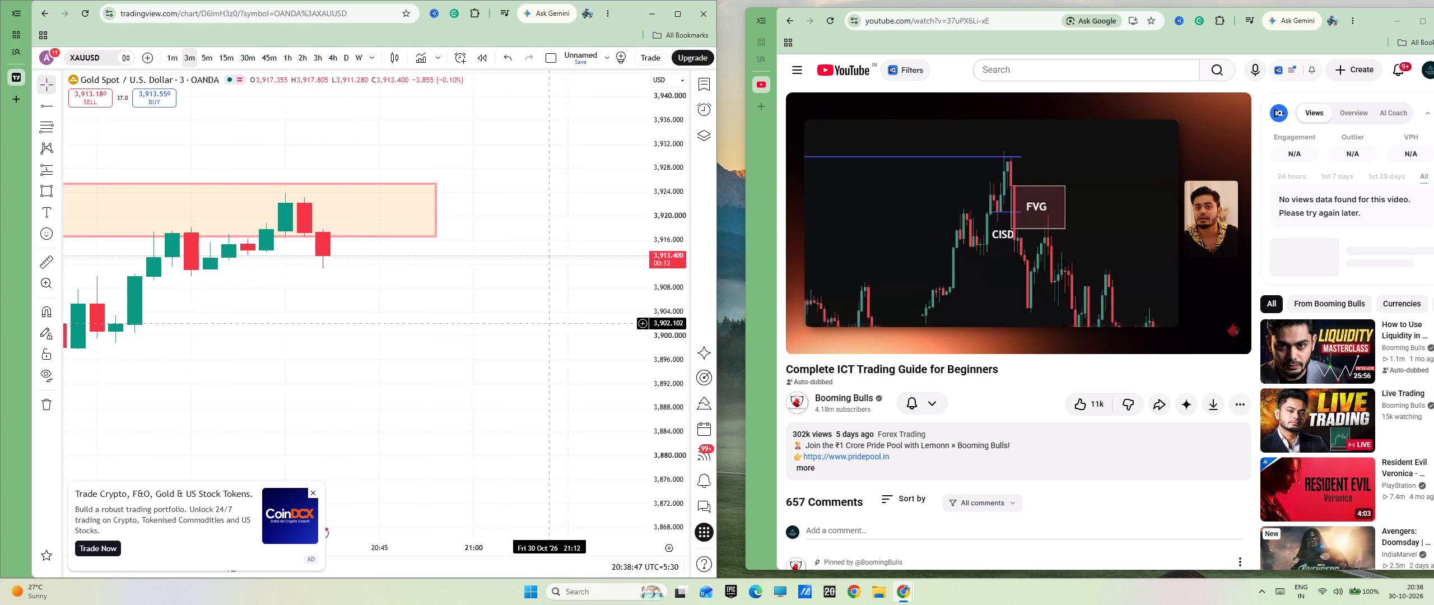
scroll(553, 323, up, 3)
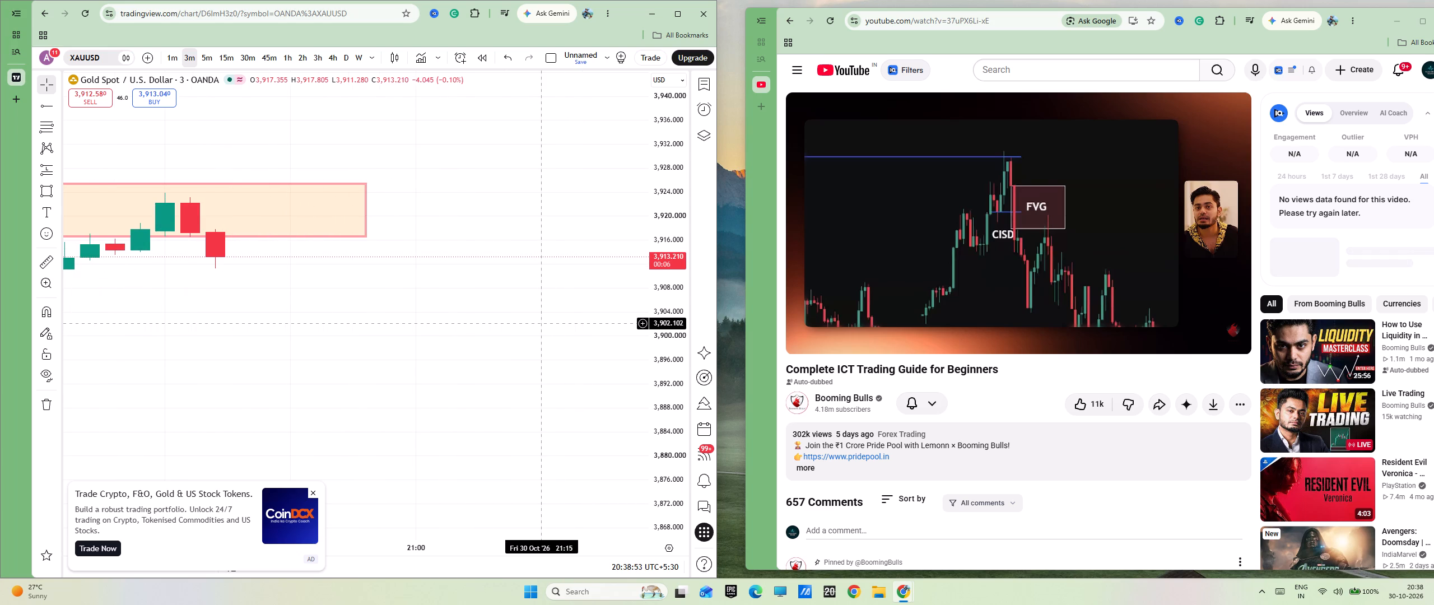
scroll(553, 323, down, 2)
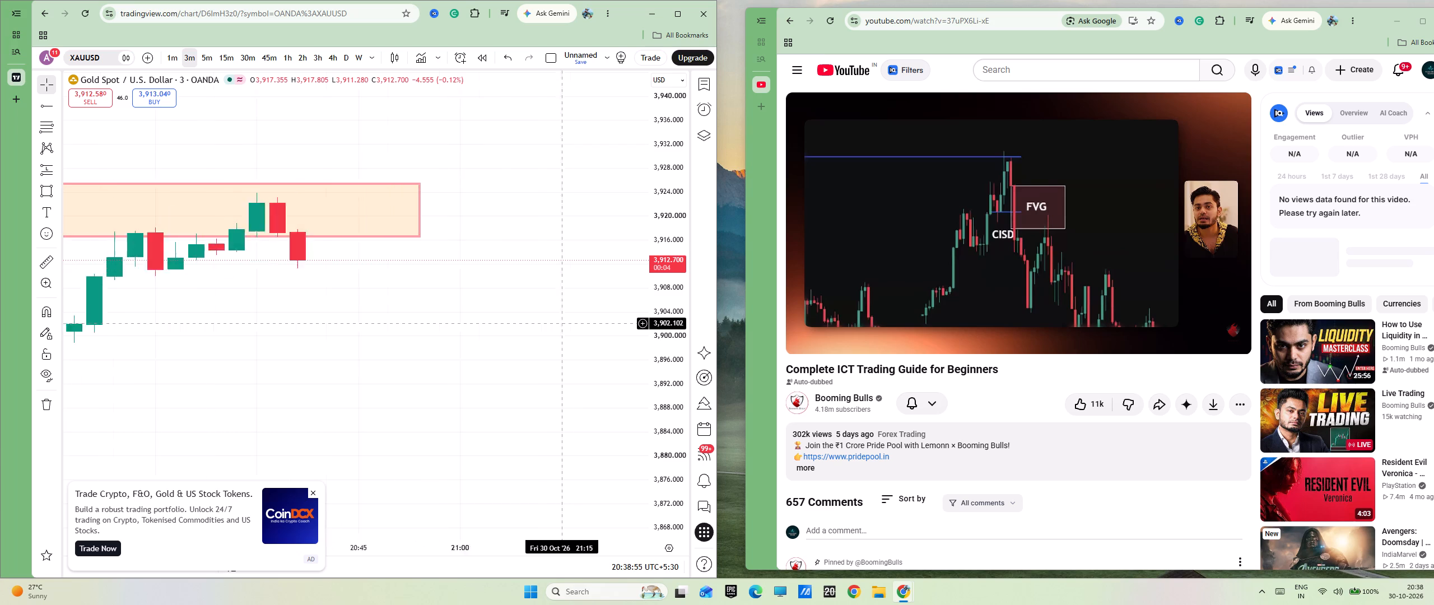
scroll(553, 323, down, 13)
scroll(553, 323, up, 4)
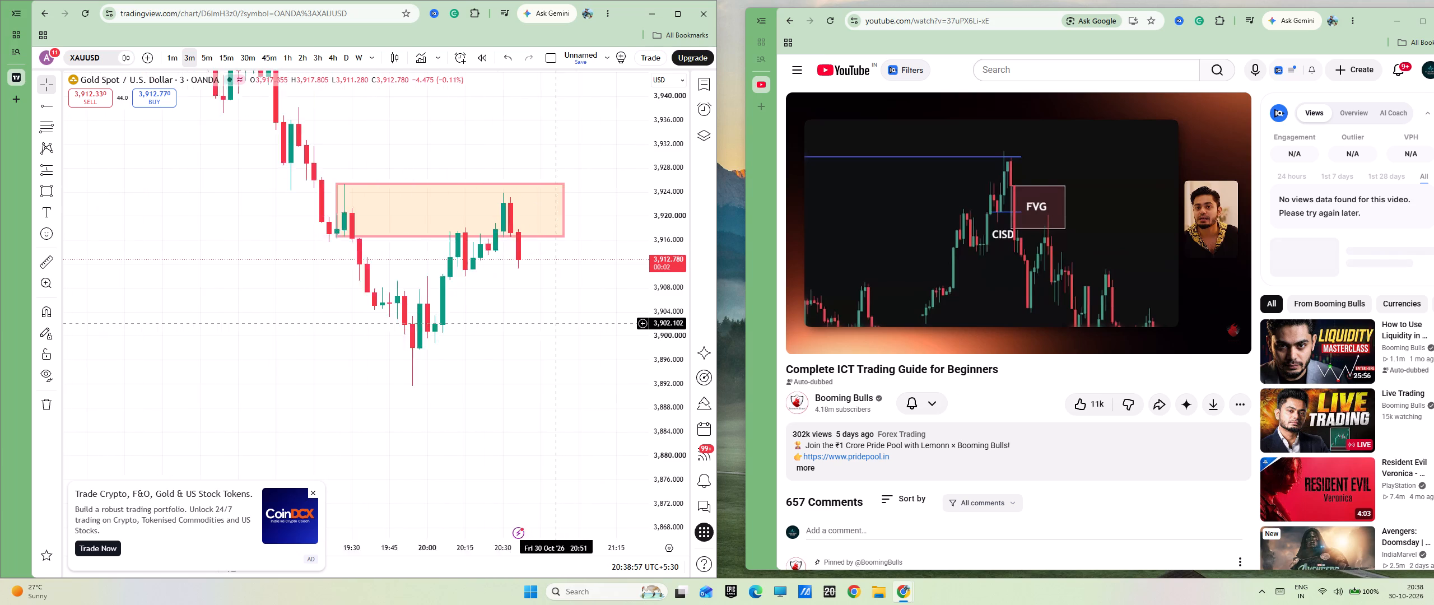
scroll(553, 323, up, 9)
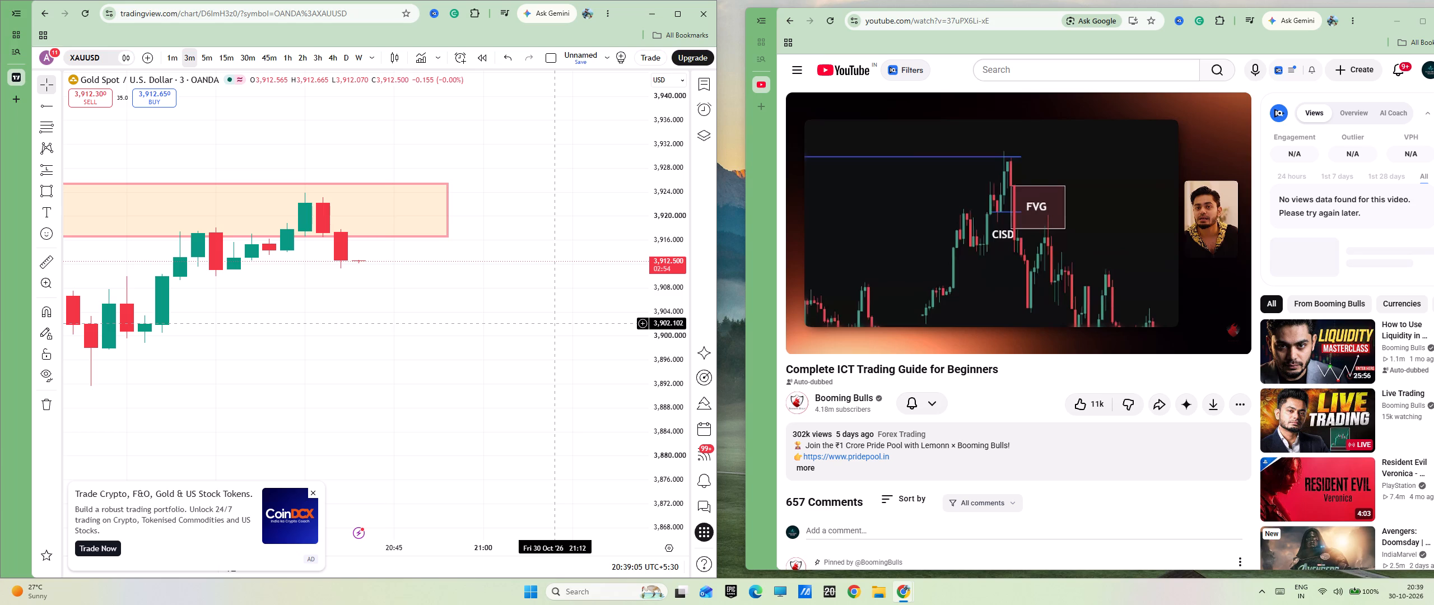
scroll(553, 323, down, 2)
scroll(553, 323, up, 3)
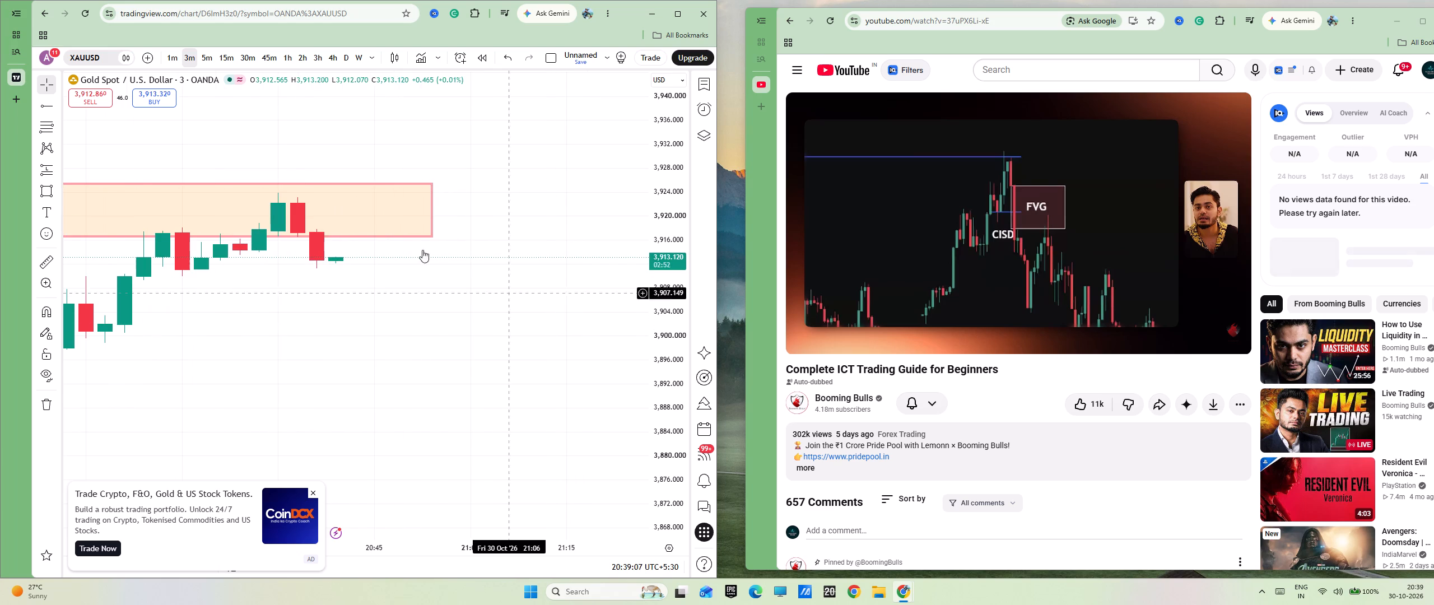
Switch the XAUUSD chart to the 5-minute timeframe.
click(210, 57)
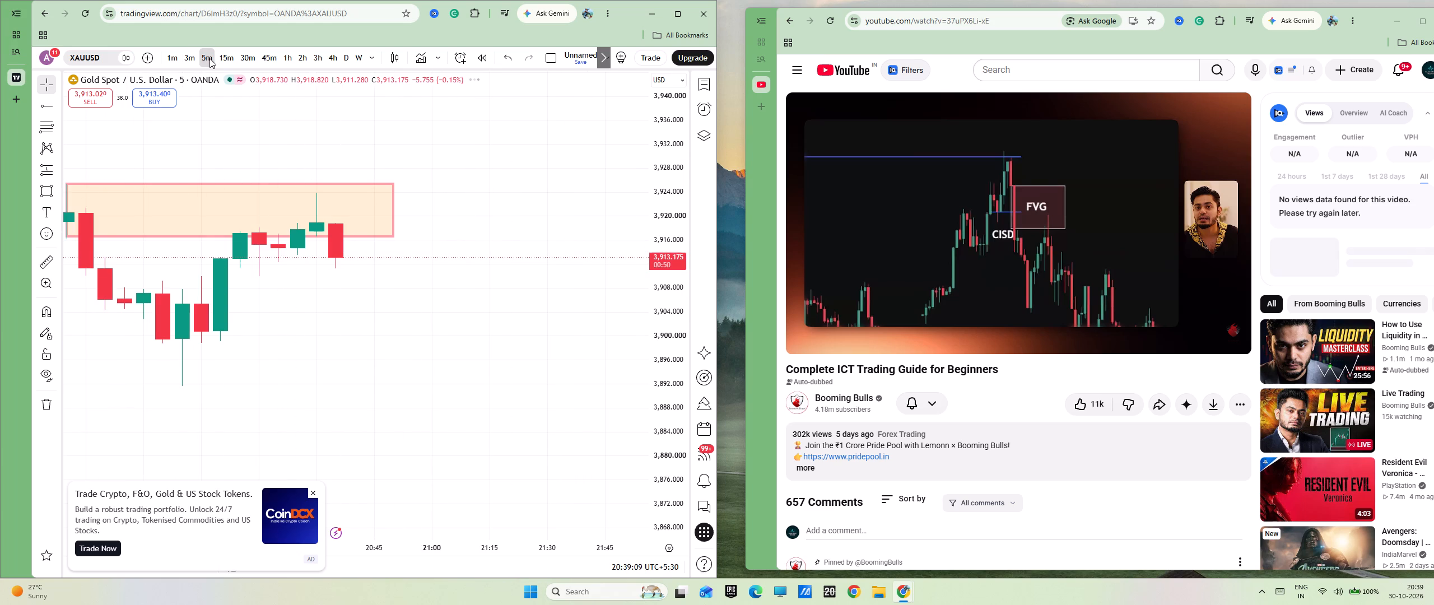
Switch the XAUUSD chart to the 1-minute timeframe and examine the candles around the marked zone.
click(174, 62)
scroll(298, 140, down, 2)
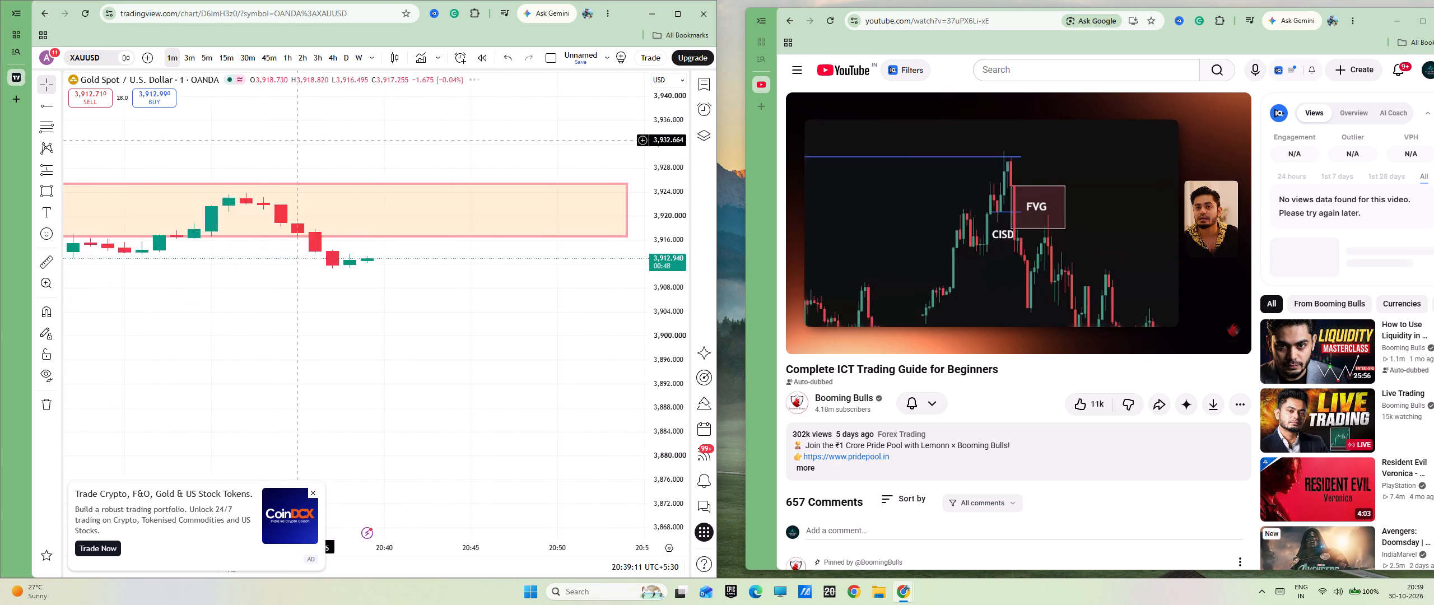
scroll(300, 141, down, 14)
scroll(365, 169, down, 7)
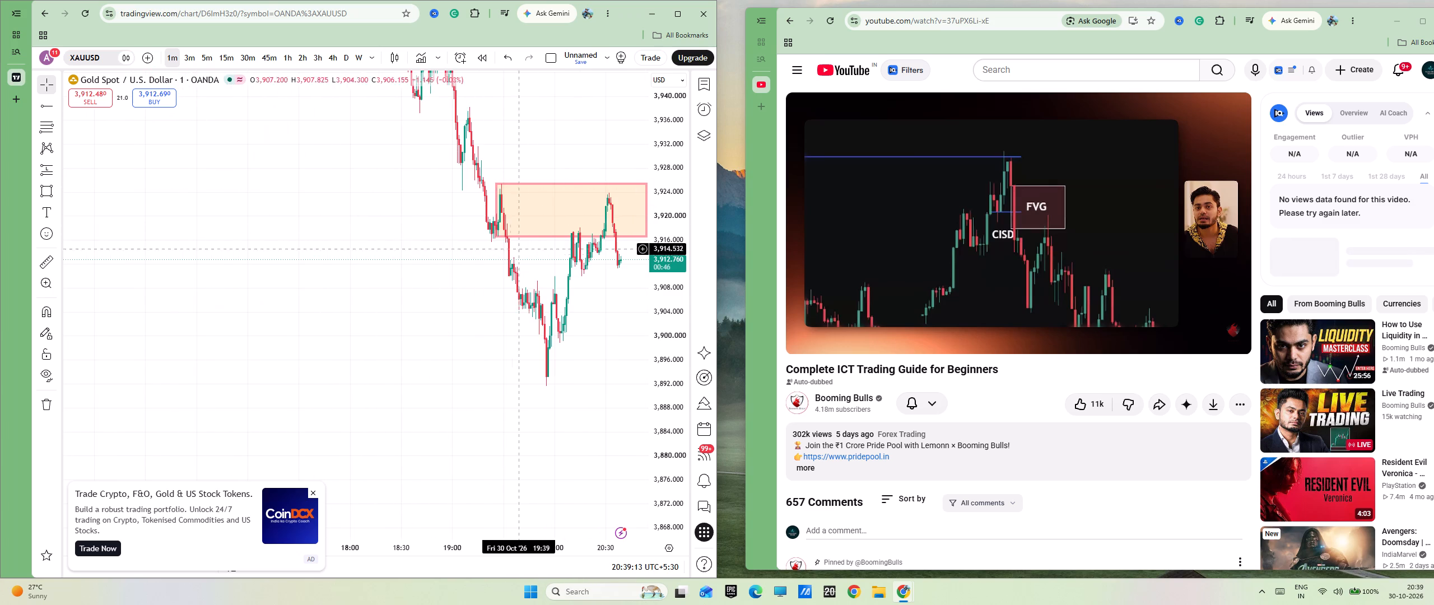
scroll(577, 275, up, 13)
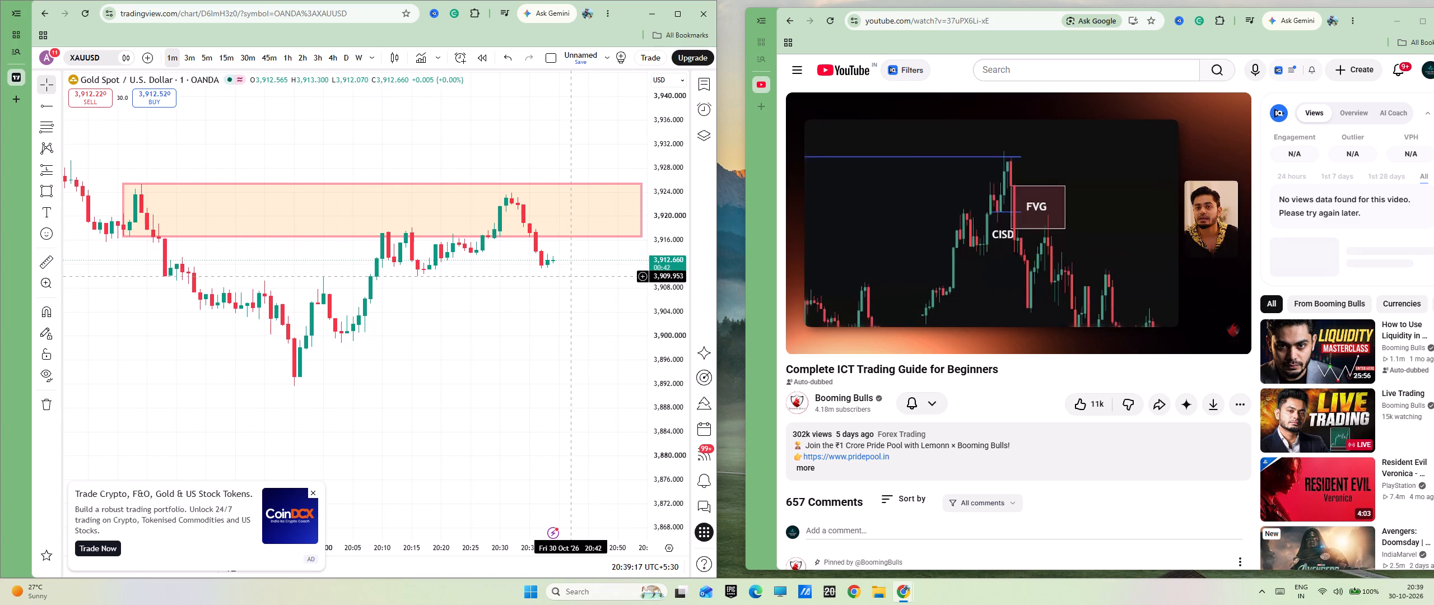
scroll(568, 280, up, 3)
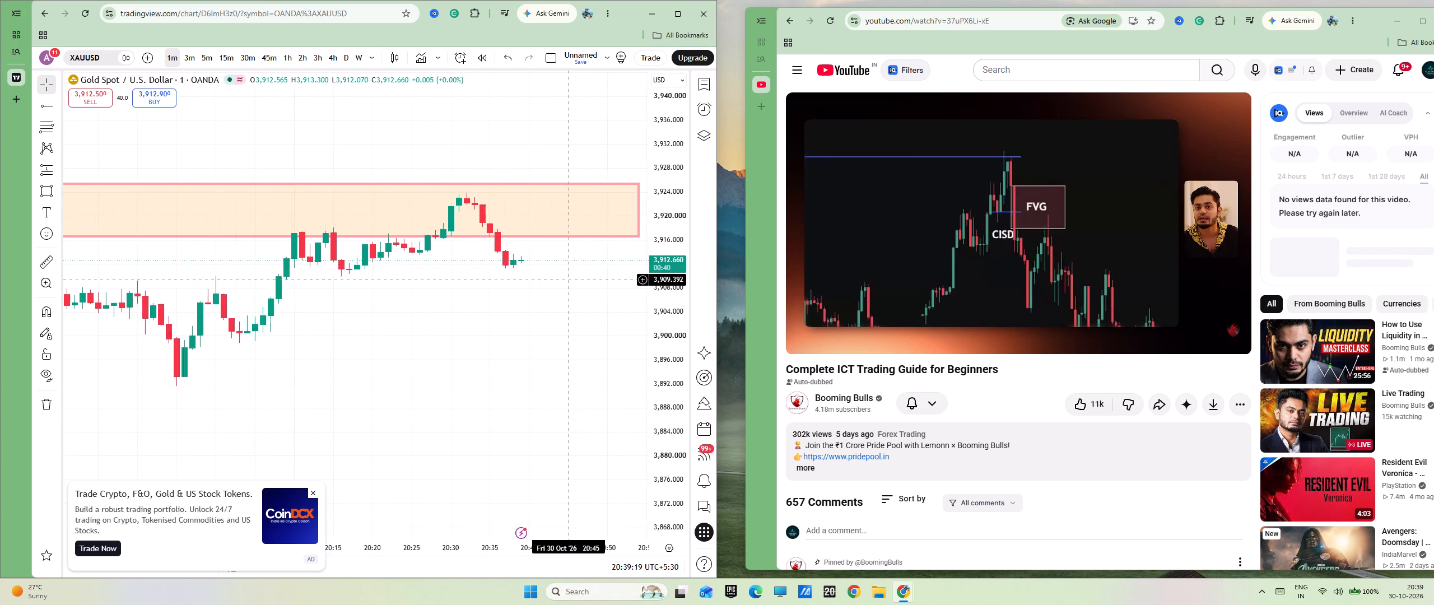
scroll(568, 280, up, 1)
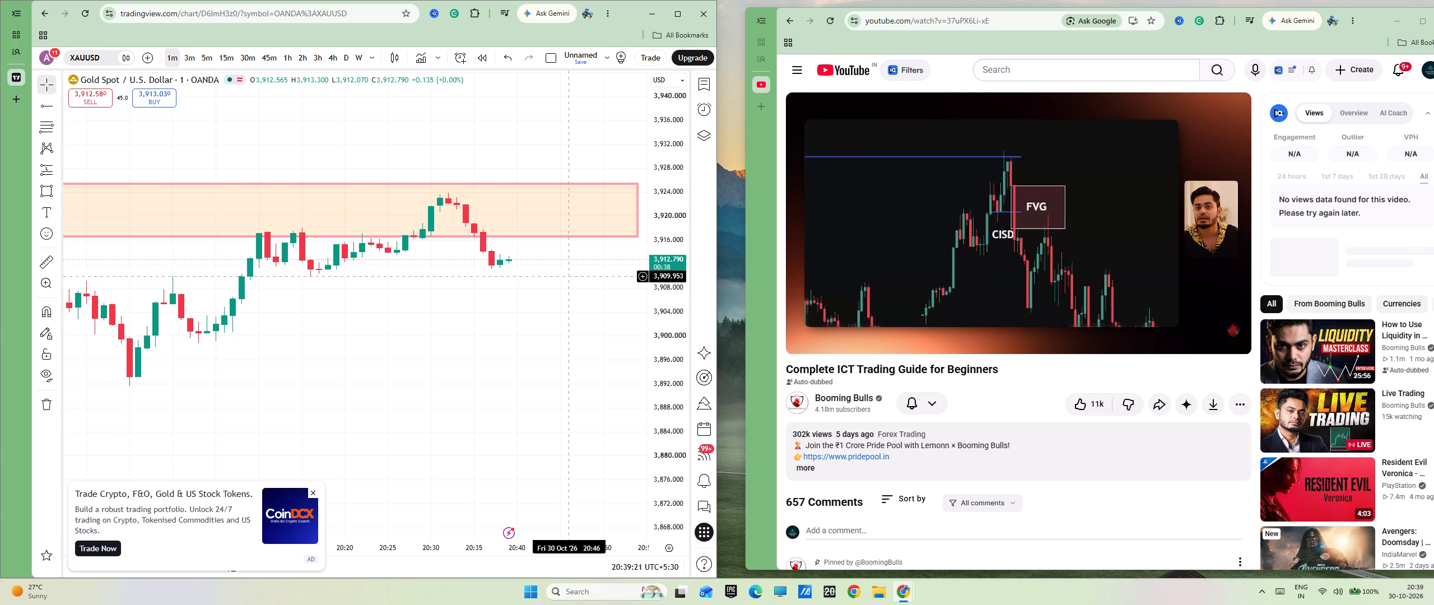
scroll(569, 272, down, 10)
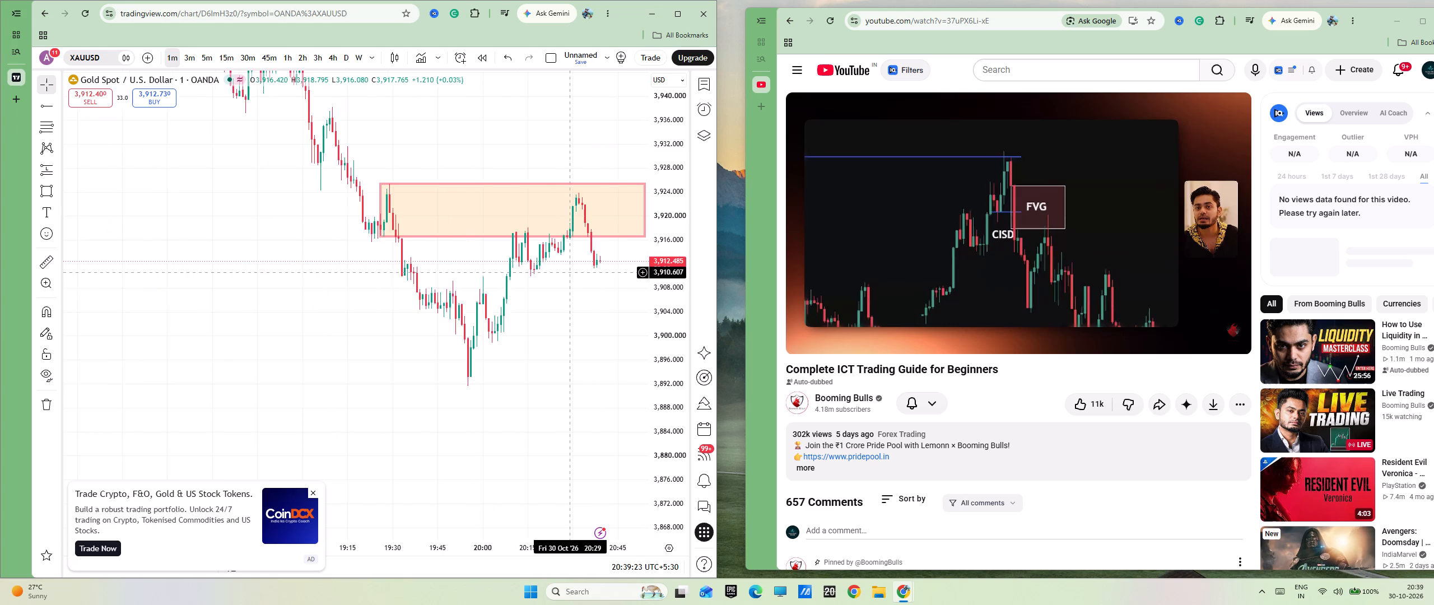
scroll(569, 272, down, 6)
scroll(561, 323, up, 5)
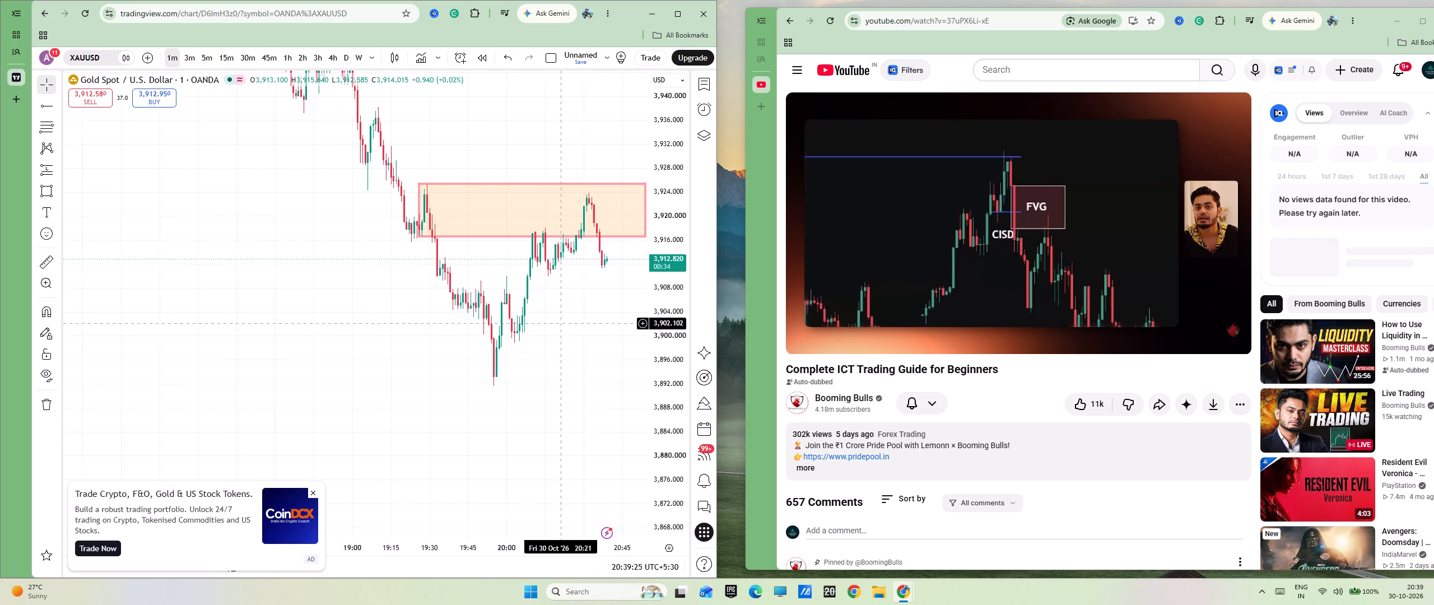
scroll(561, 323, up, 12)
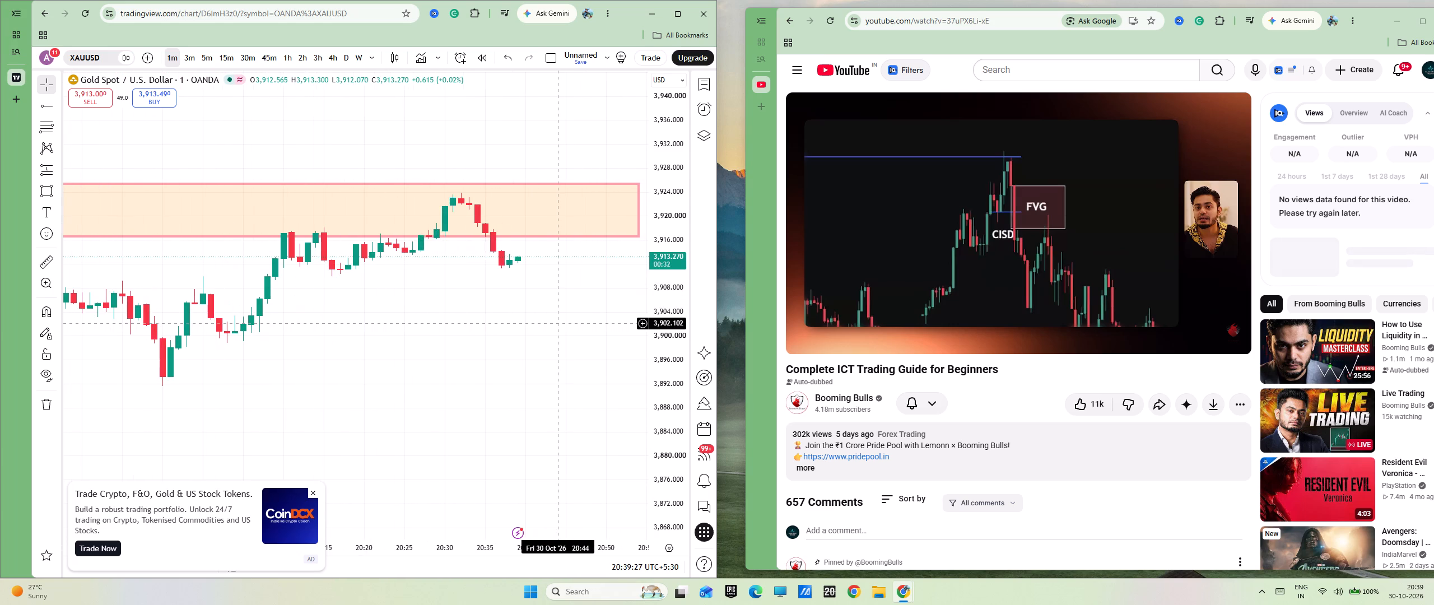
scroll(561, 323, up, 1)
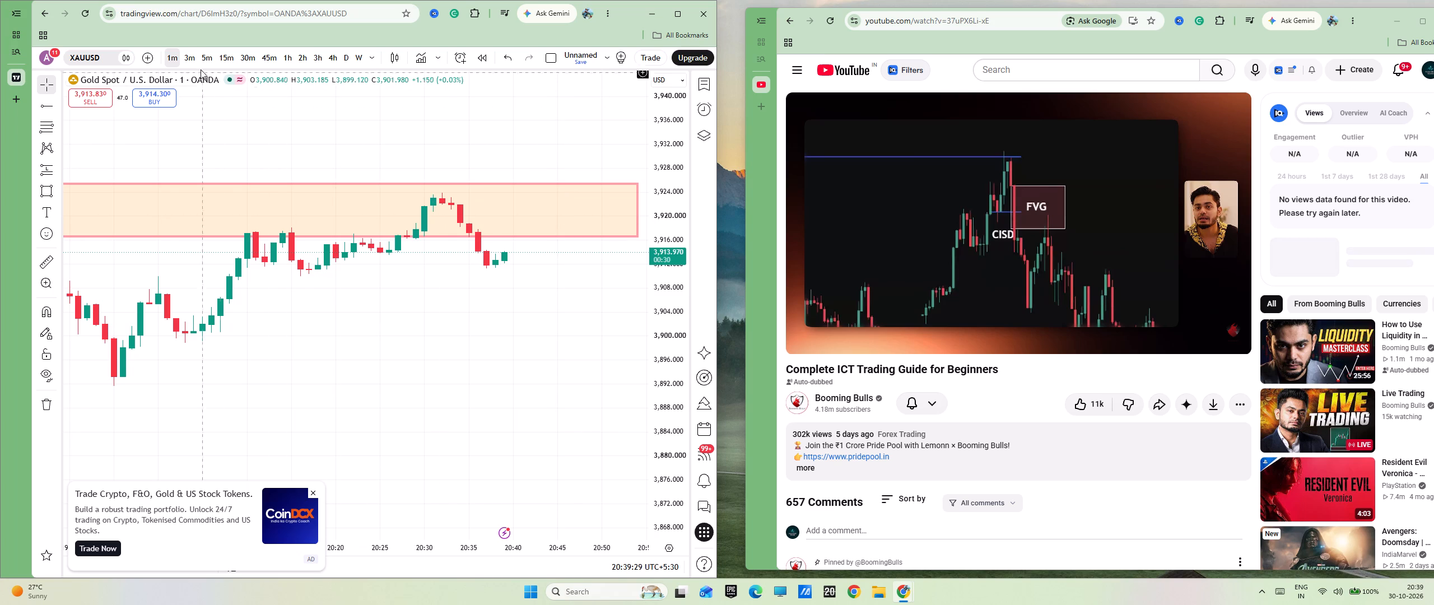
On the 3-minute timeframe, raise the lower edge of the marked rectangle zone to about 3,920.70.
click(189, 62)
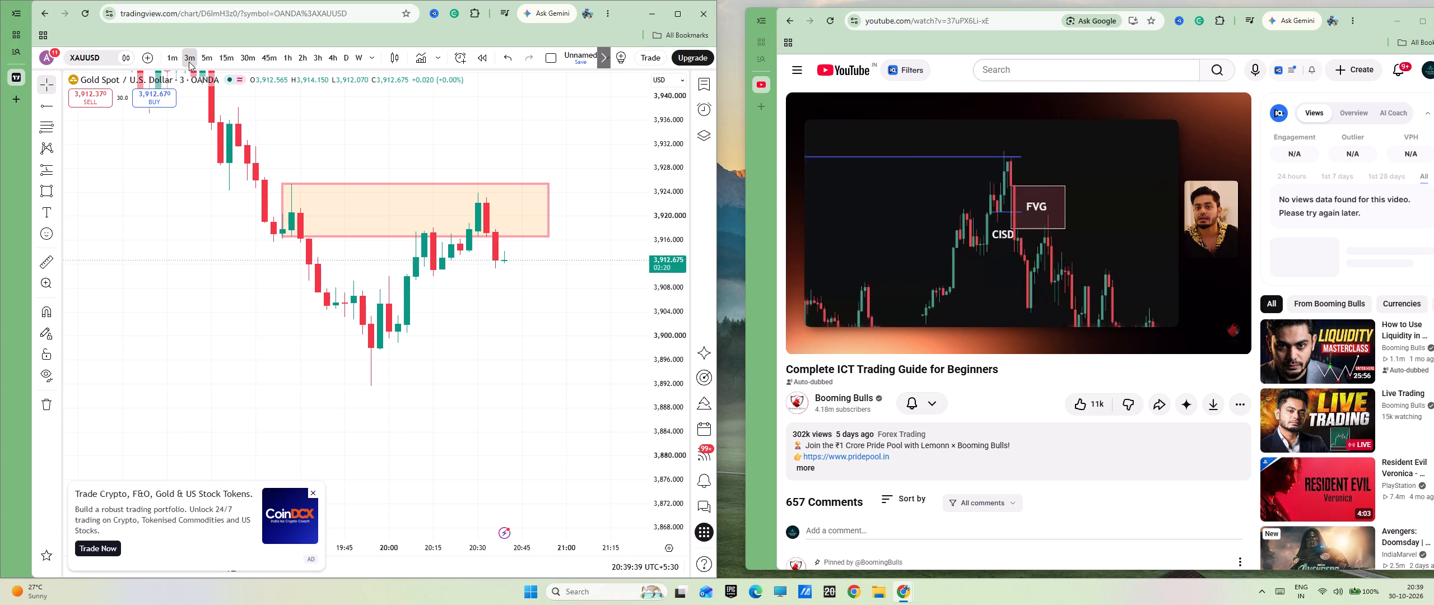
scroll(454, 284, up, 4)
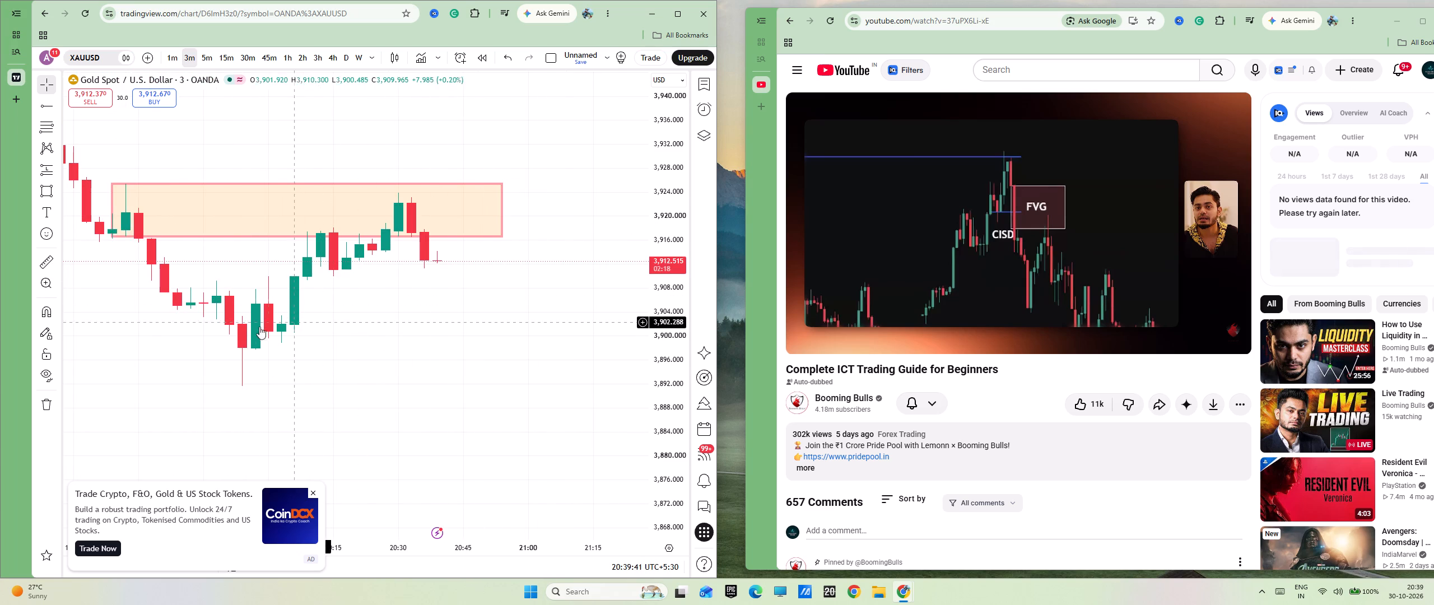
scroll(212, 250, down, 5)
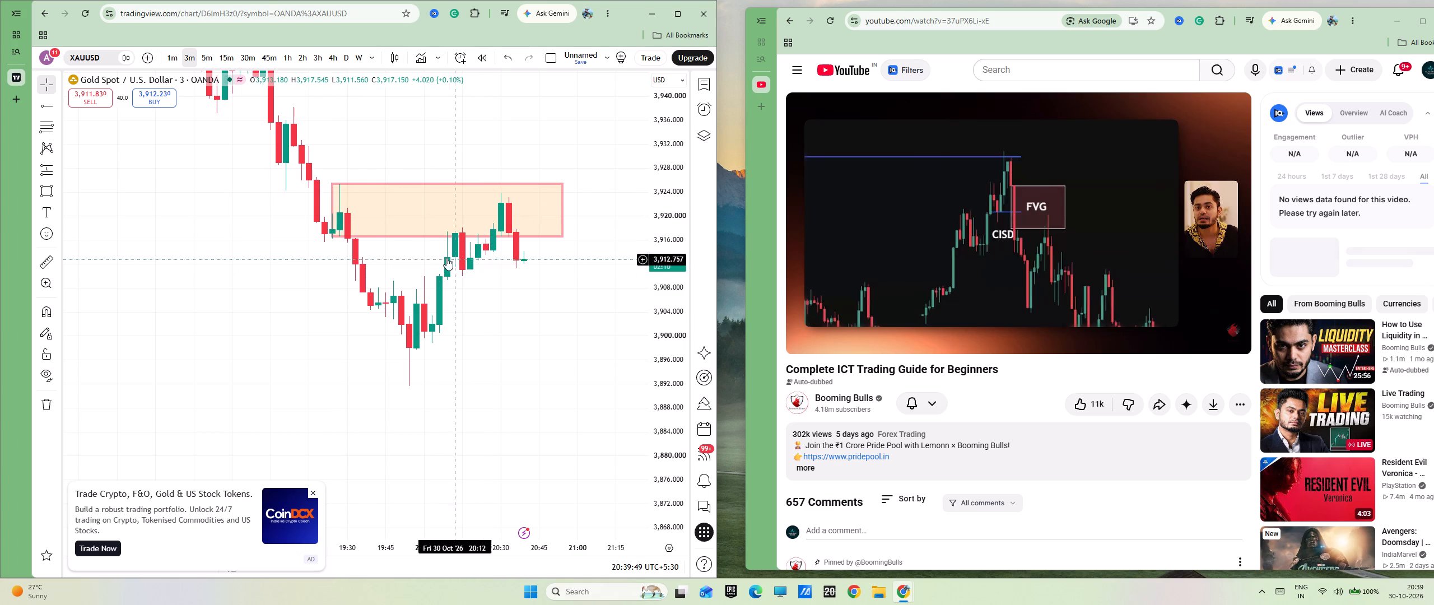
drag(444, 238, 445, 230)
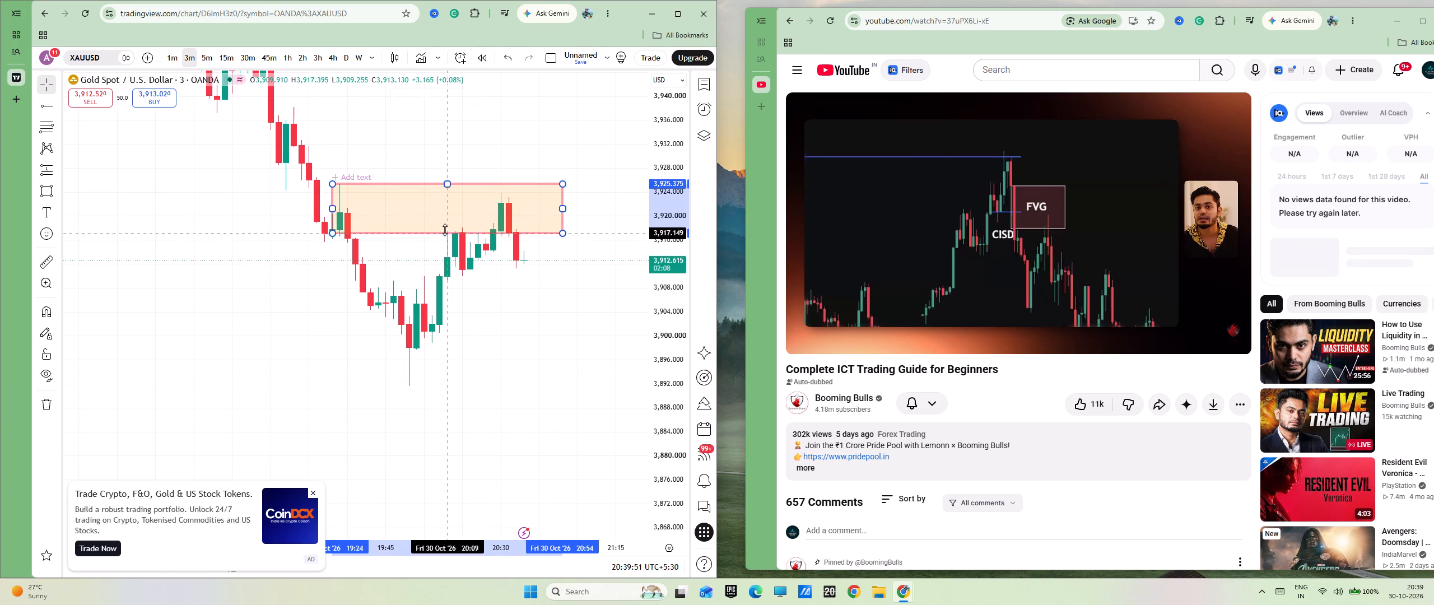
drag(445, 230, 449, 212)
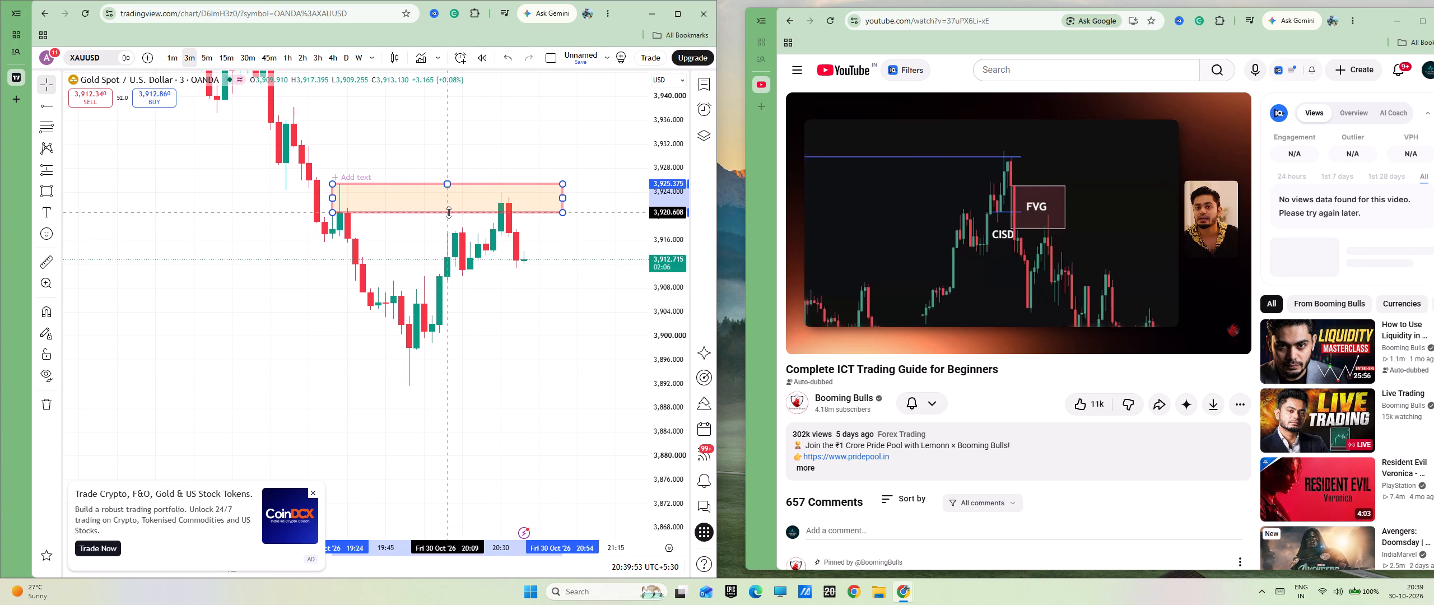
drag(449, 212, 449, 212)
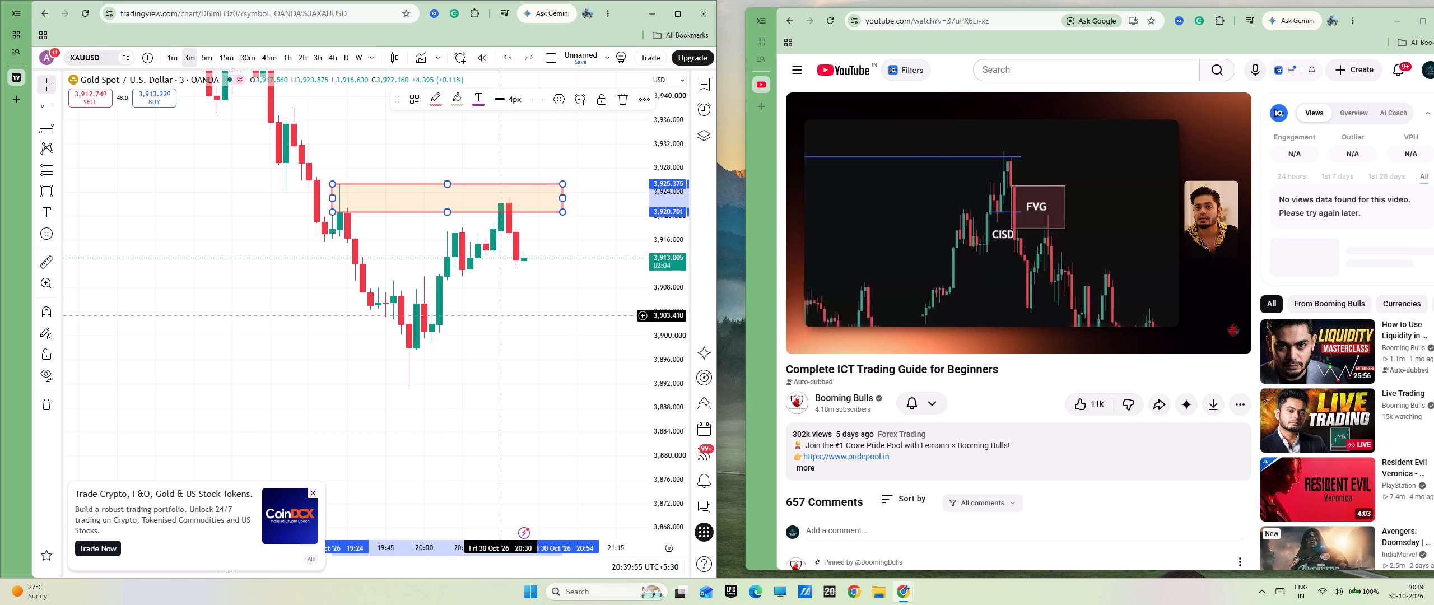
On the 5-minute timeframe, draw a horizontal ray at about 3,911.33, starting just below the large red candle after the zone touch.
scroll(497, 315, up, 2)
click(209, 61)
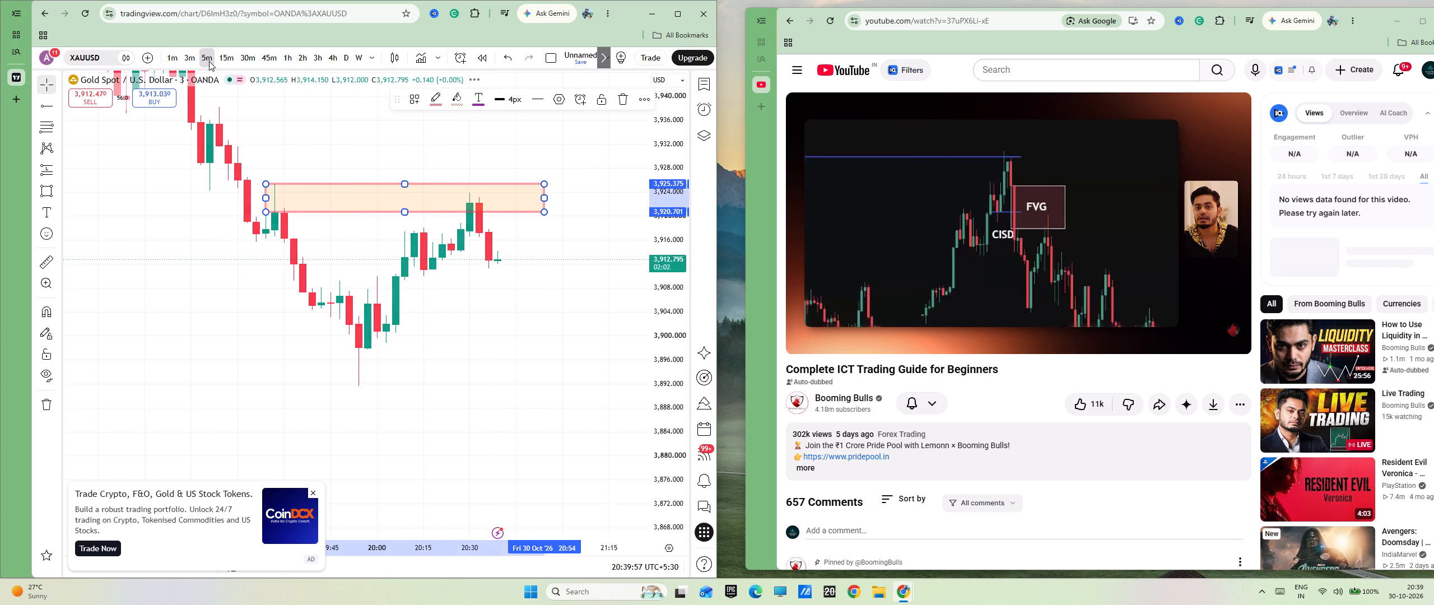
scroll(486, 286, up, 4)
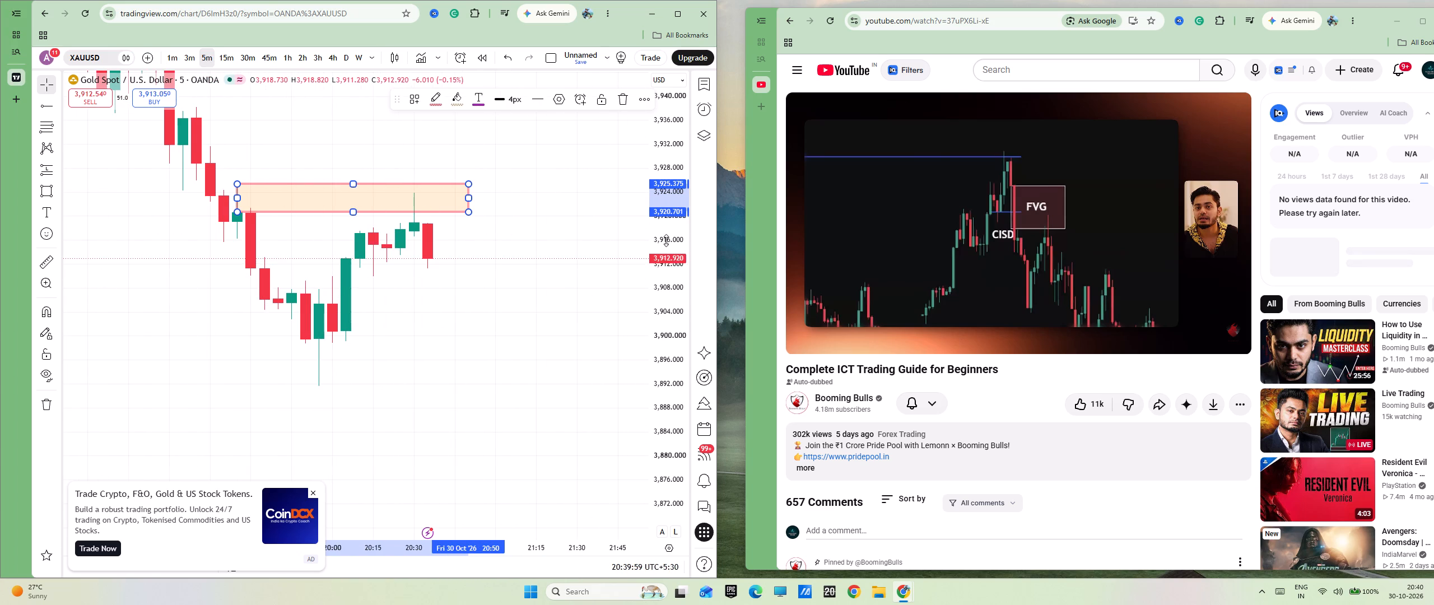
drag(666, 240, 665, 233)
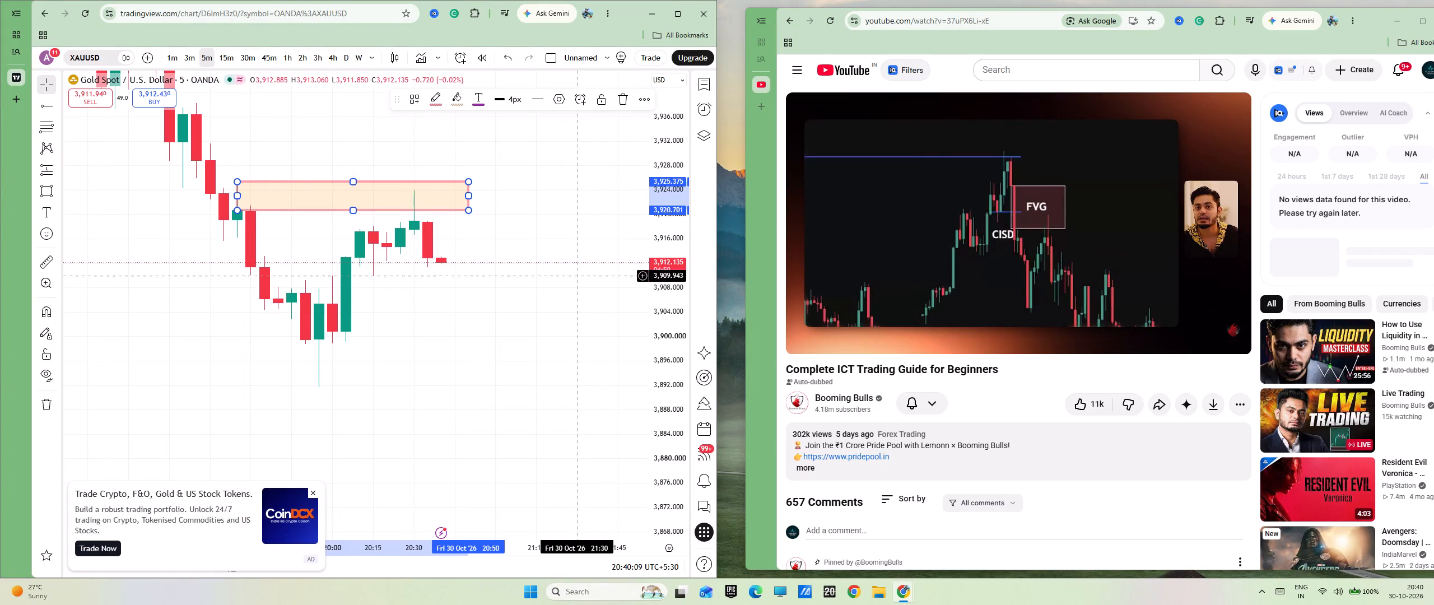
scroll(581, 289, up, 3)
drag(665, 294, 648, 160)
scroll(522, 281, up, 4)
drag(474, 277, 538, 325)
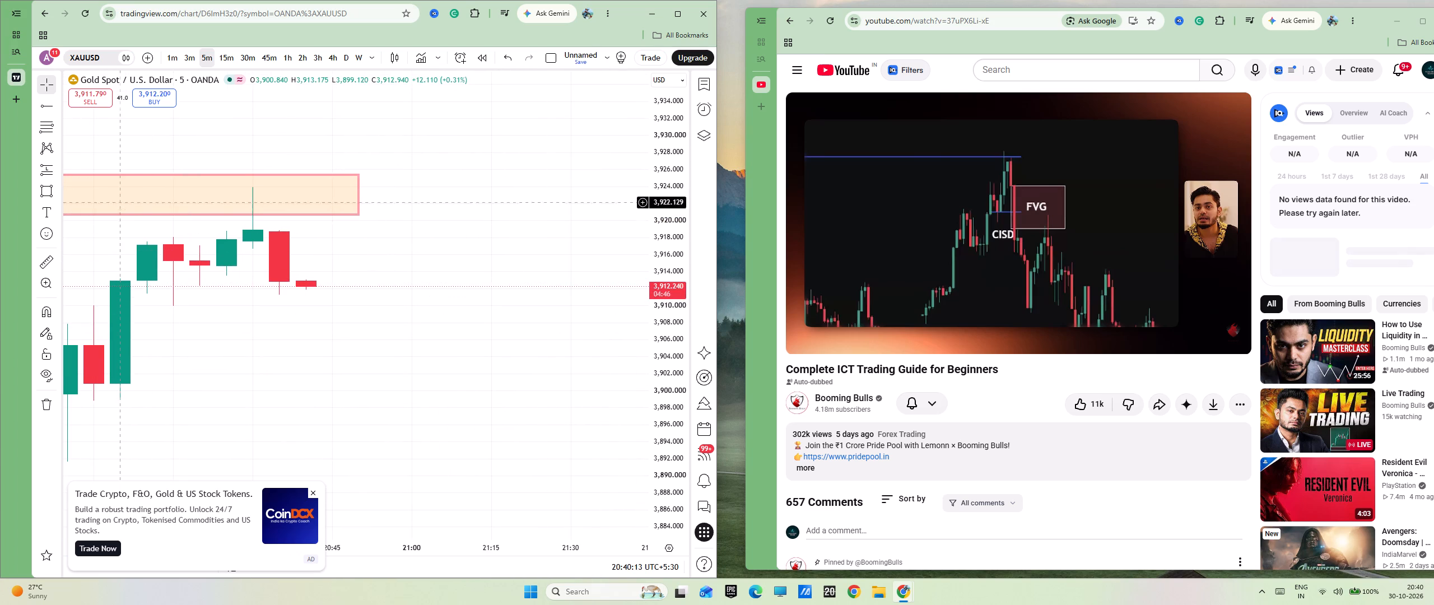
click(49, 111)
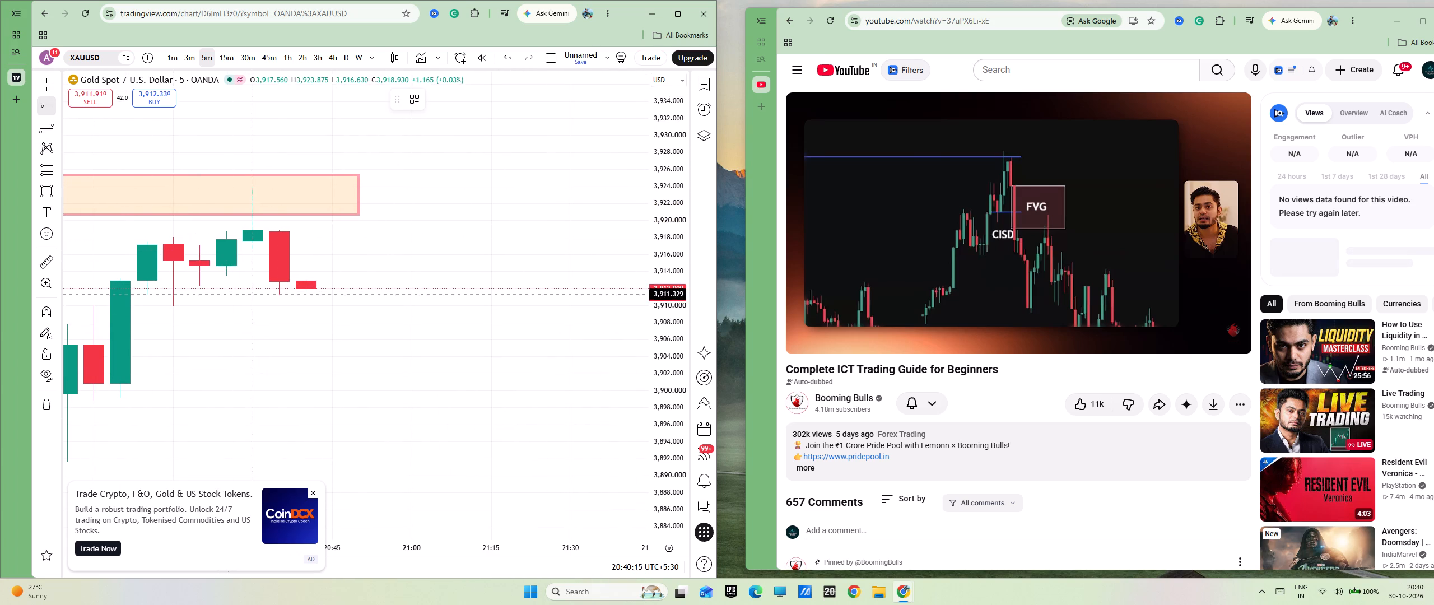
click(277, 294)
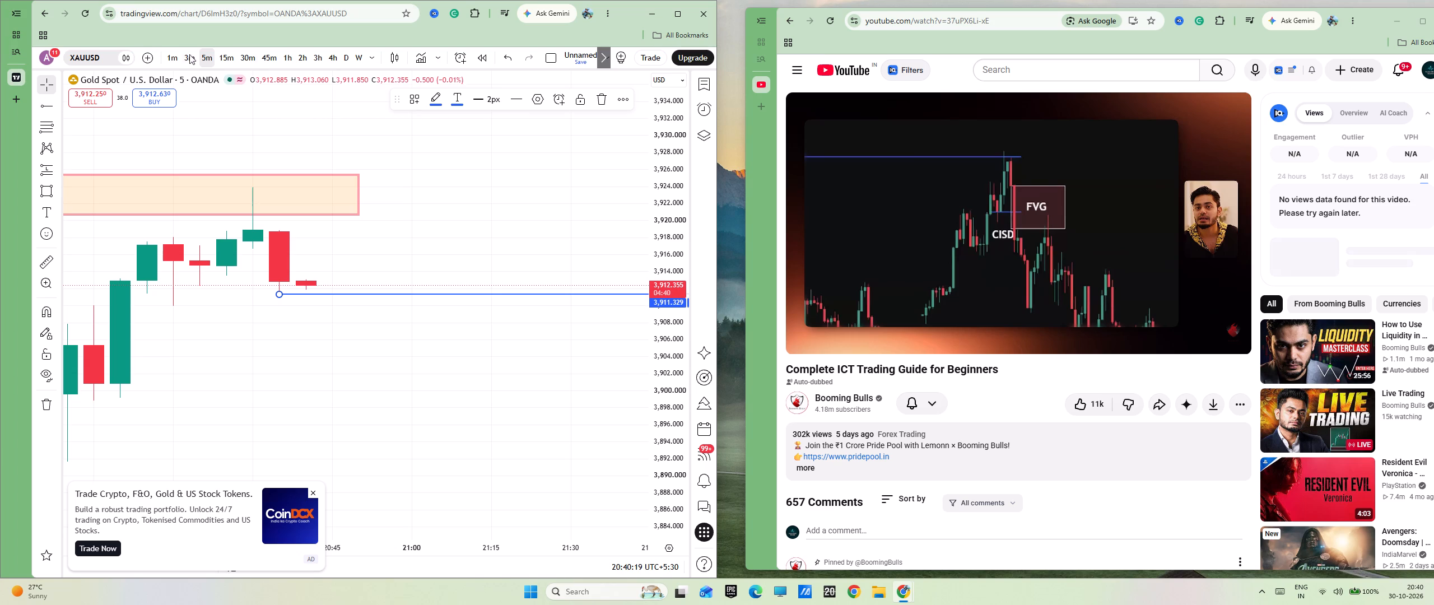
Switch the chart to the 1-minute timeframe and examine how the latest candles behave near the horizontal ray.
click(169, 61)
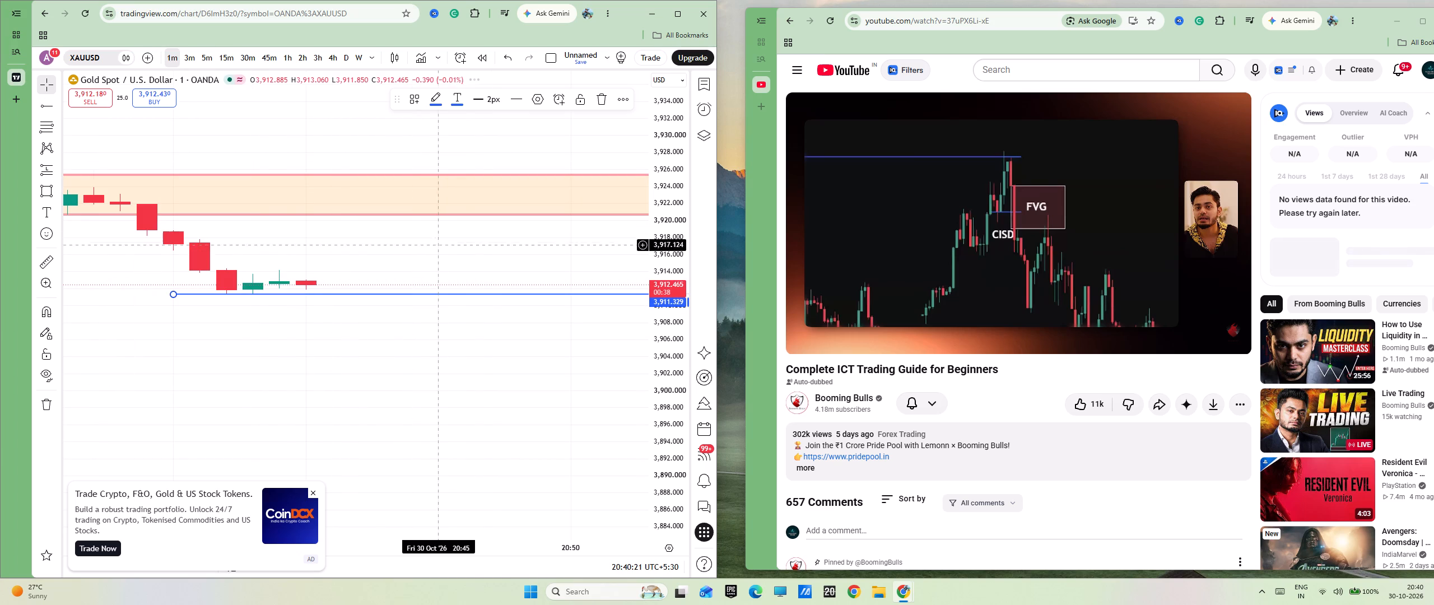
scroll(467, 294, down, 4)
scroll(505, 309, up, 4)
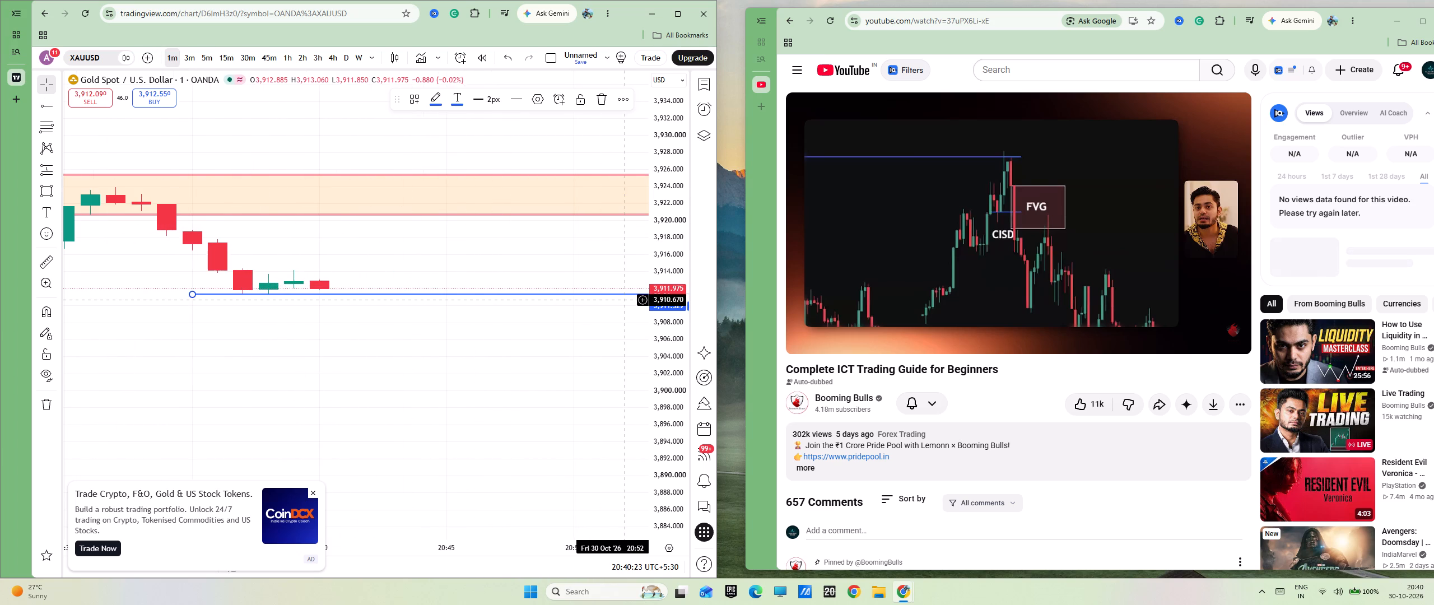
scroll(634, 300, down, 12)
scroll(634, 300, up, 10)
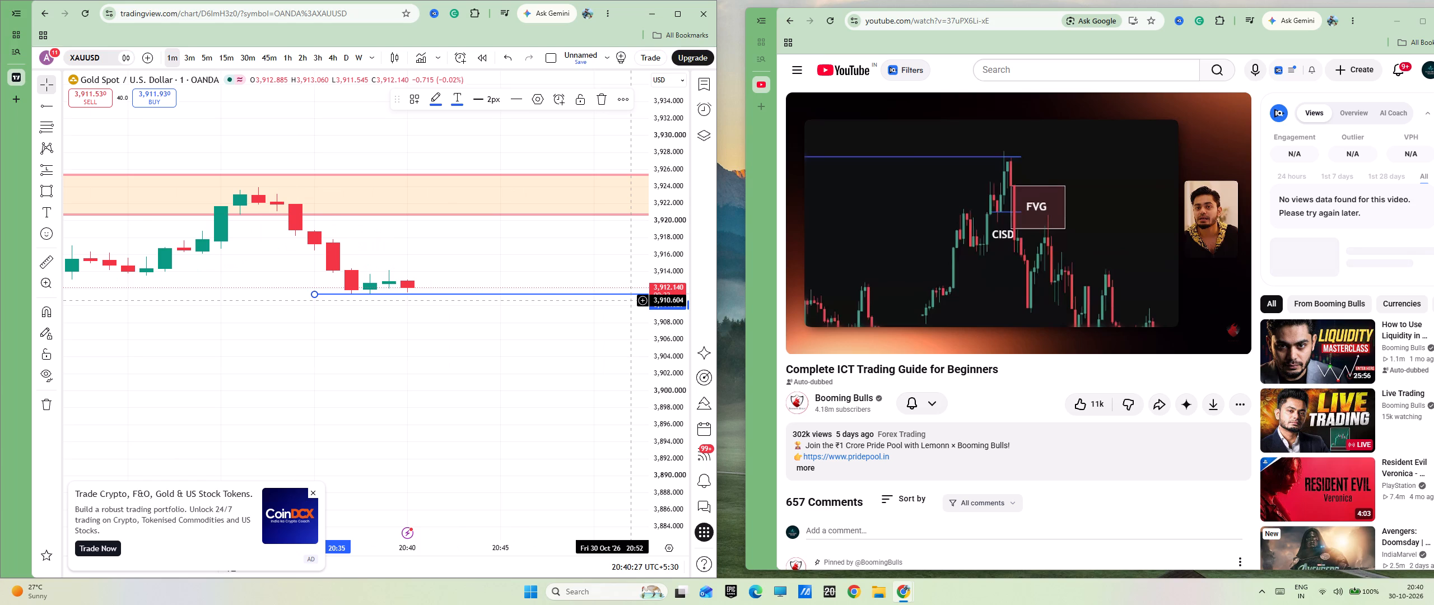
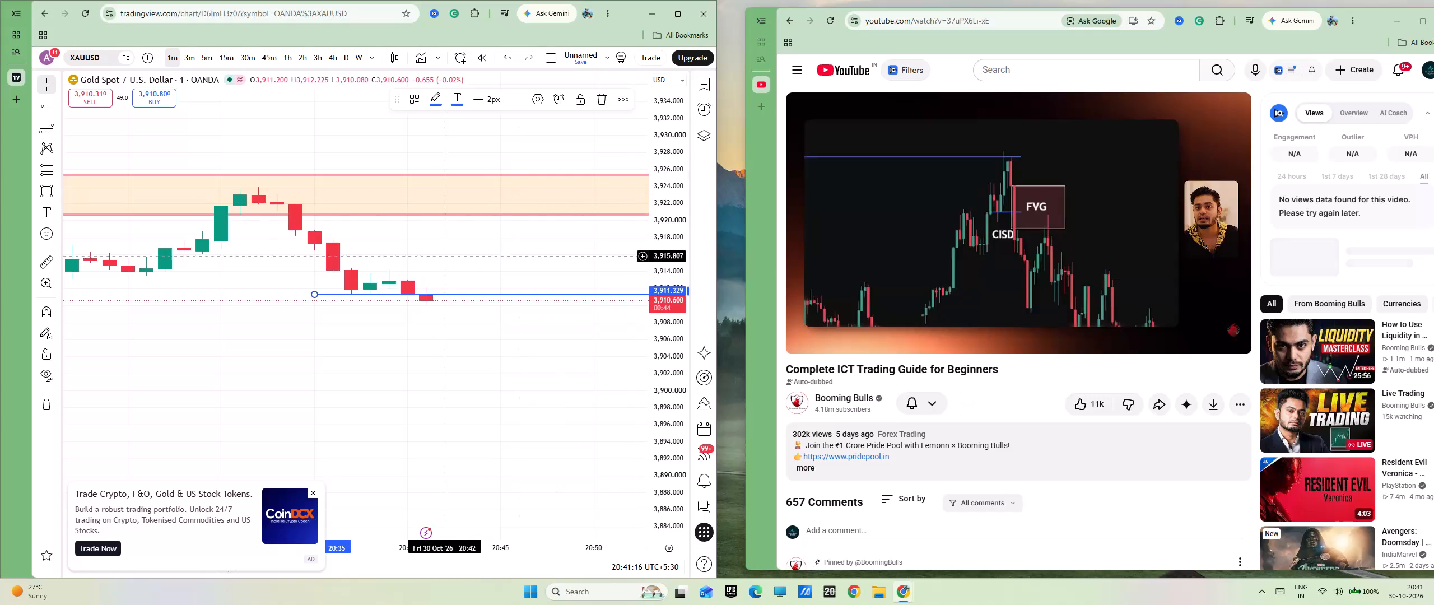
Examine the price action between the marked zone and the horizontal ray on the 1-minute and 3-minute timeframes.
scroll(425, 308, down, 9)
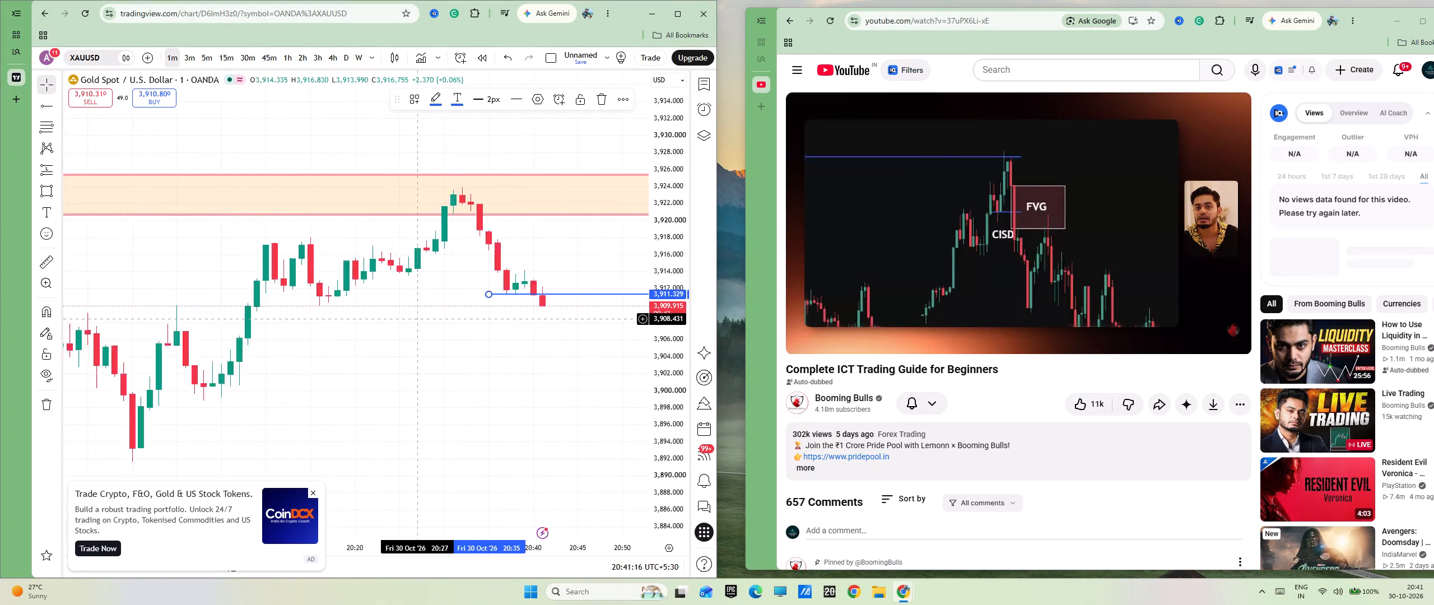
scroll(418, 319, down, 7)
drag(563, 384, 496, 340)
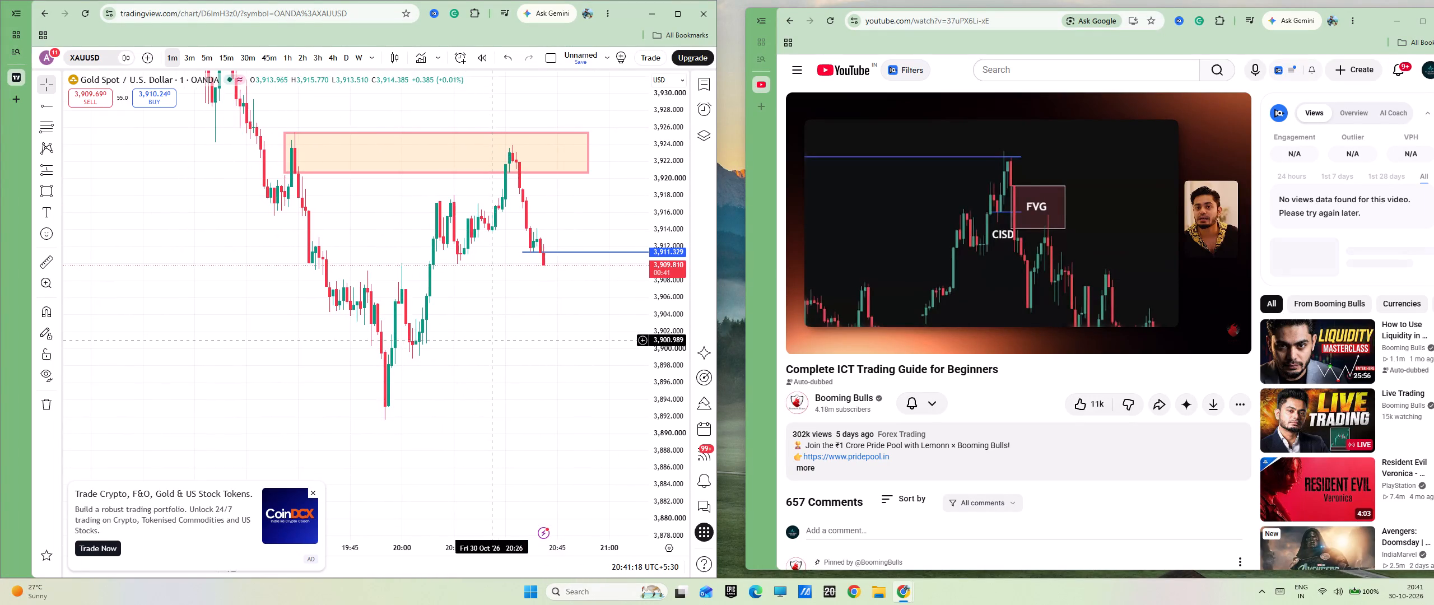
scroll(492, 340, up, 4)
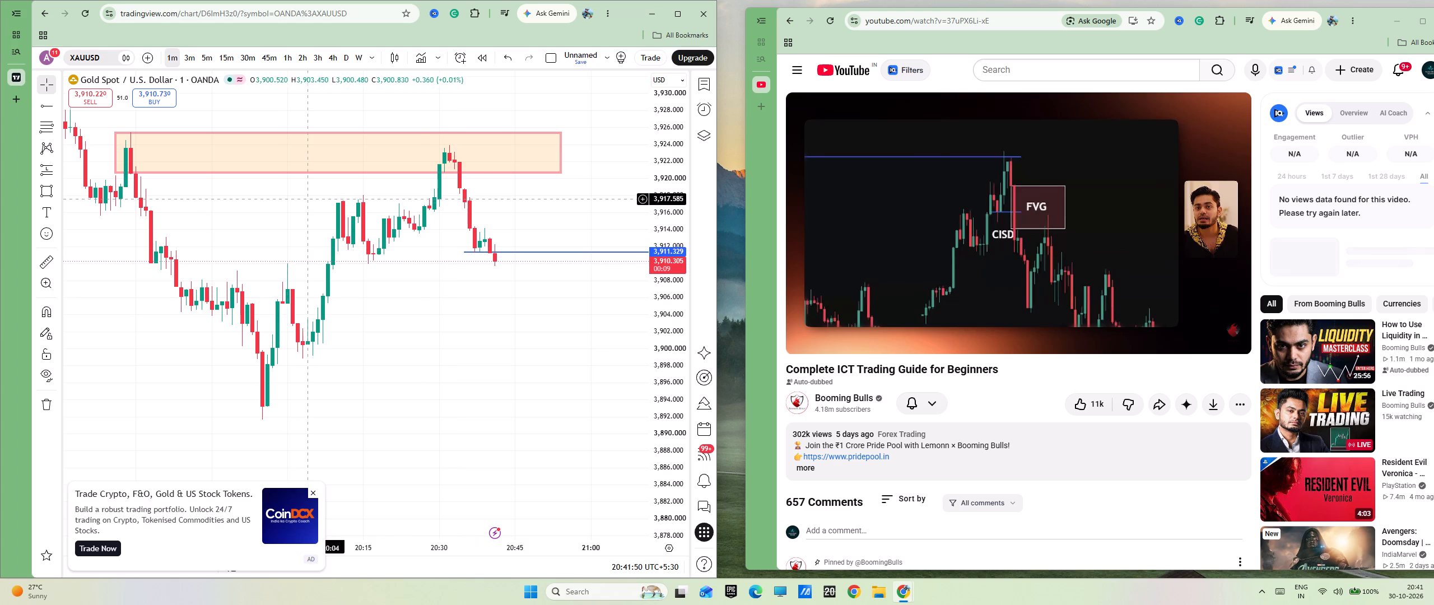
scroll(308, 199, down, 5)
scroll(308, 199, up, 5)
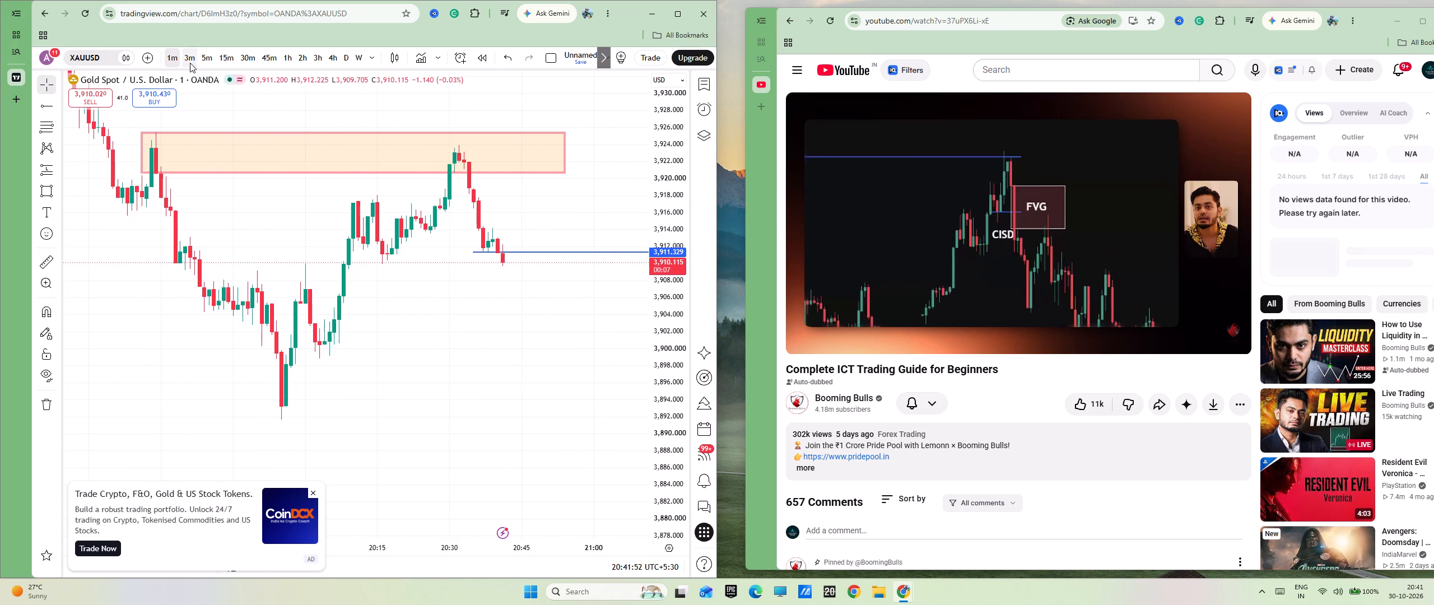
click(190, 57)
scroll(276, 174, up, 8)
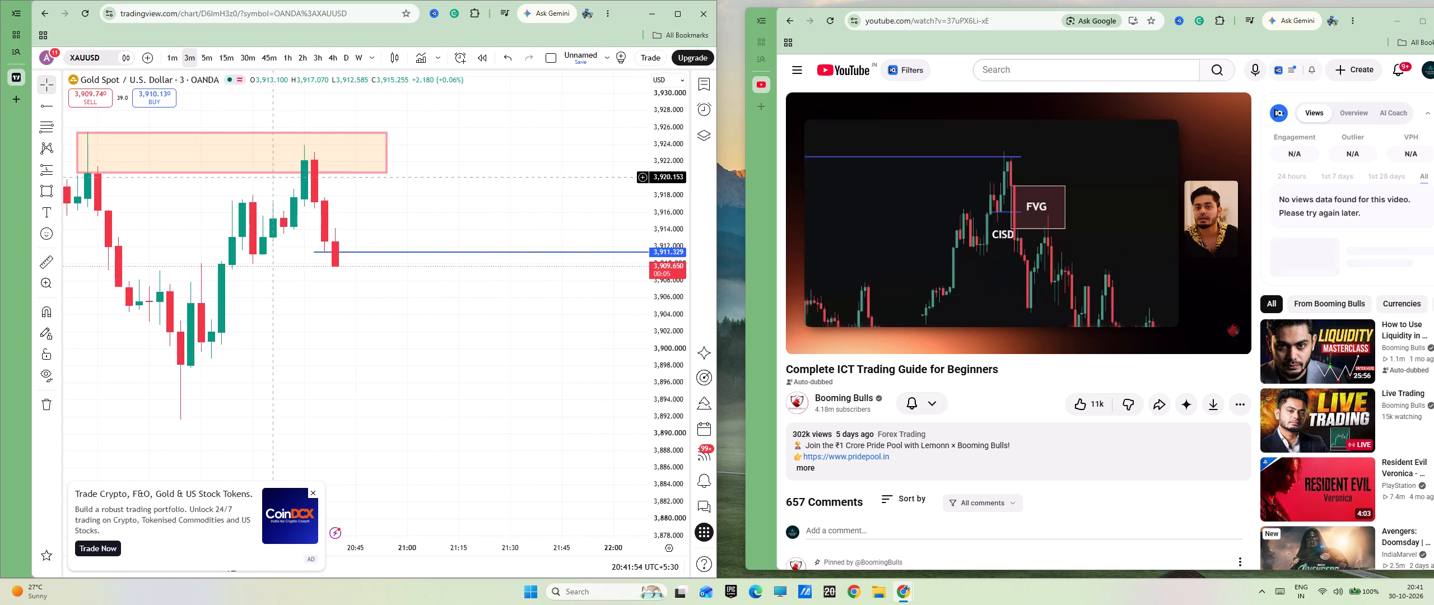
drag(179, 207, 281, 220)
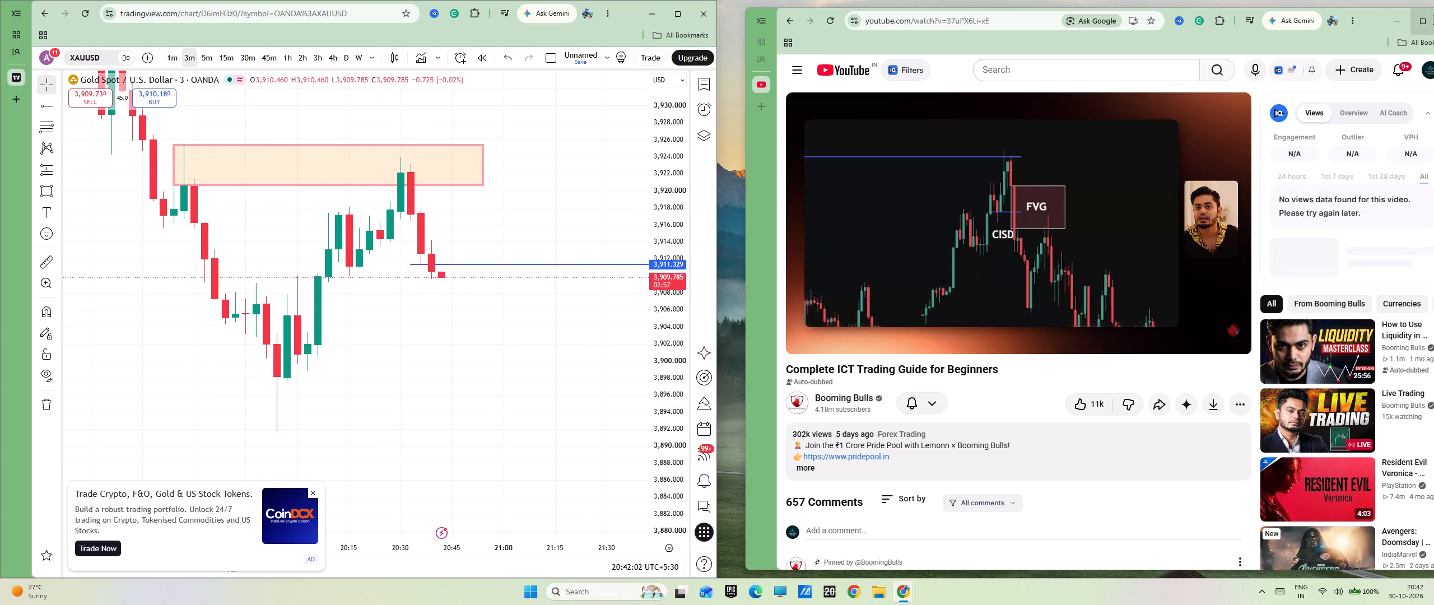
Close the browser windows holding the XAUUSD chart and the ICT guide video, leaving the desktop clear.
drag(822, 11, 643, 11)
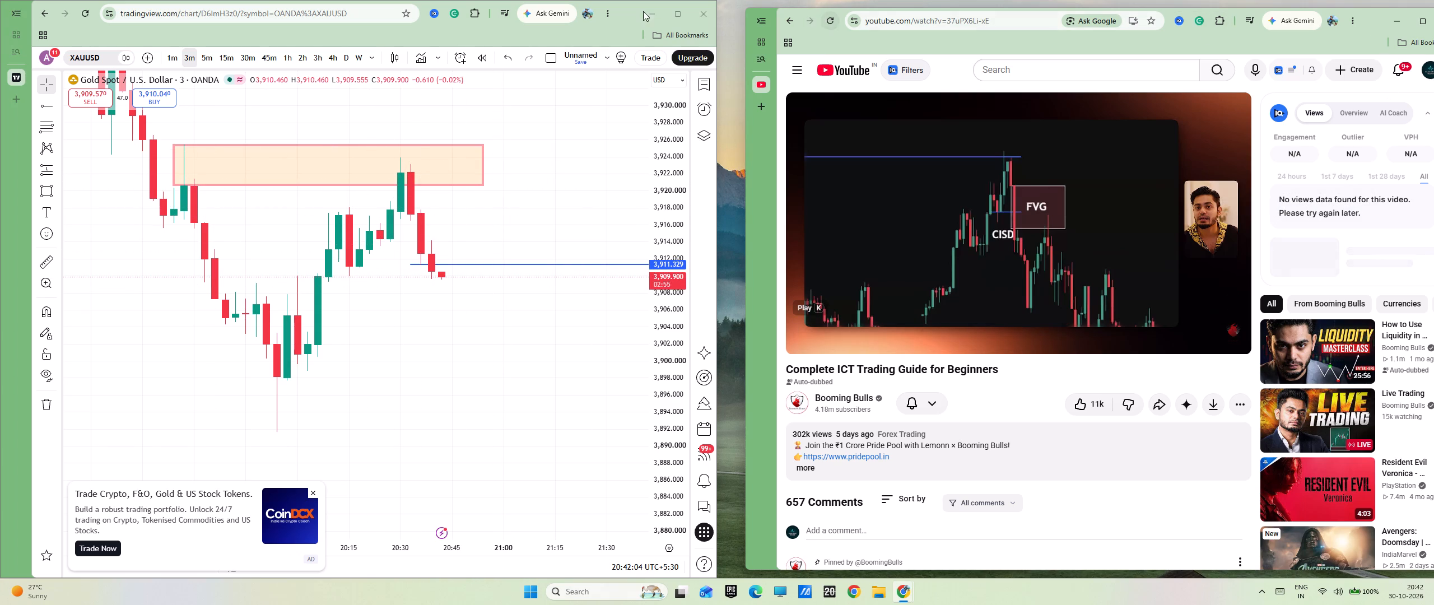
drag(643, 11, 623, 11)
drag(763, 13, 628, 29)
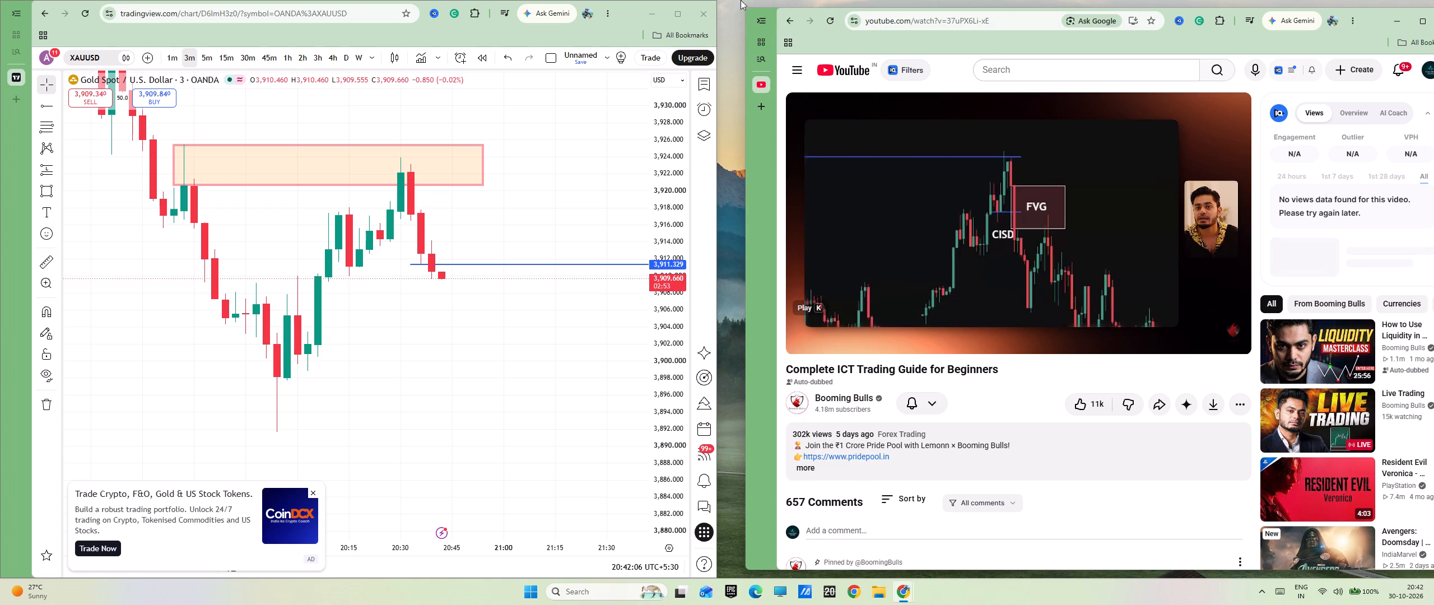
click(704, 11)
click(416, 81)
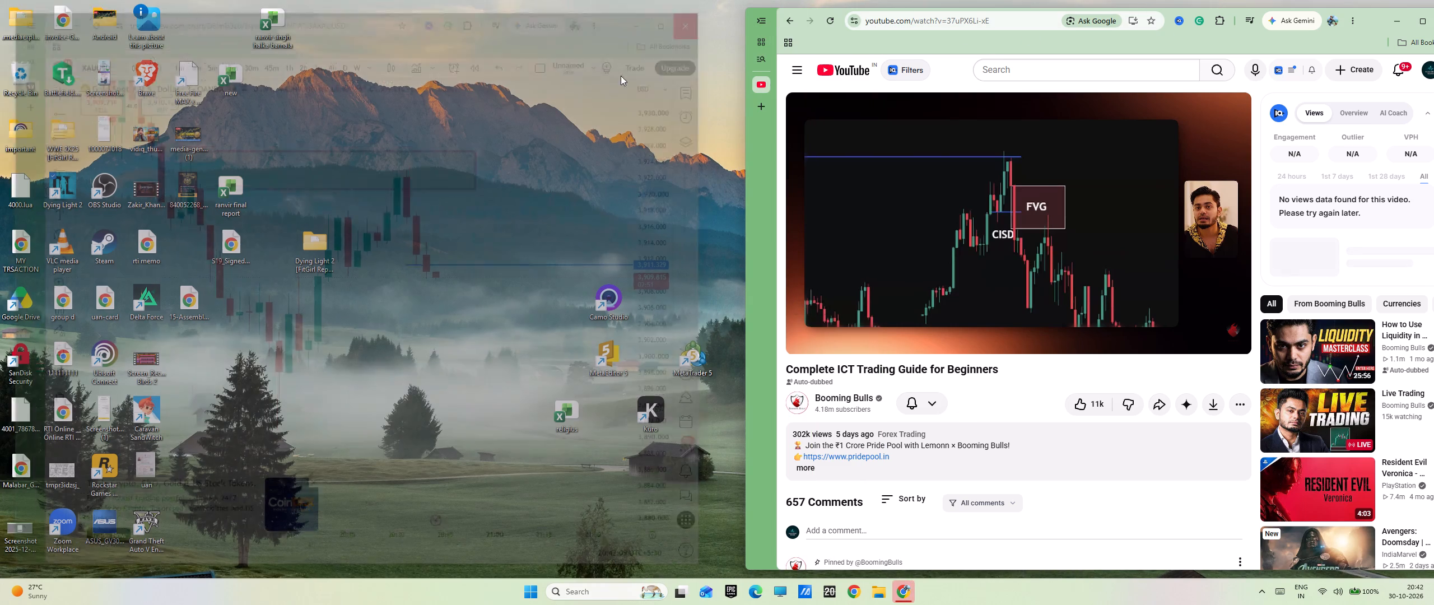
drag(1375, 12, 1042, 12)
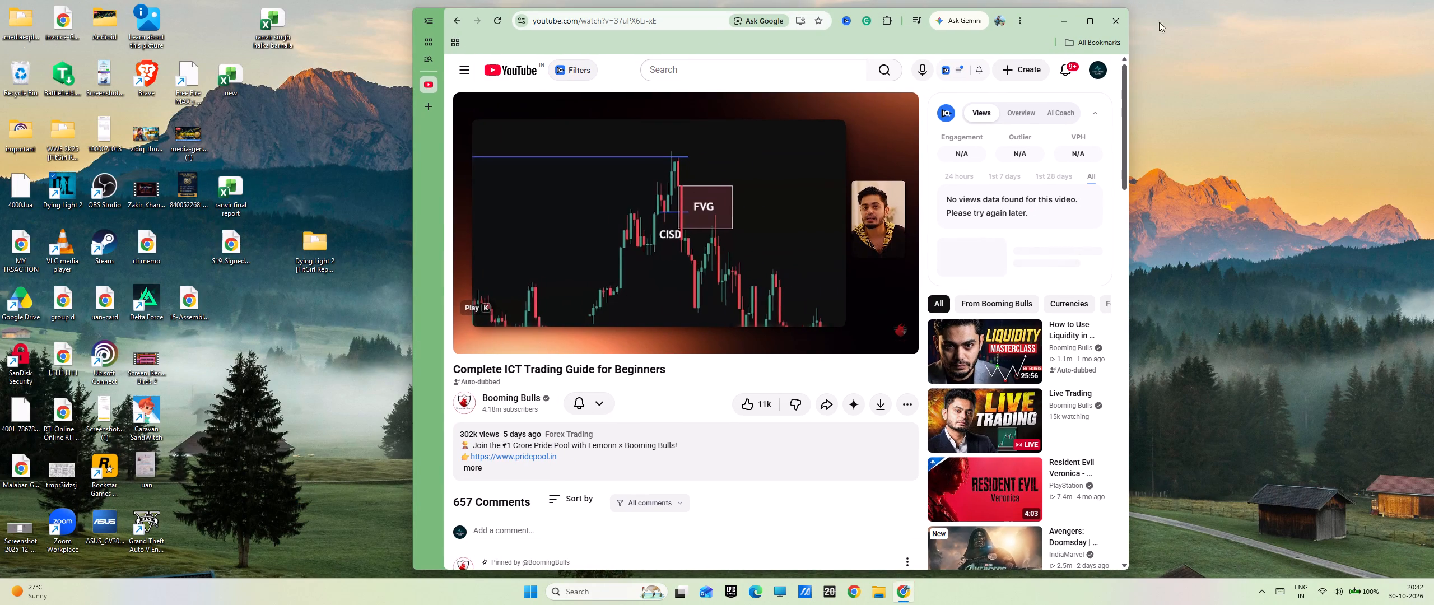
click(1120, 25)
right_drag(914, 188, 900, 185)
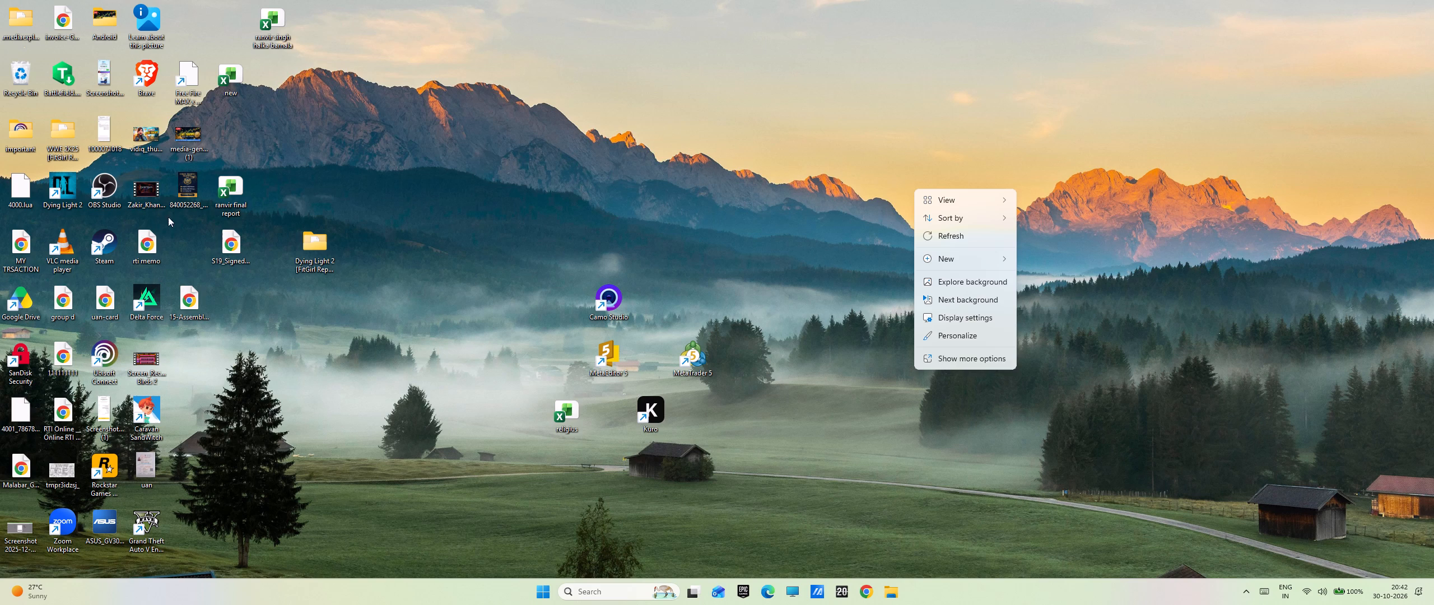
Search the computer for kuro and launch the app.
click(537, 597)
key(k)
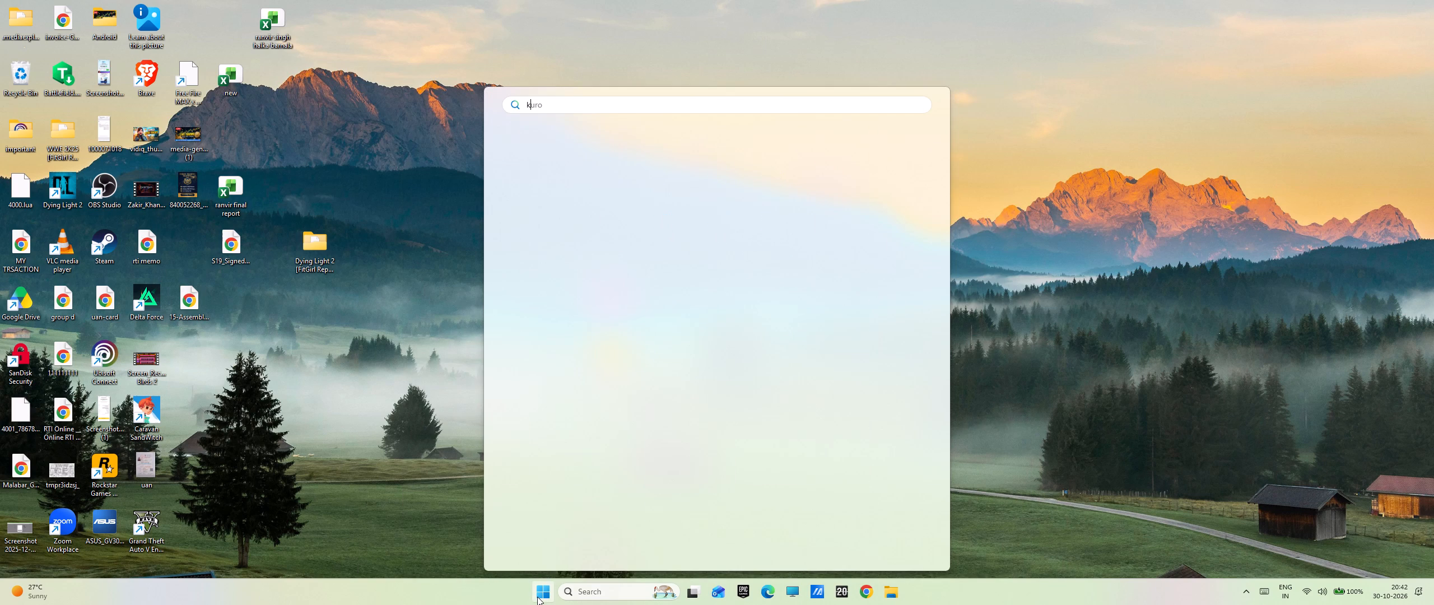
key(u)
key(r)
key(o)
key(Return)
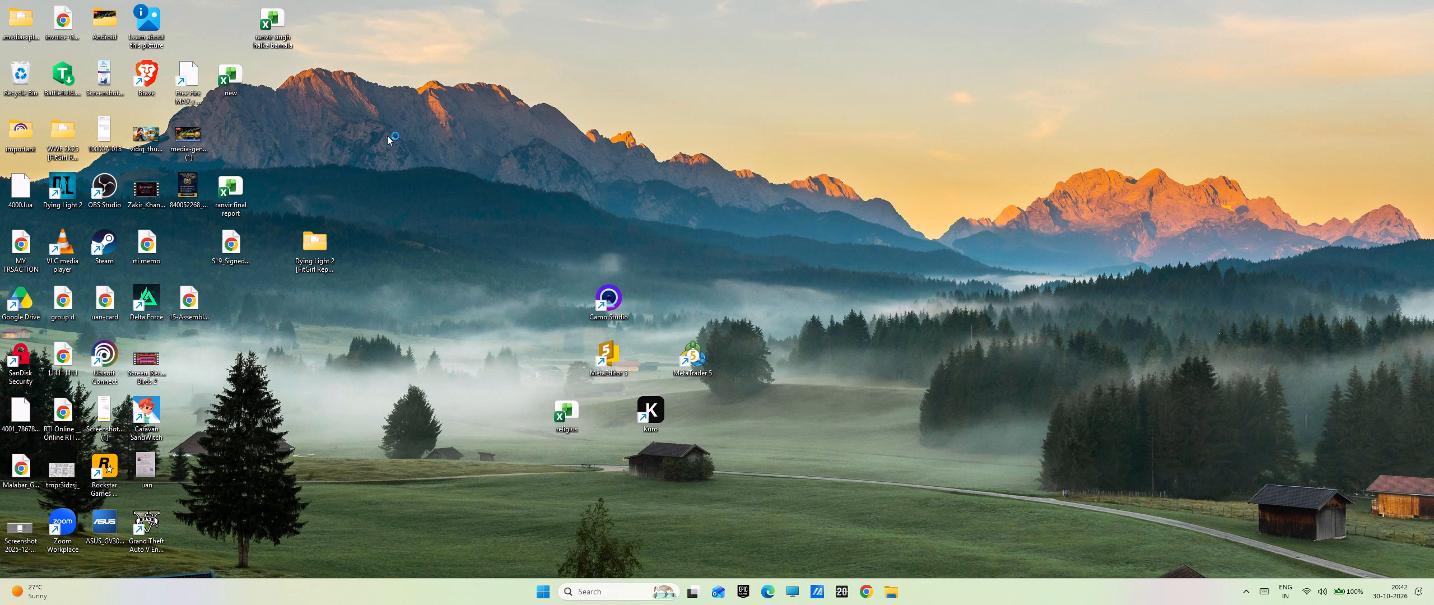
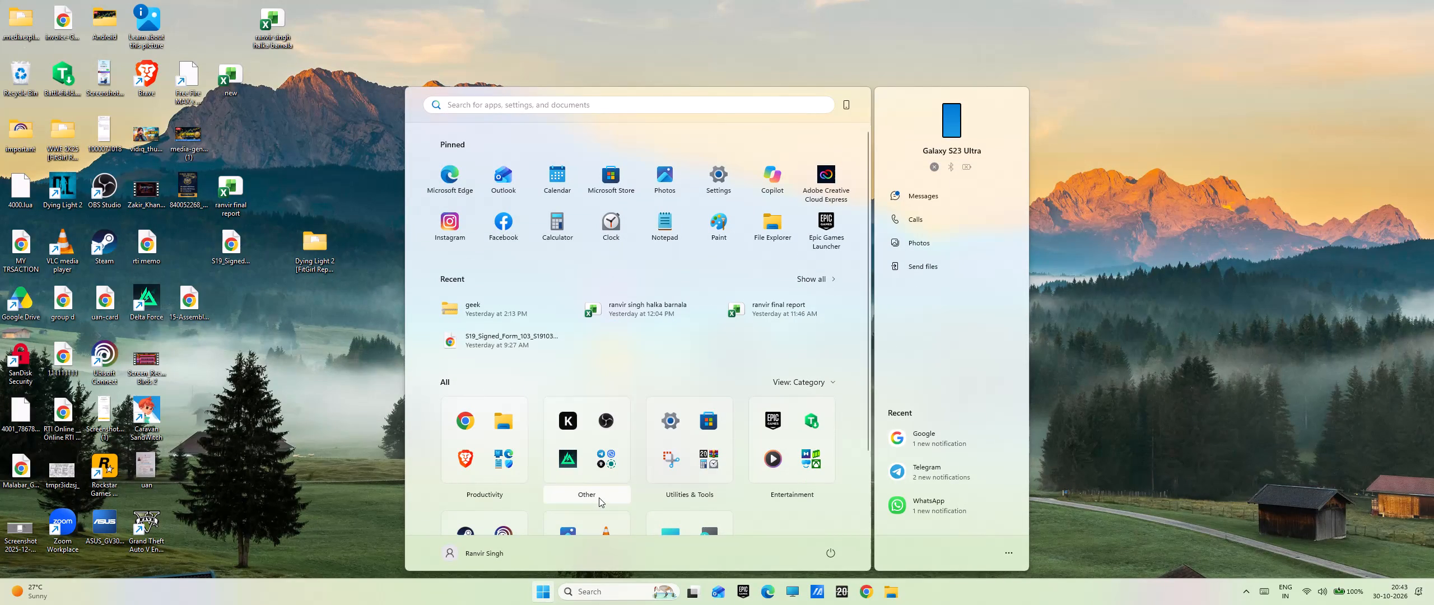
Search the computer for the Windows Update settings, check for updates, and close the Settings window.
text(windiw)
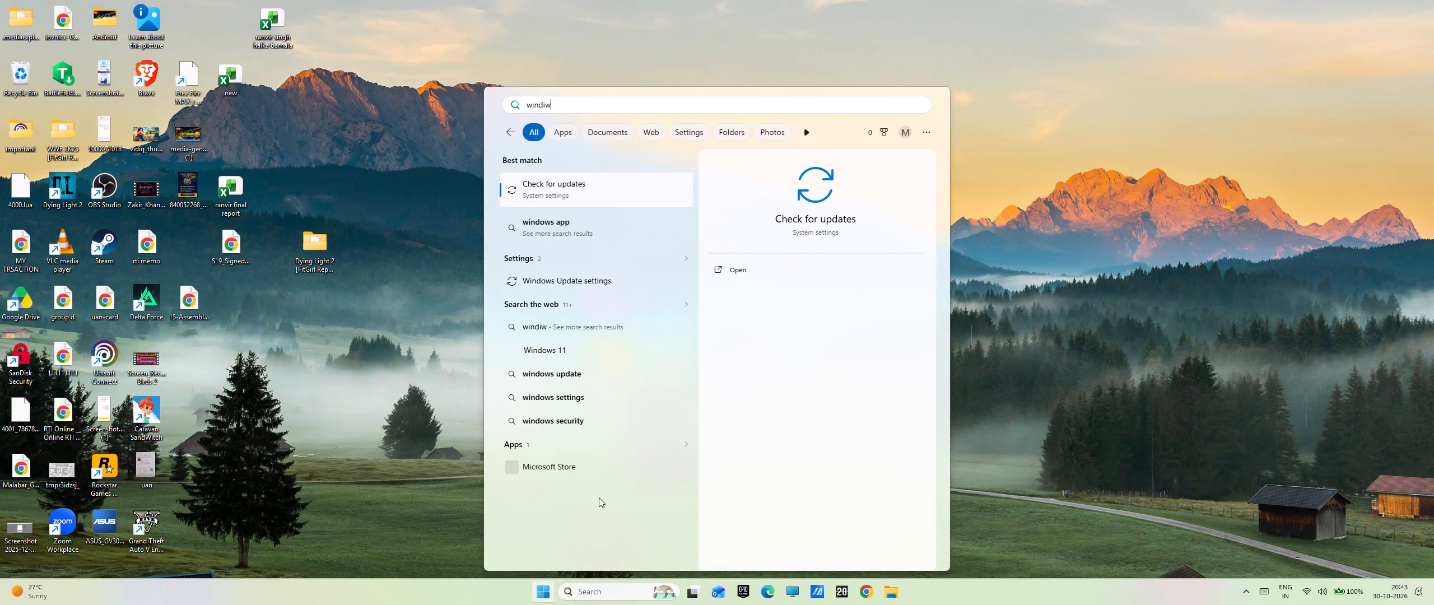
click(745, 273)
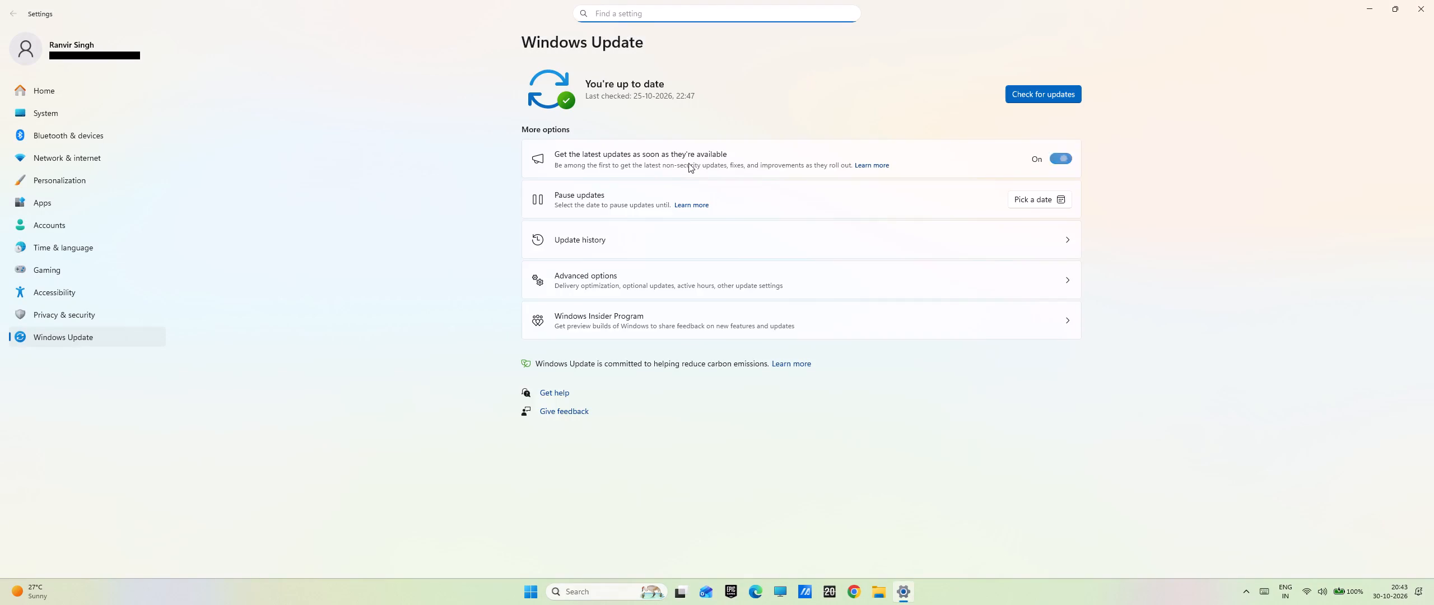
click(1067, 91)
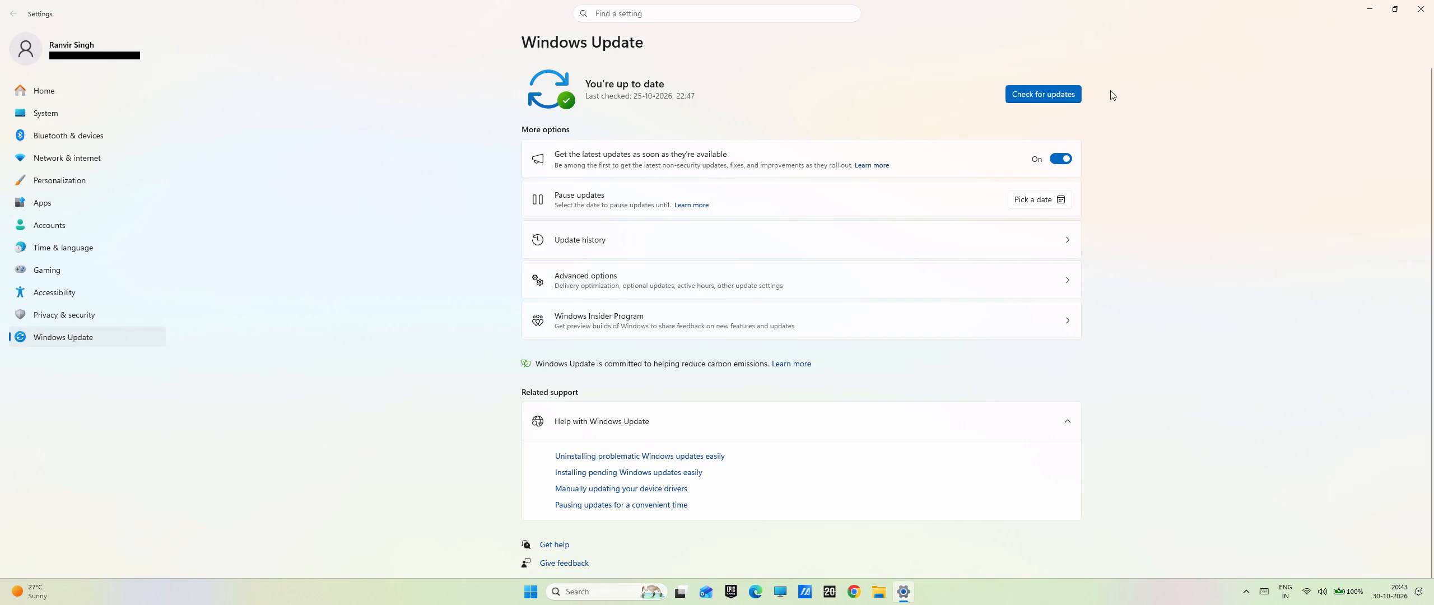
click(1433, 0)
Refresh the desktop three times.
right_click(891, 61)
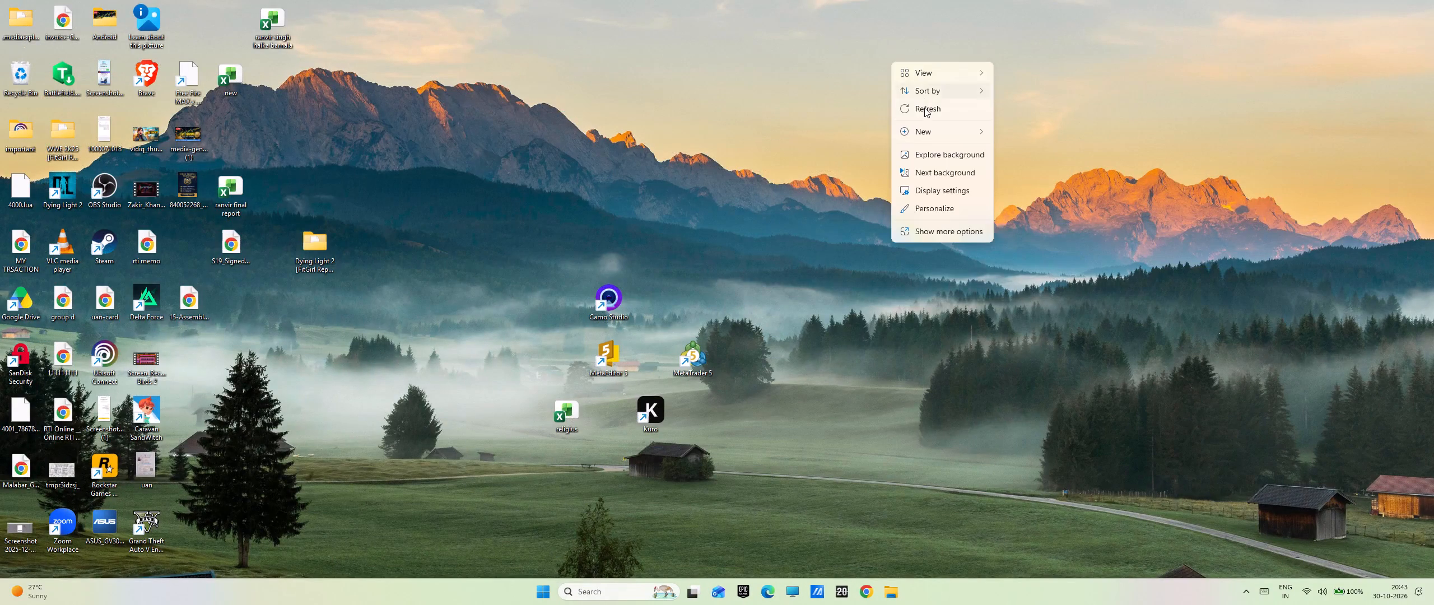
click(924, 108)
right_click(913, 93)
click(947, 141)
right_click(938, 136)
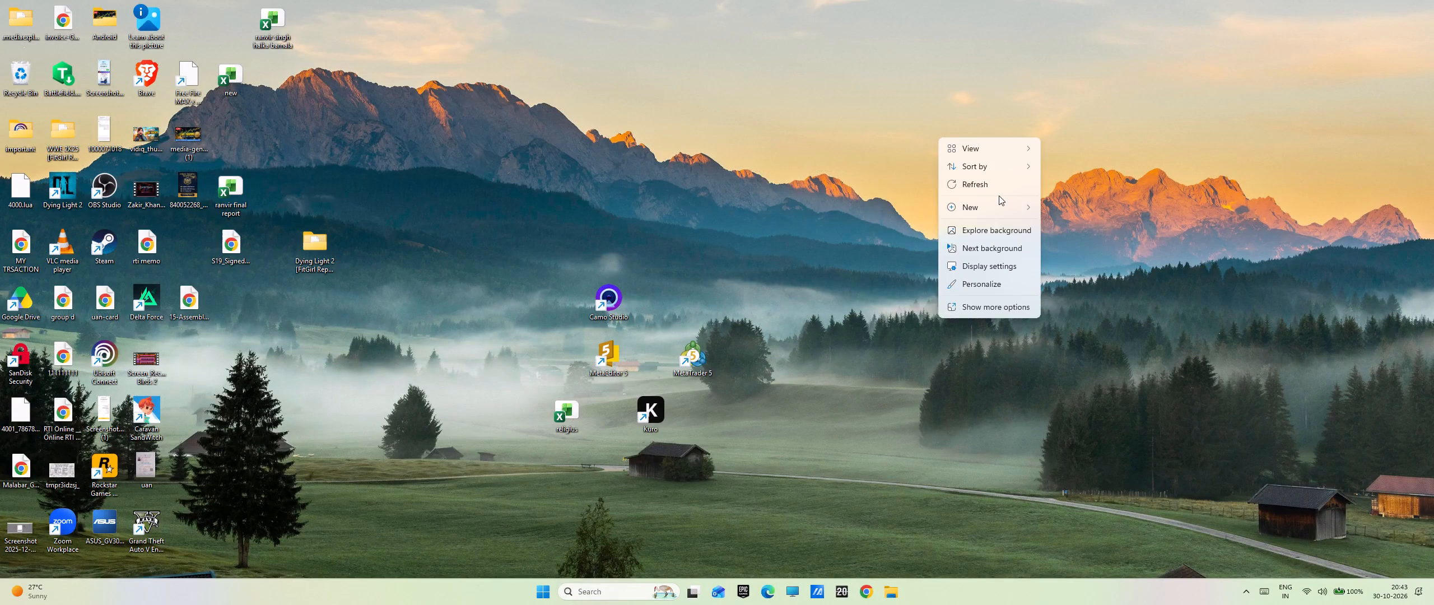
click(986, 189)
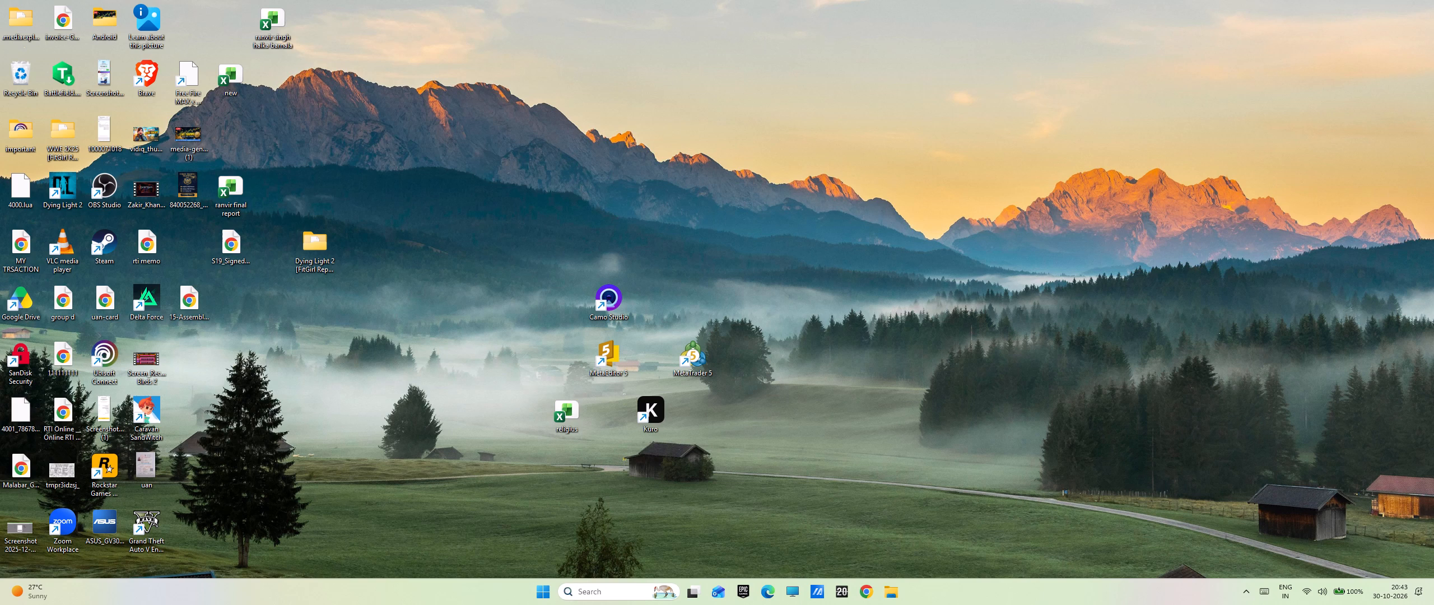
Bring up the computer's power options for locking, sleeping, shutting down or restarting.
click(551, 594)
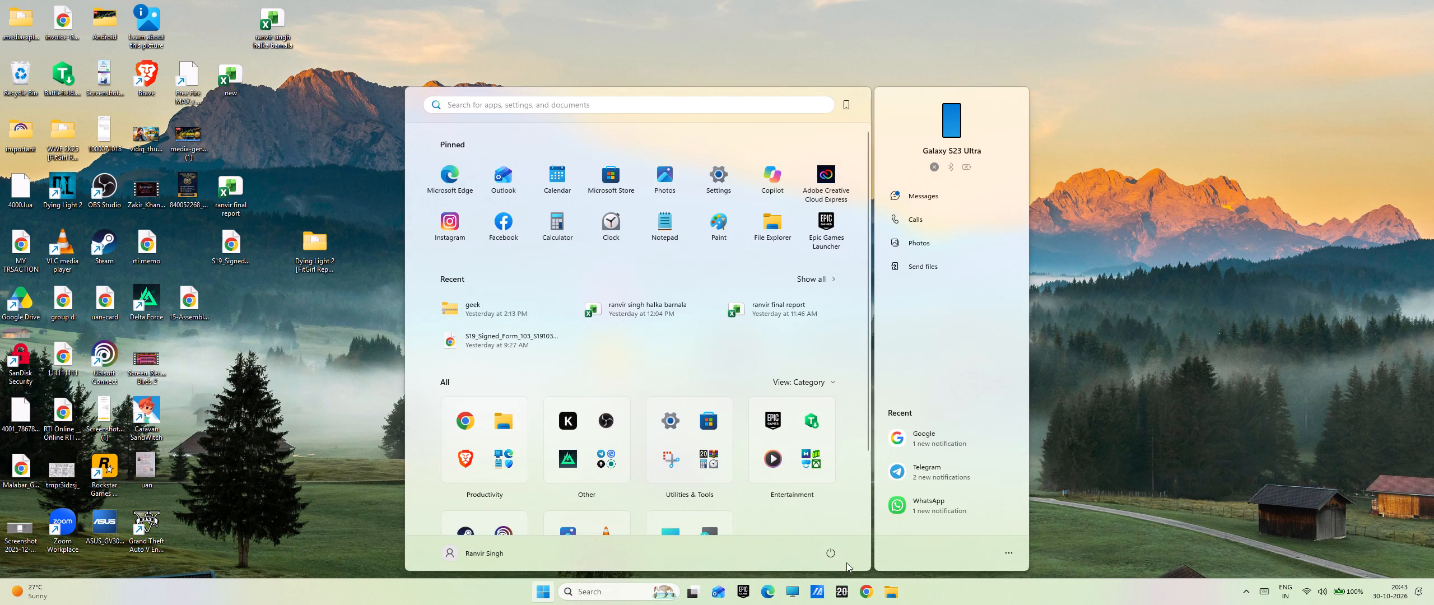
click(831, 554)
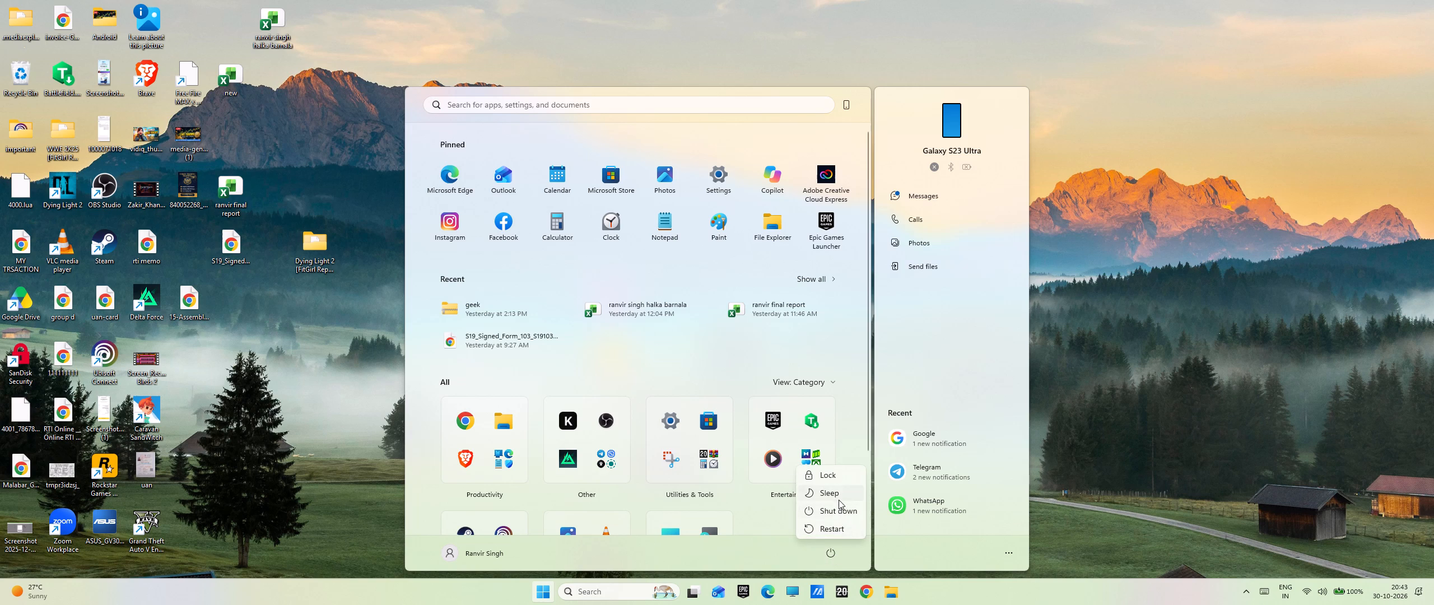
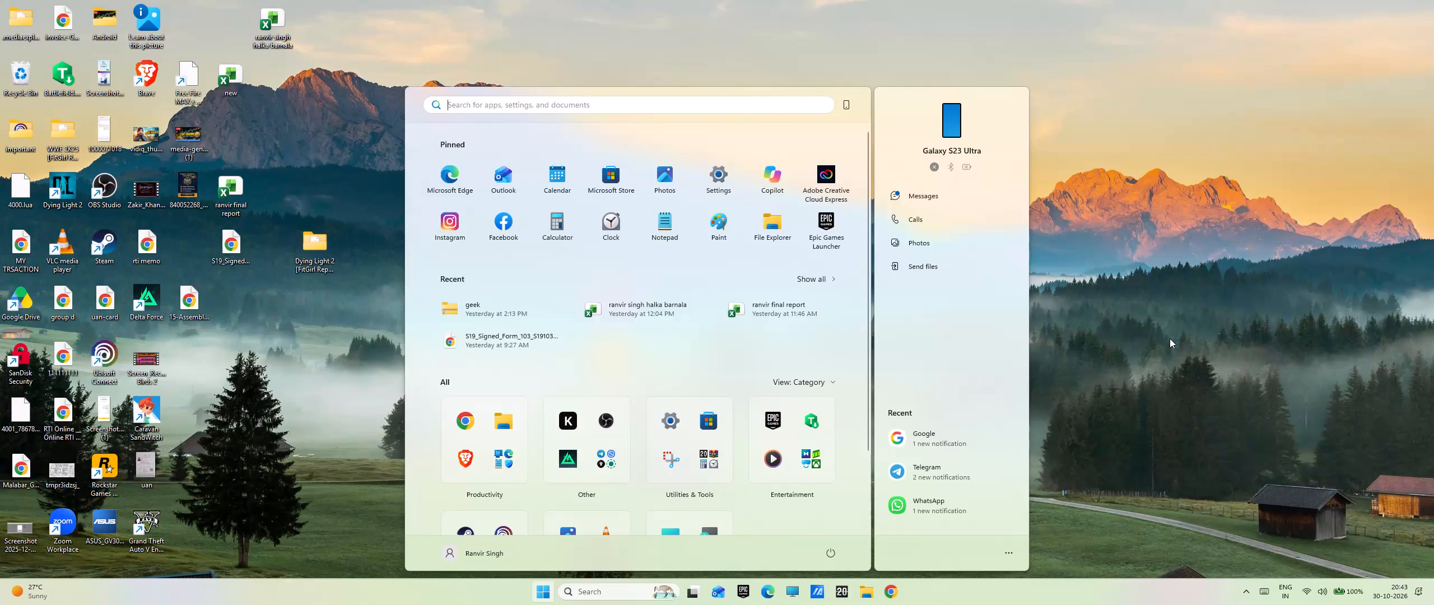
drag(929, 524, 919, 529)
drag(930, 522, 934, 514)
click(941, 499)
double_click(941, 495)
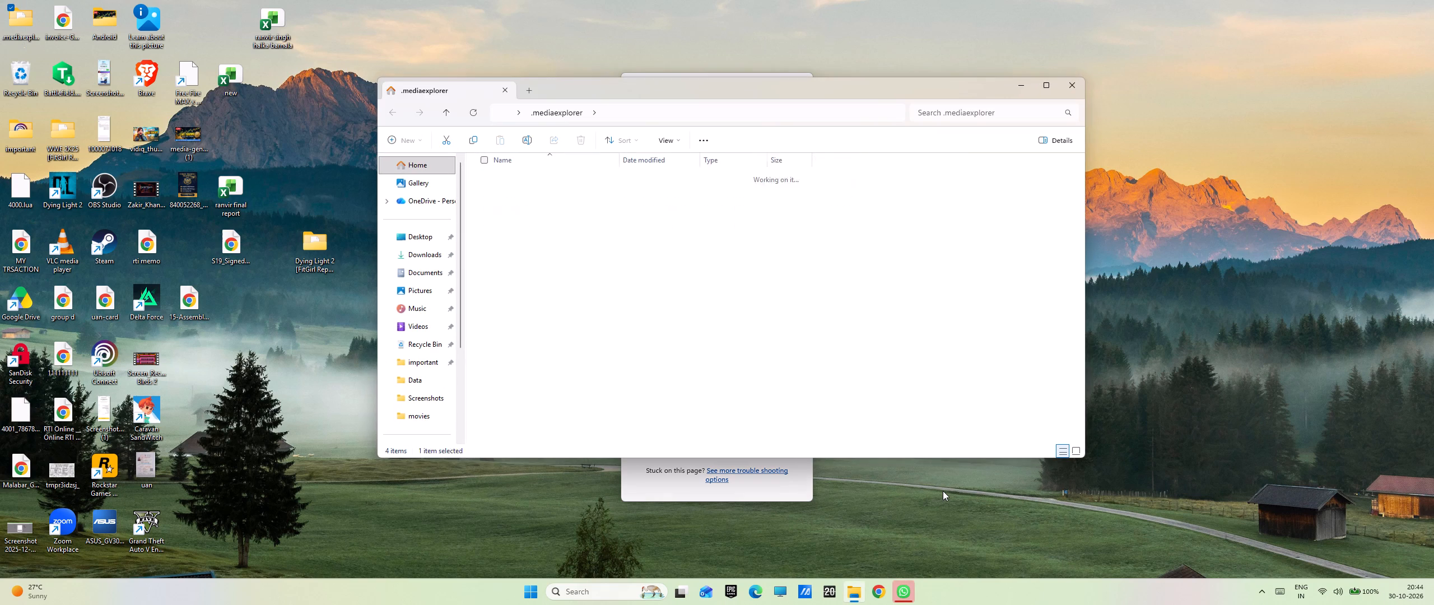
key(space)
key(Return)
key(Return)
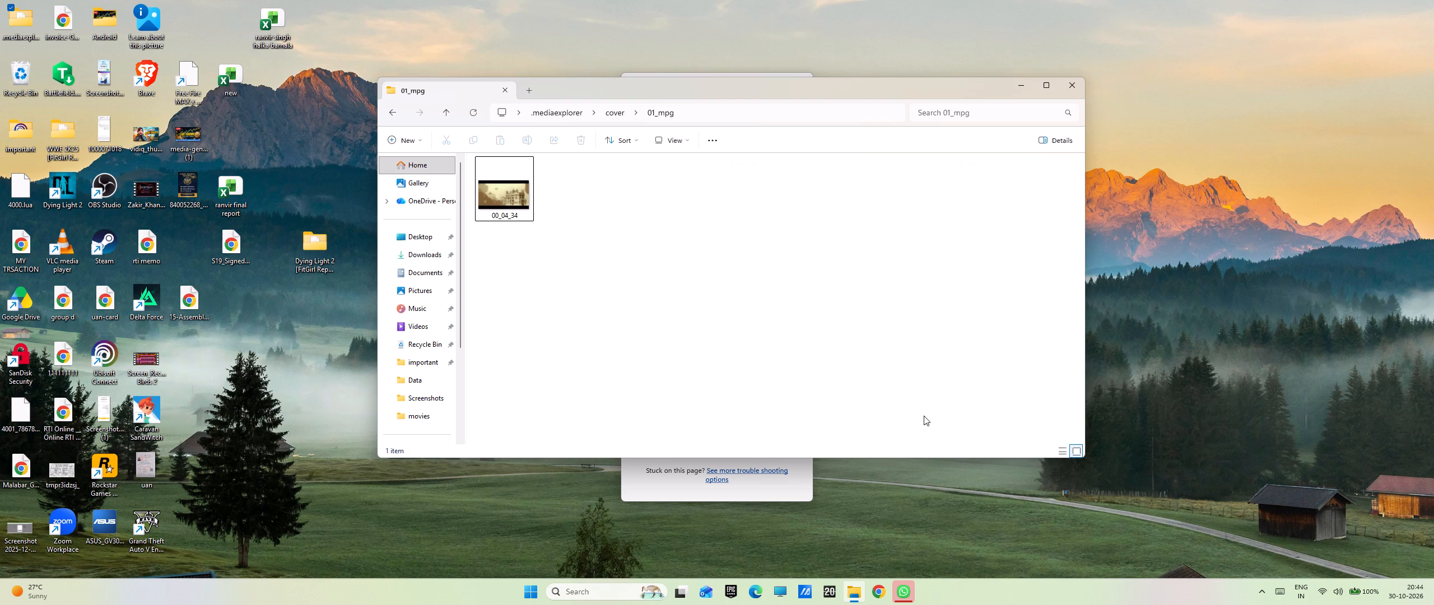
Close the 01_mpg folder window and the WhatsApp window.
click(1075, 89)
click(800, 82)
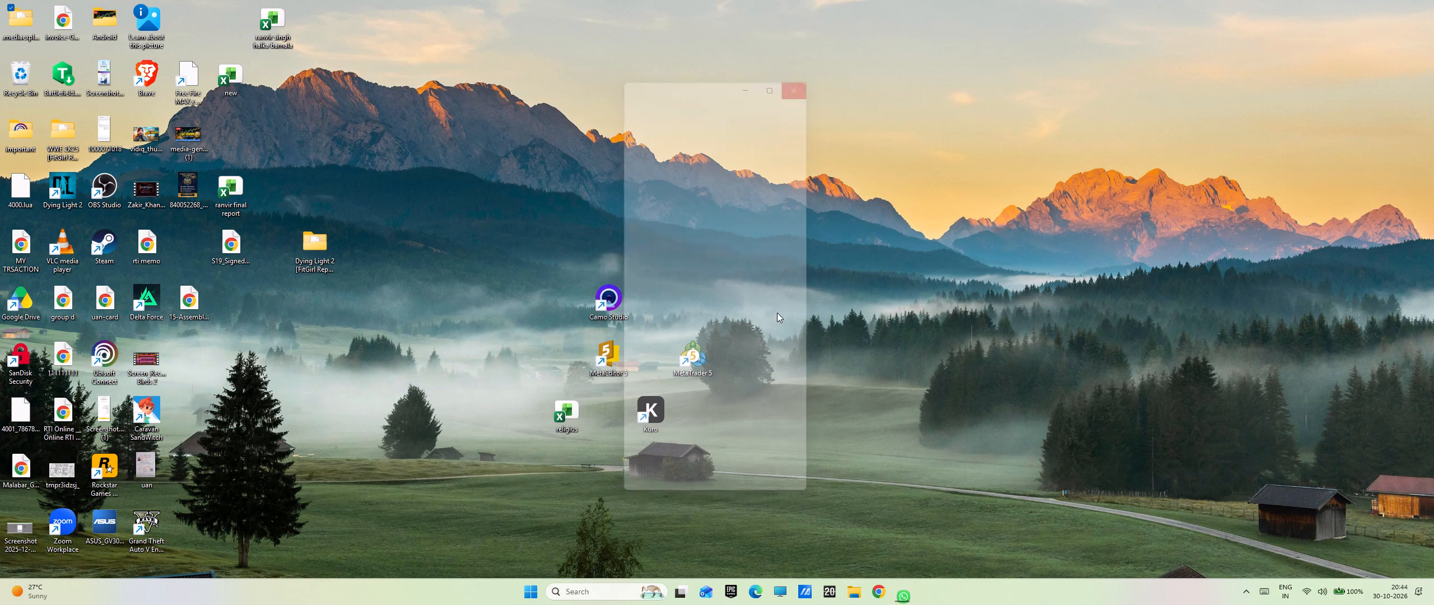
Turn off Bluetooth in the quick settings and dismiss them.
click(1313, 598)
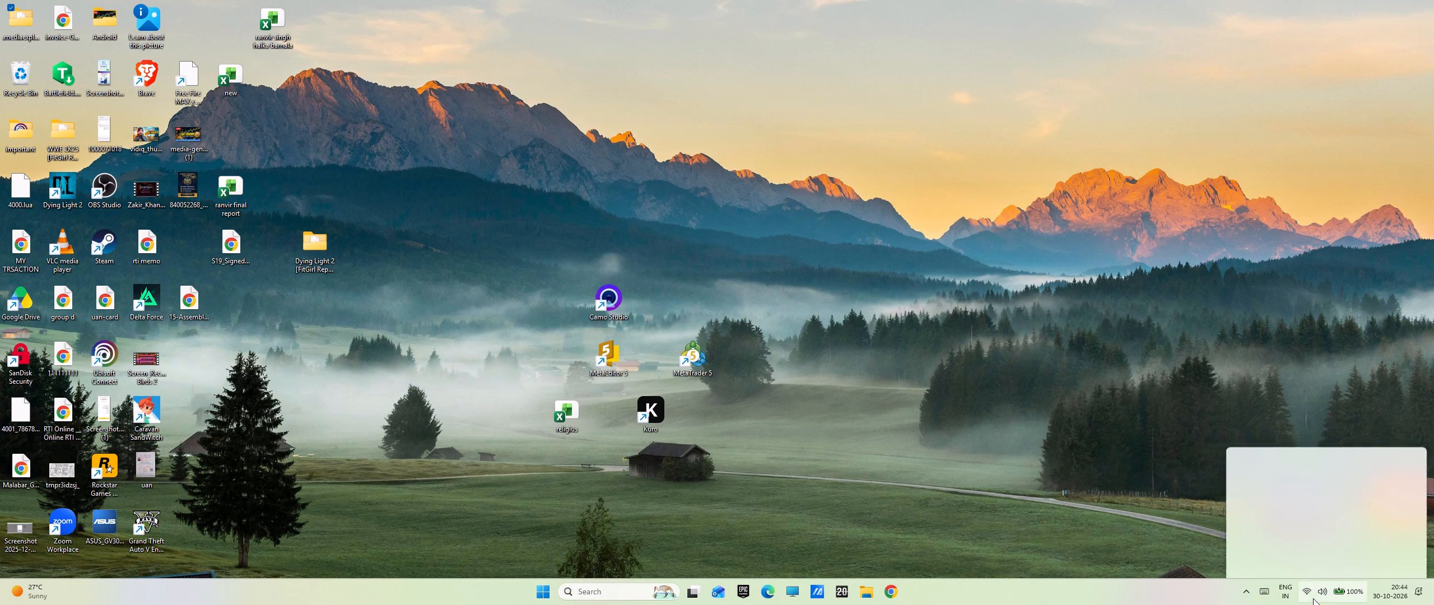
click(1285, 375)
click(1418, 358)
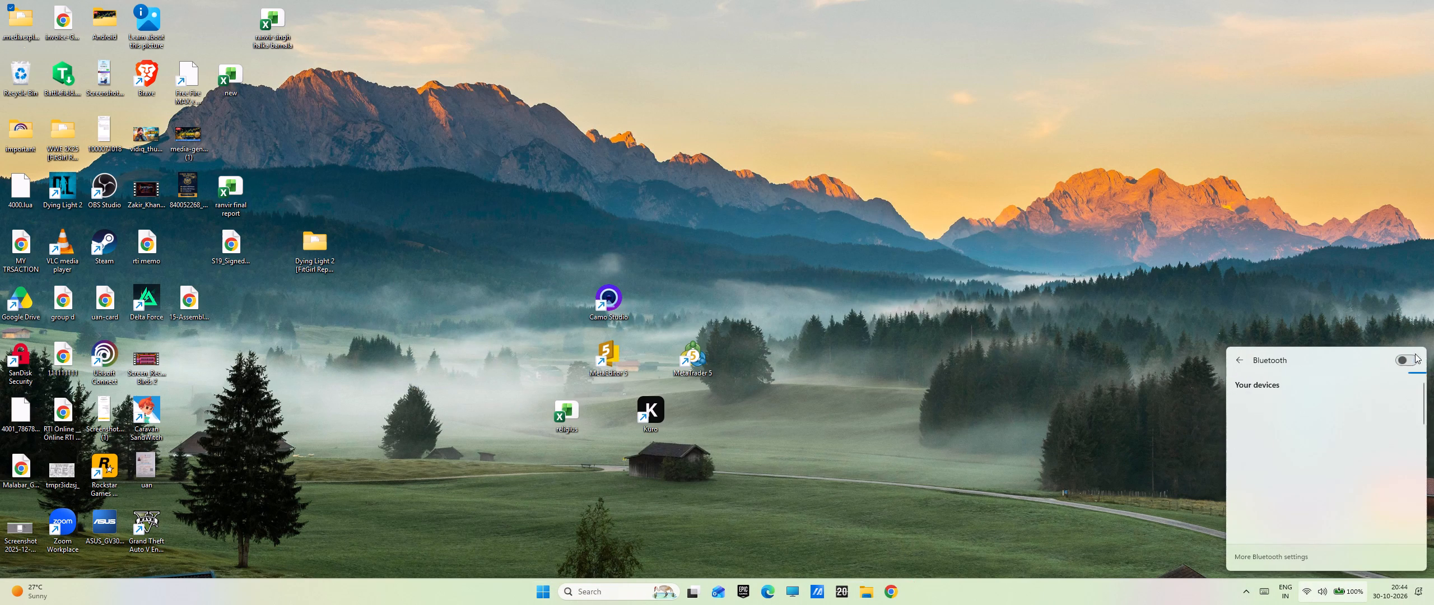
click(1397, 330)
Lower the system volume to about half in the quick settings.
click(1316, 601)
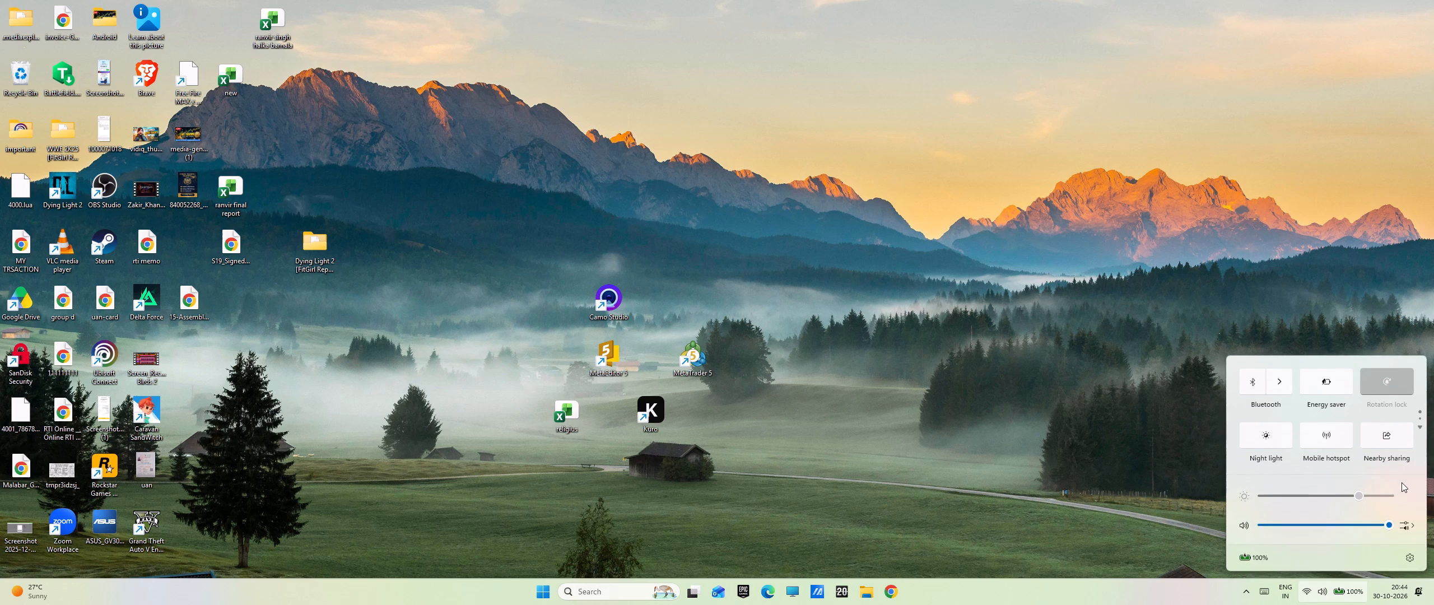
drag(1383, 522, 1330, 526)
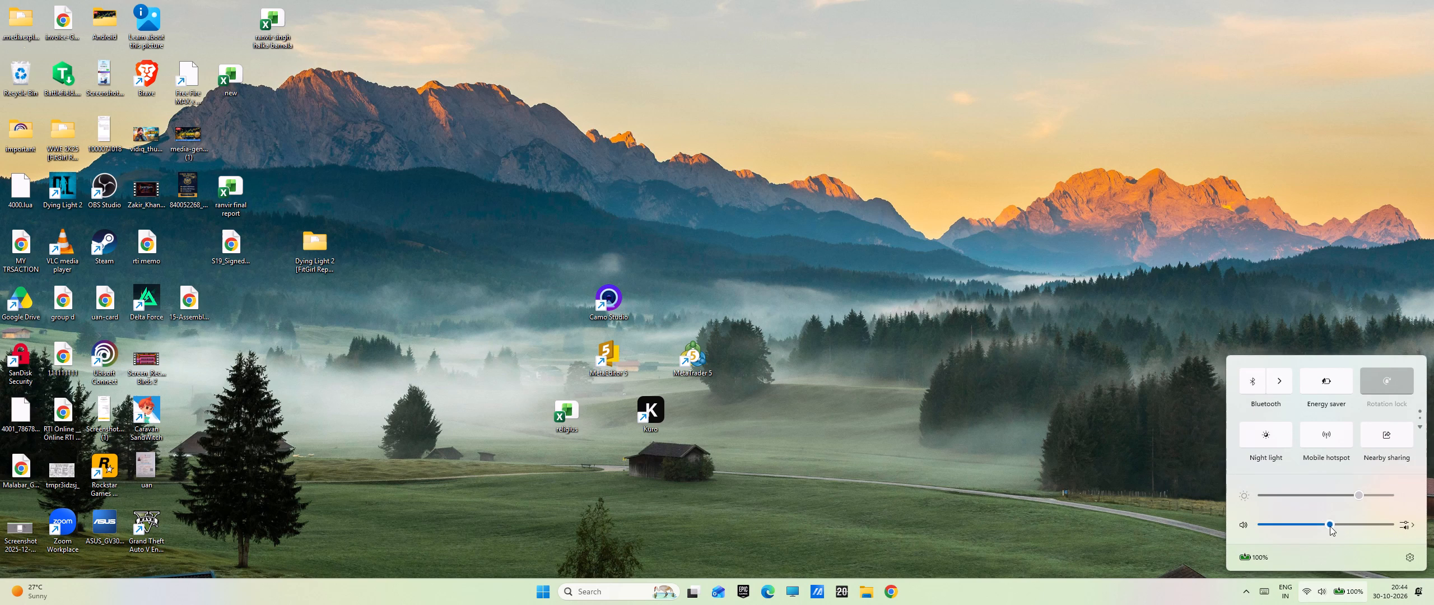
Turn off Wi-Fi in the quick settings and return to the desktop.
double_click(1419, 425)
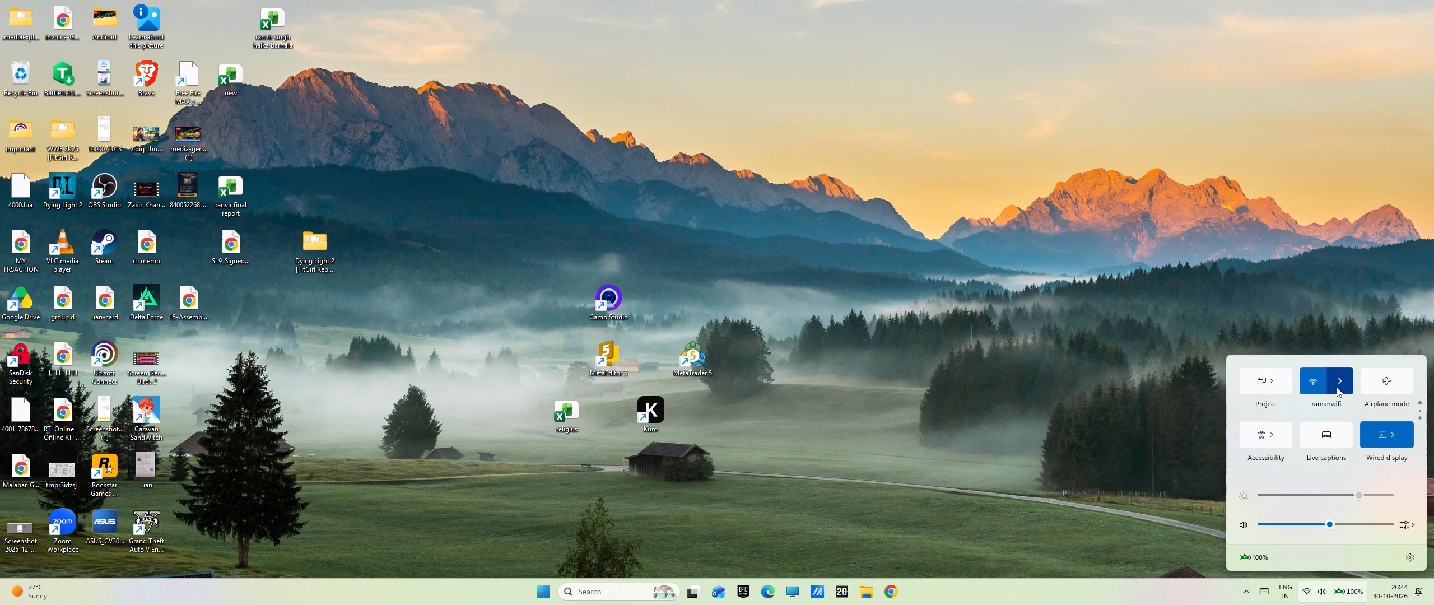
click(1336, 386)
click(1403, 362)
click(1276, 313)
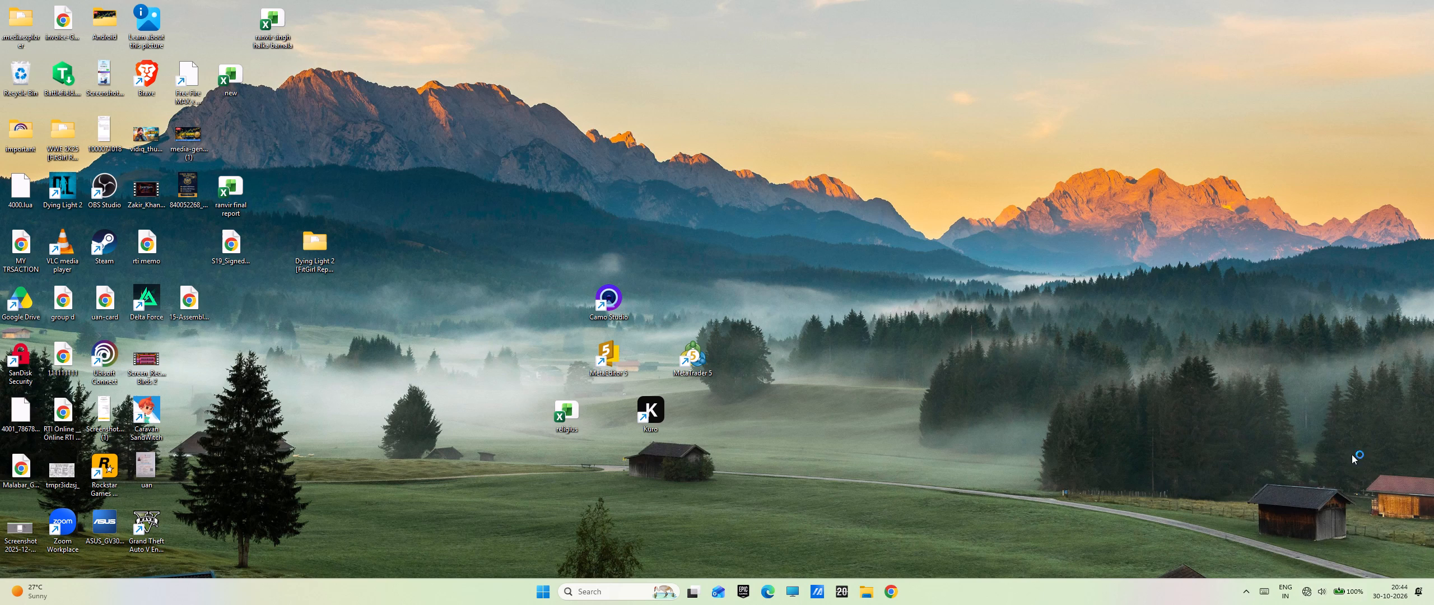
View the Cast options in the system's quick settings and dismiss them.
click(1354, 602)
click(1421, 424)
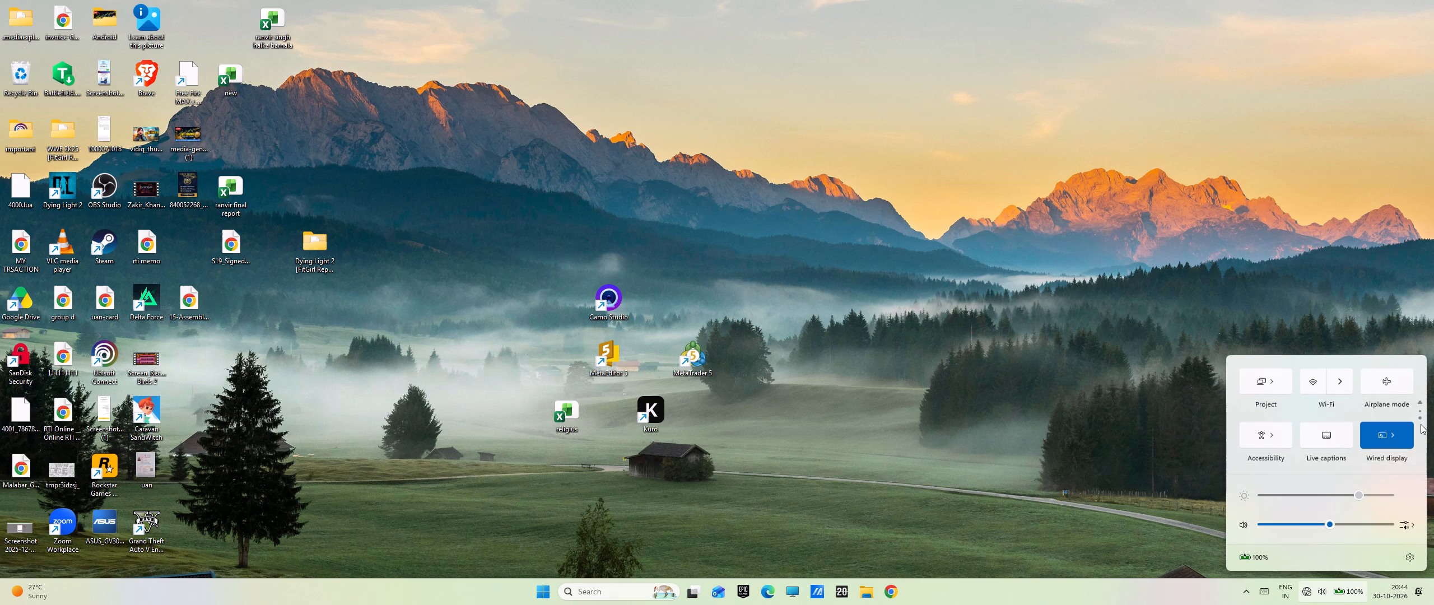
click(1404, 435)
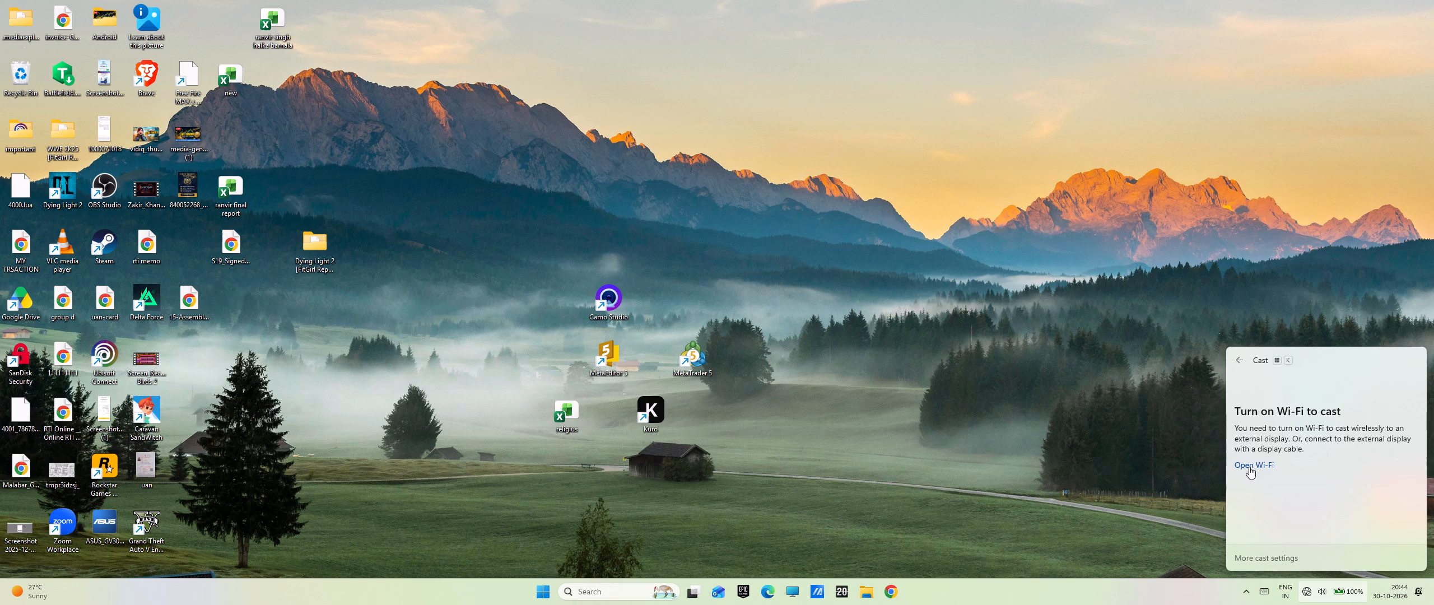
click(1066, 460)
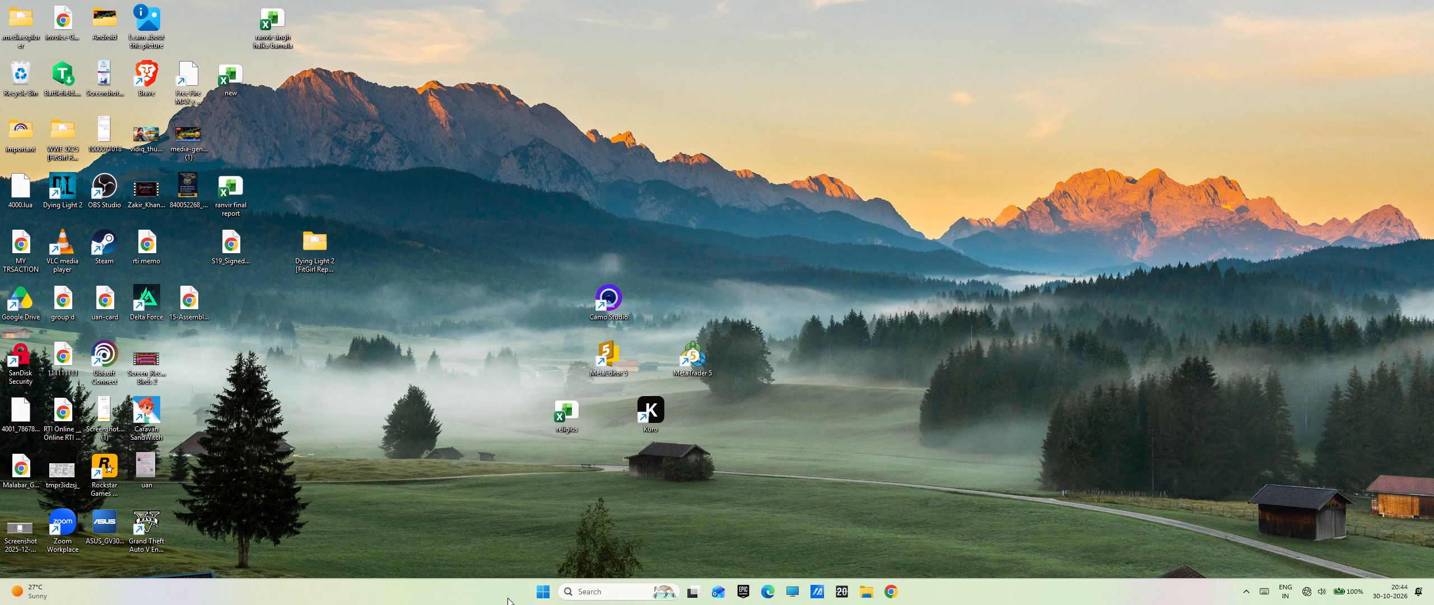
Bring up the computer's power options for locking, sleeping, shutting down or restarting.
click(538, 593)
click(825, 553)
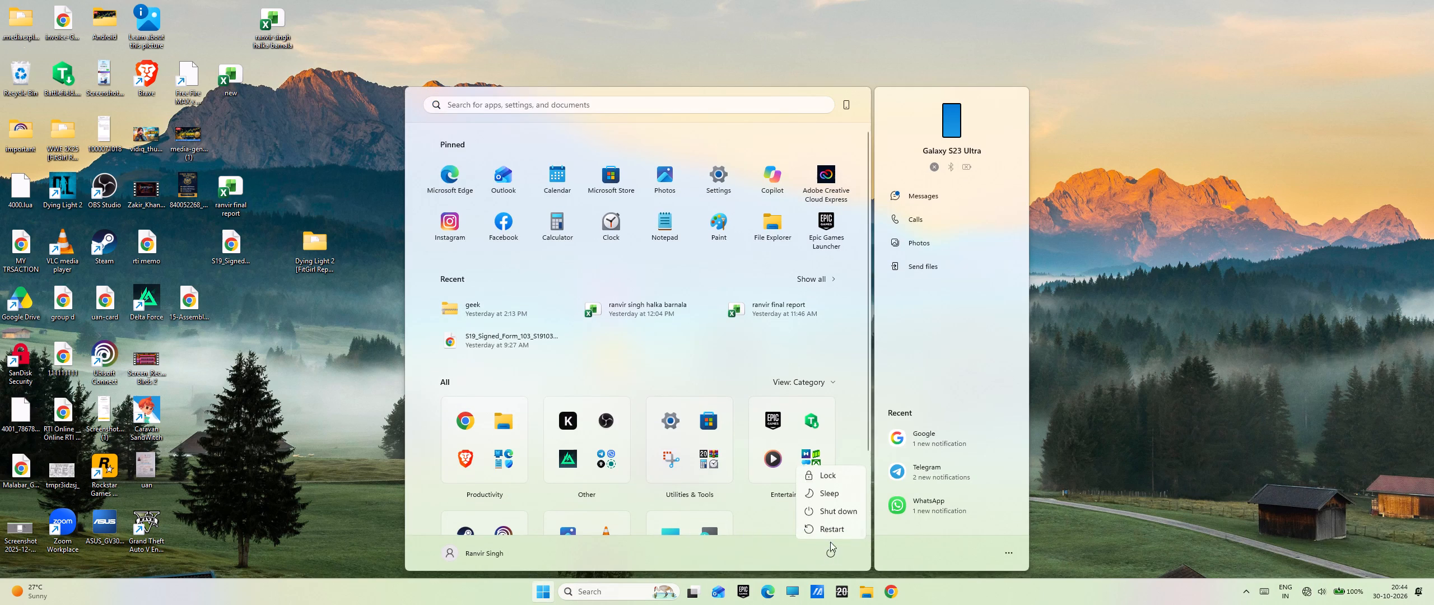